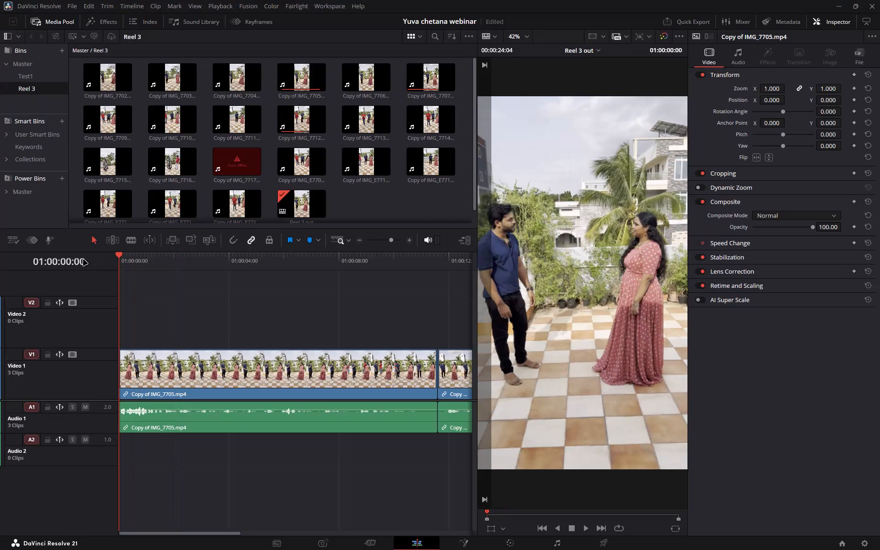
Play back the Reel 3 out timeline from its start to review the first Copy of IMG_7705.mp4 clip.
click(206, 312)
key(space)
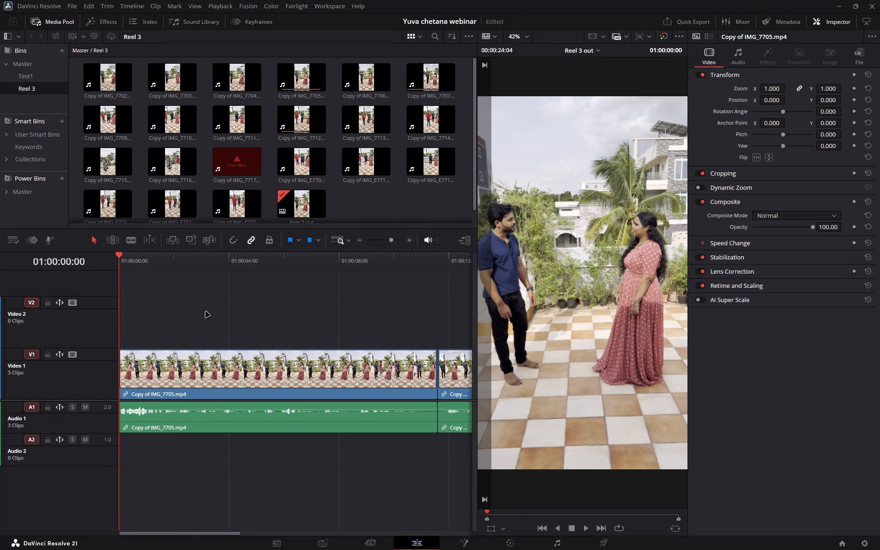
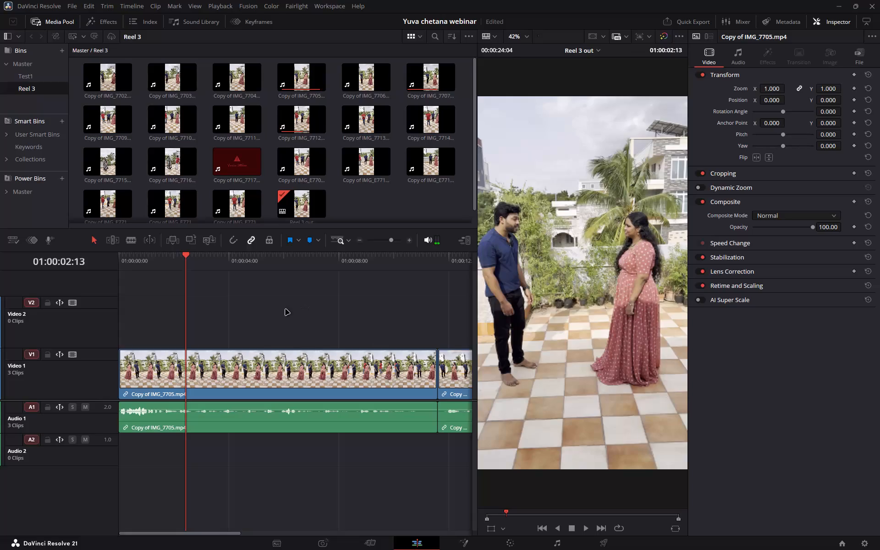
Resume playback of the Reel 3 out timeline from 01:00:02:13 to continue reviewing the first Copy of IMG_7705.mp4 clip.
click(587, 526)
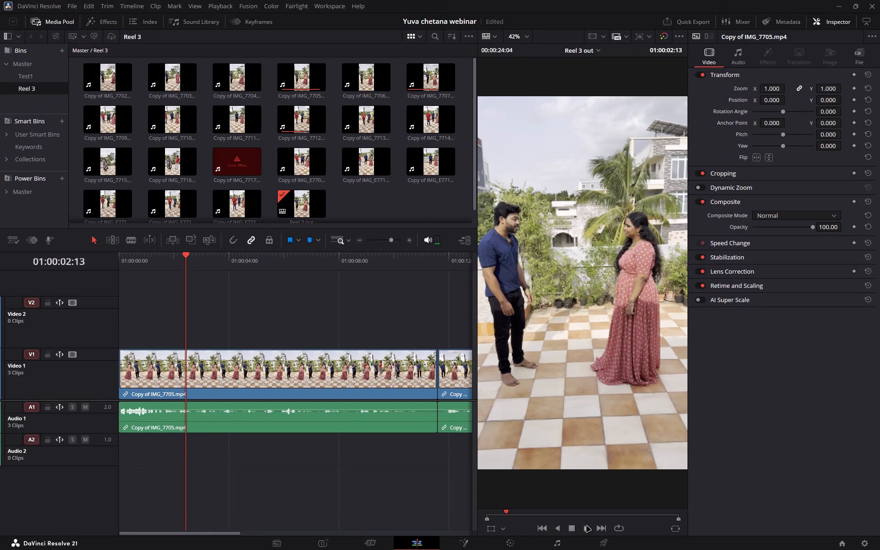
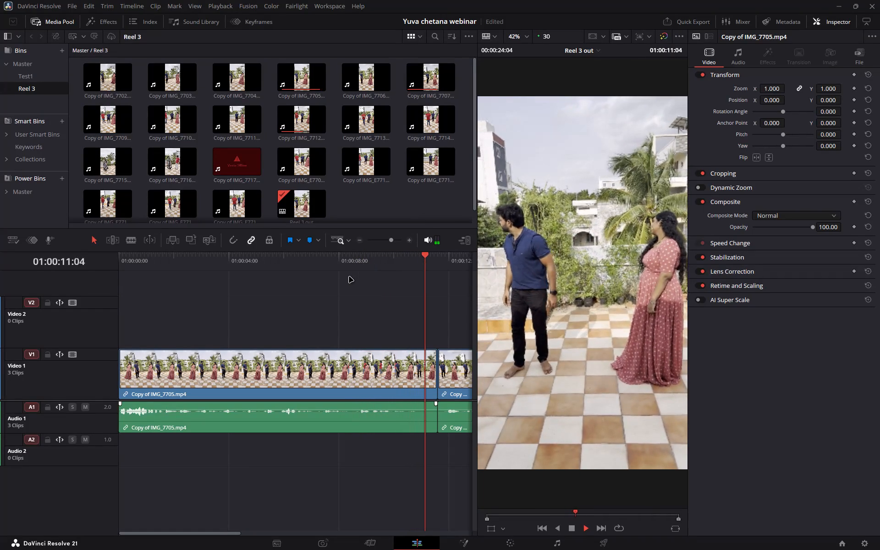
Follow the playback through the Copy of IMG_7707.mp4 and Copy of IMG_7712.mp4 clips to the end of the Reel 3 out timeline.
scroll(355, 379, left, 1)
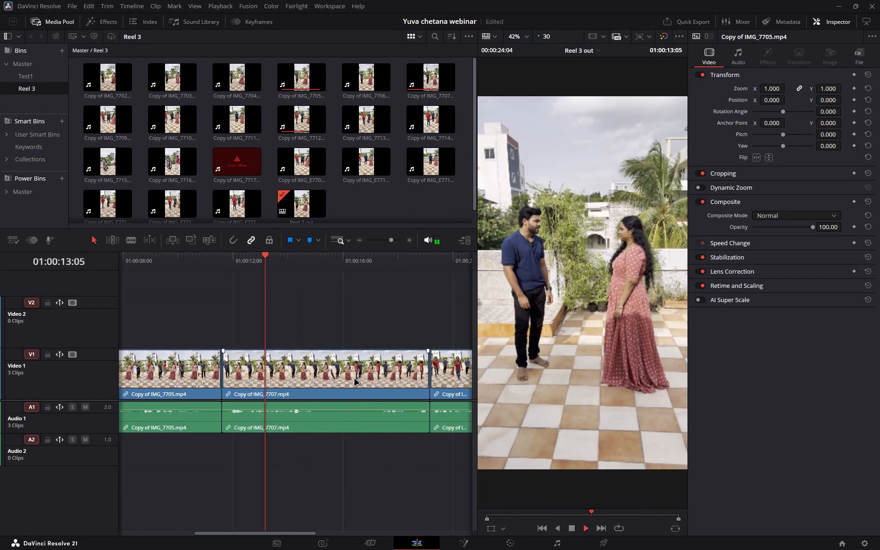
scroll(355, 379, left, 1)
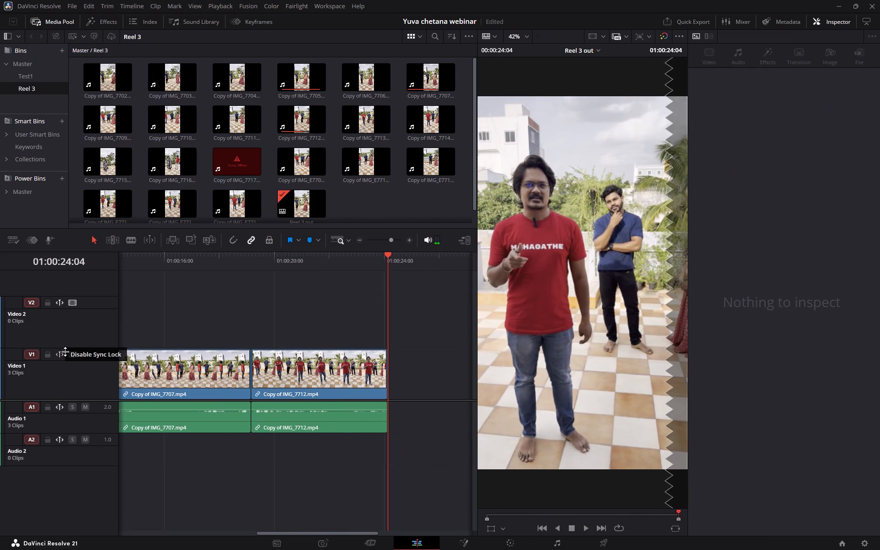
Return to the beginning of the timeline and replay the Copy of IMG_7705.mp4 clip.
scroll(277, 423, right, 9)
drag(133, 264, 80, 262)
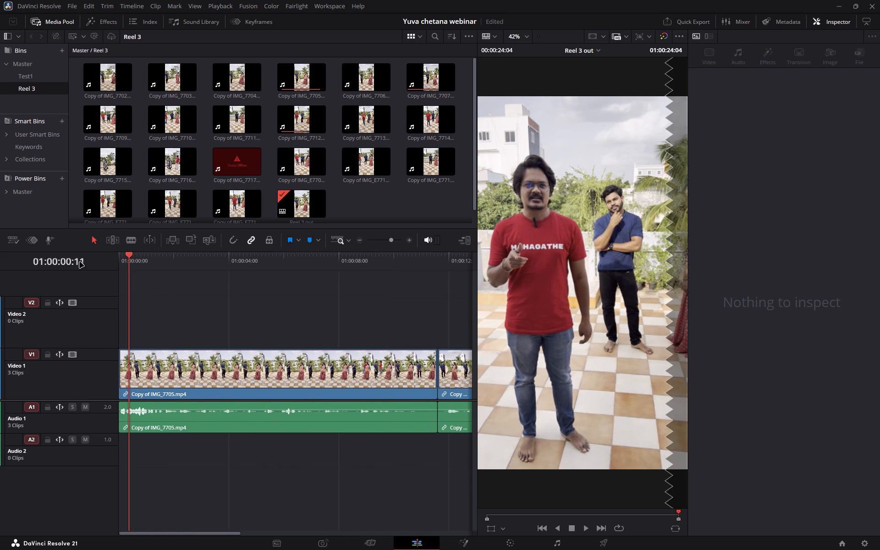
key(space)
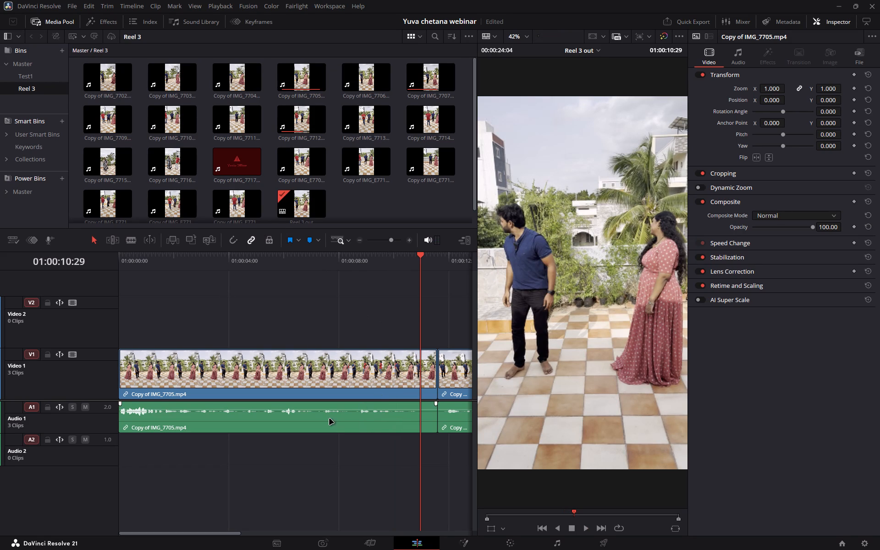
Replay the timeline from 01:00:07:22 through the remaining clips to the end of Copy of IMG_7712.mp4.
click(332, 264)
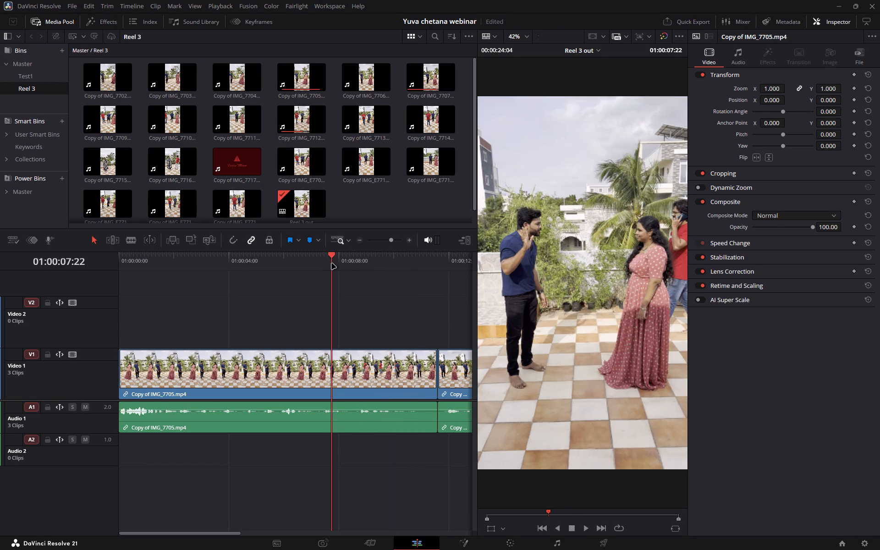
key(space)
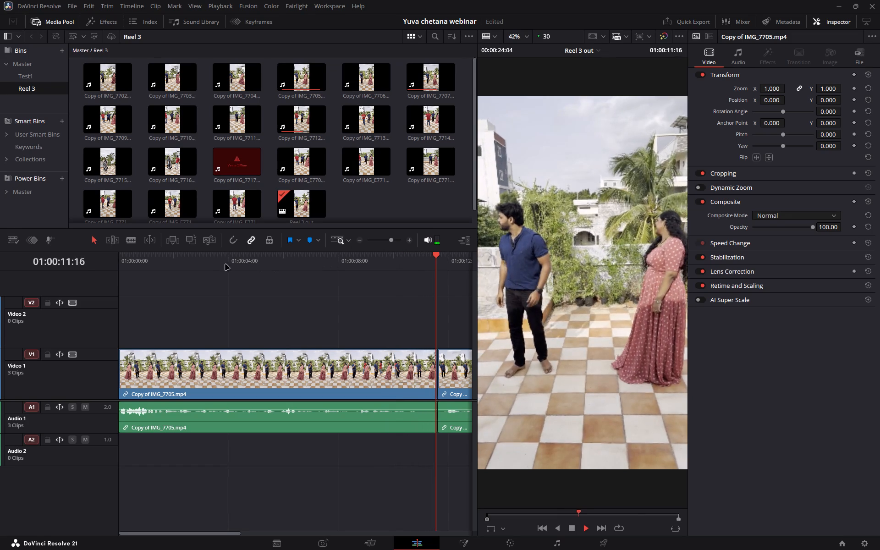
scroll(333, 363, left, 1)
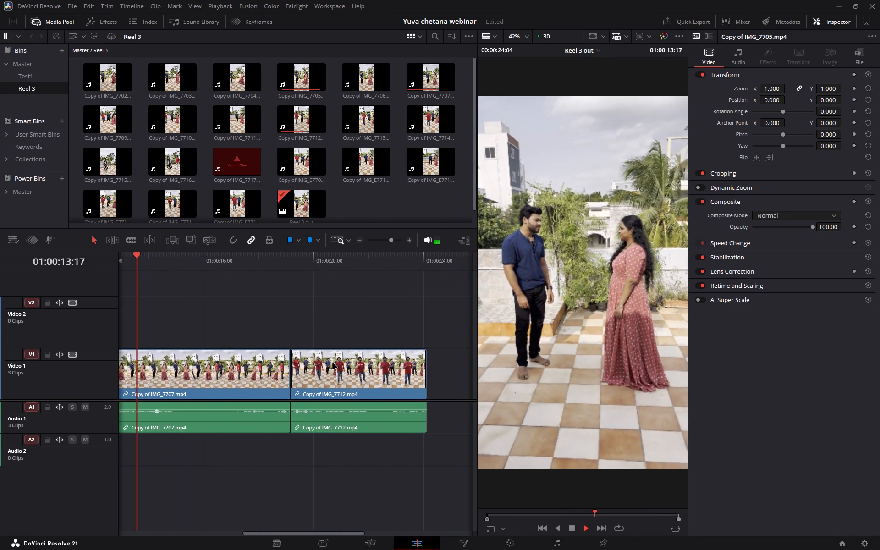
scroll(333, 363, right, 1)
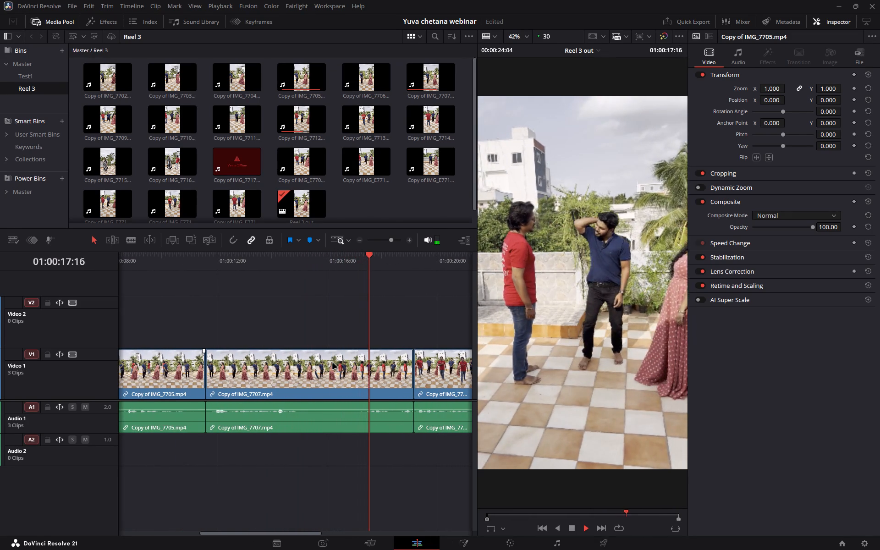
scroll(333, 363, left, 1)
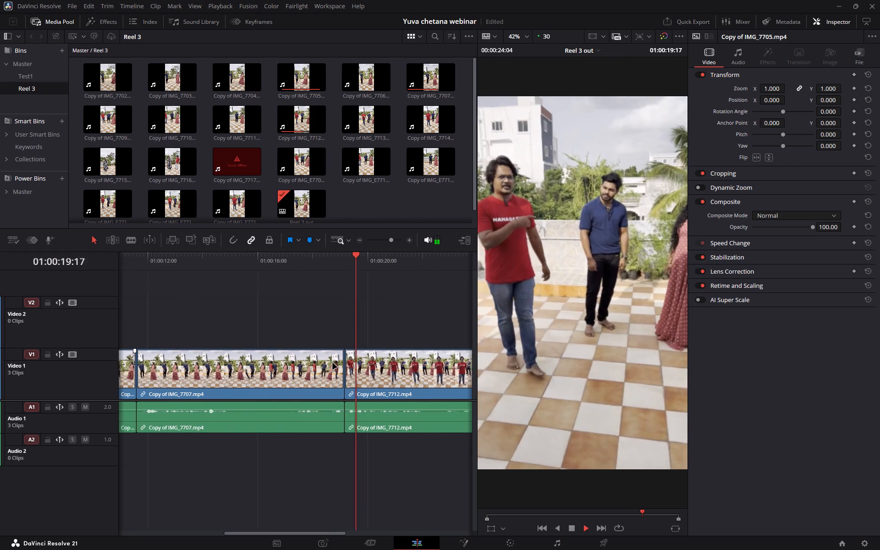
scroll(333, 363, left, 1)
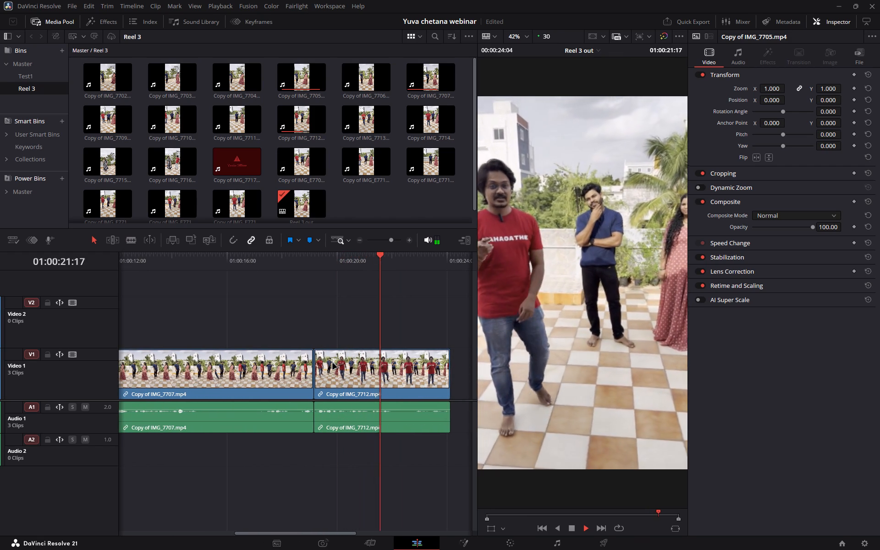
scroll(333, 363, left, 1)
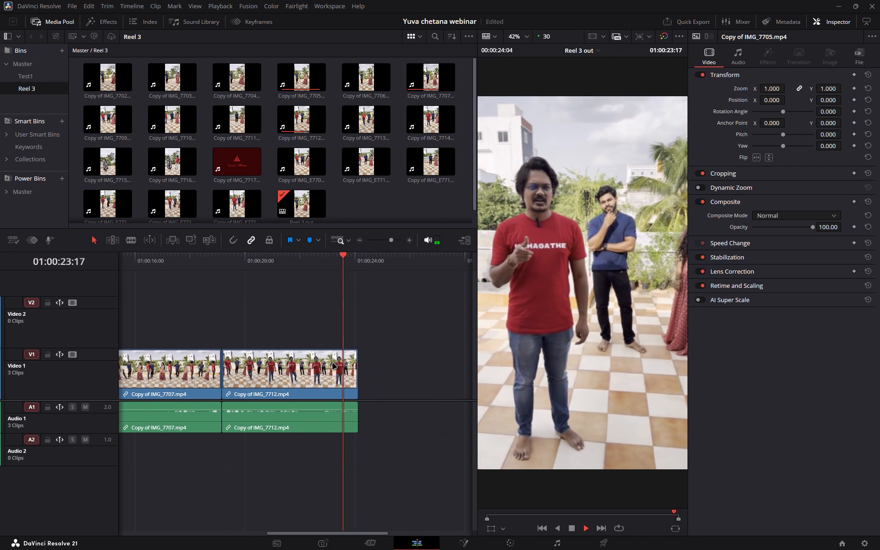
click(323, 292)
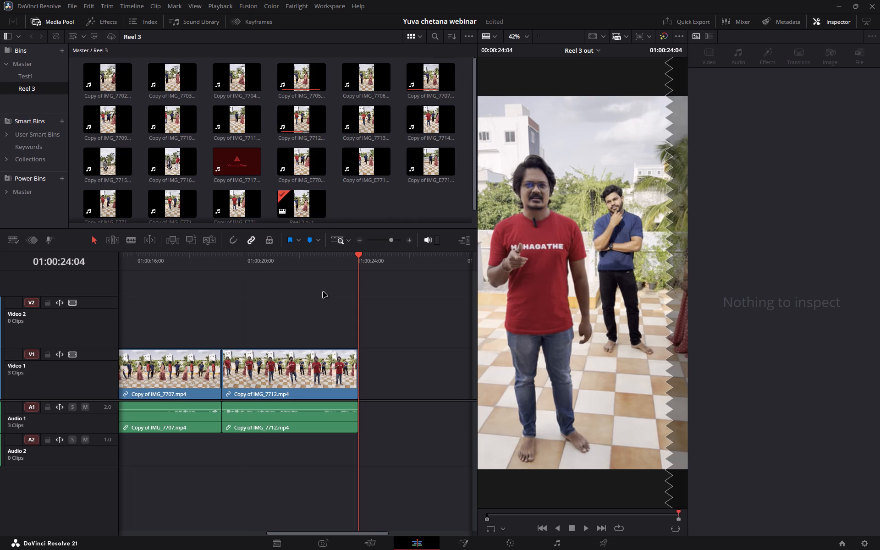
Move the playhead back to the timeline start at 01:00:00:00.
scroll(247, 319, right, 12)
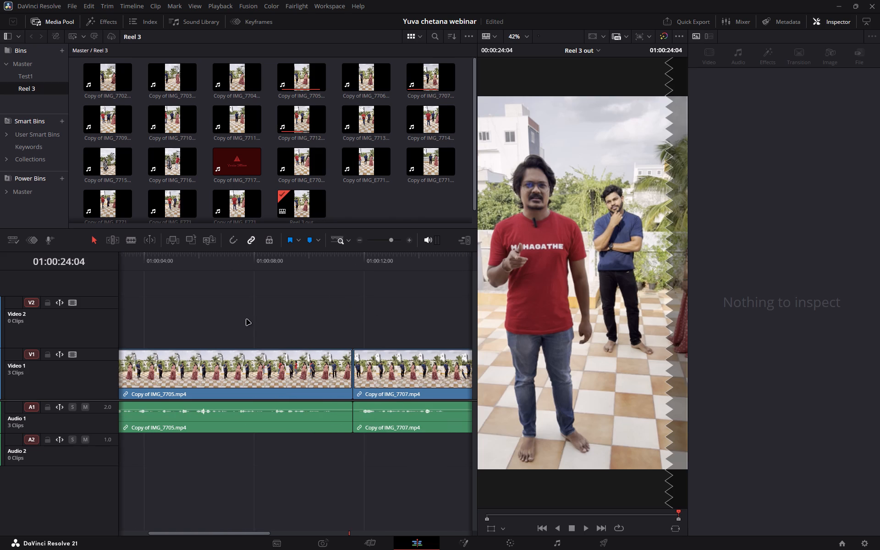
drag(122, 259, 113, 259)
click(325, 316)
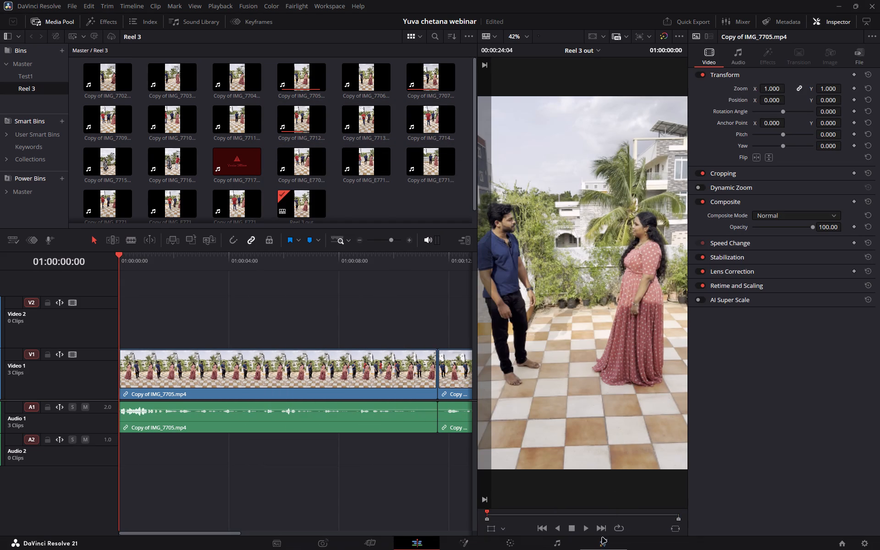
Go to the Deliver page and apply the Audio Only render preset to Reel 3 out.
click(602, 541)
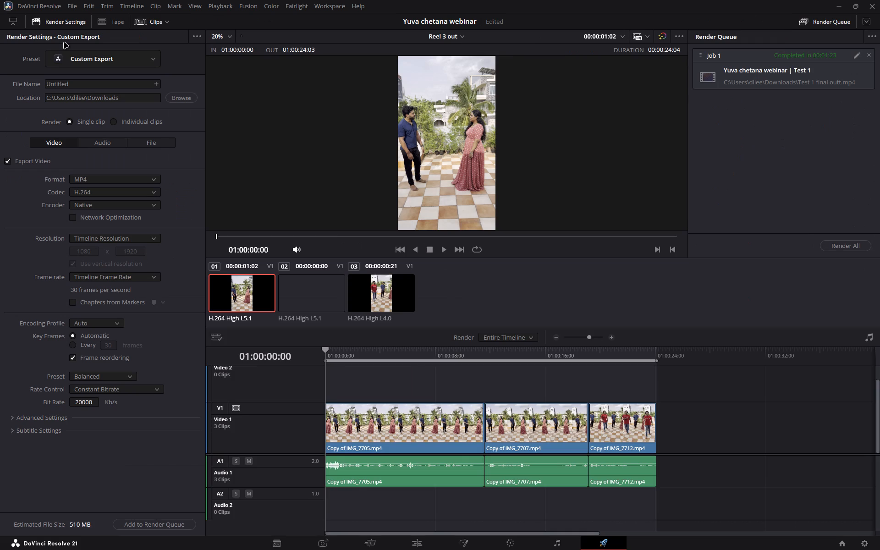
click(64, 52)
click(93, 291)
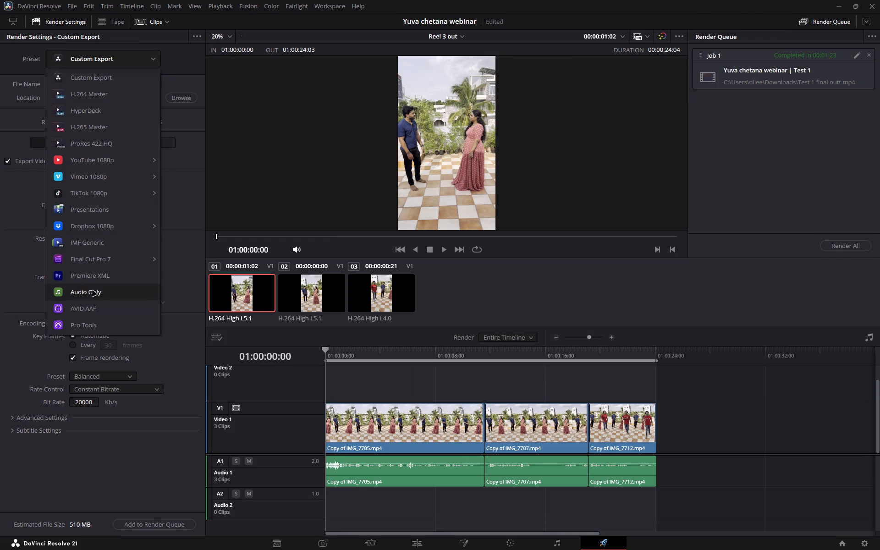
Name the output file "reel3 au".
click(93, 75)
click(93, 83)
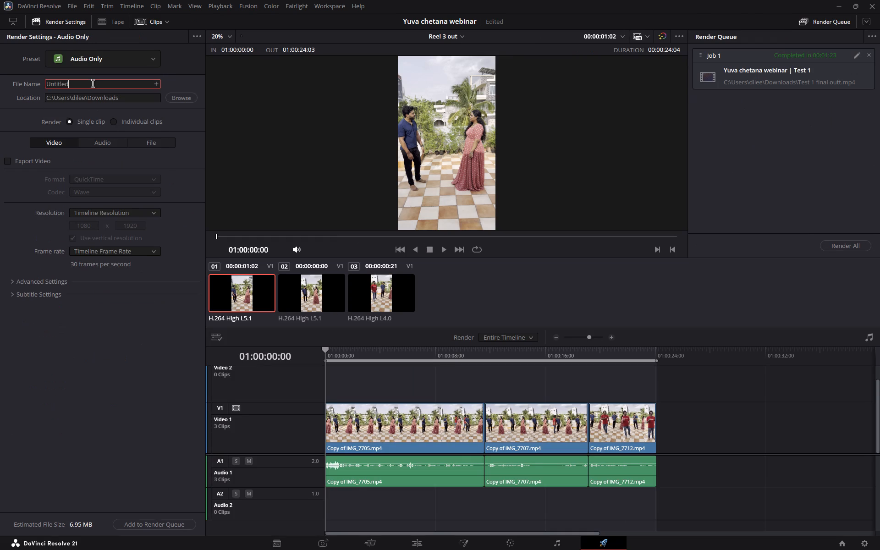
key(ctrl+BackSpace)
text(reel3 a)
key(u)
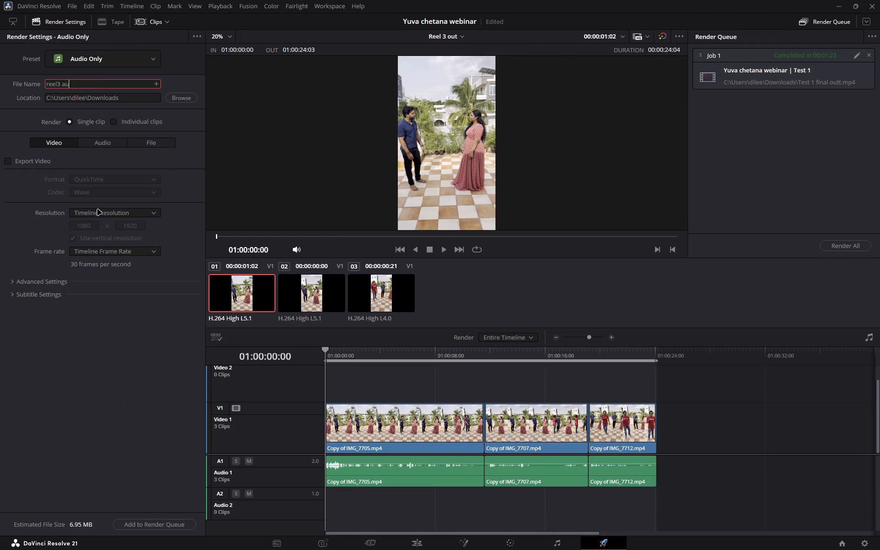
Set the audio export format to MP4.
click(101, 139)
click(90, 178)
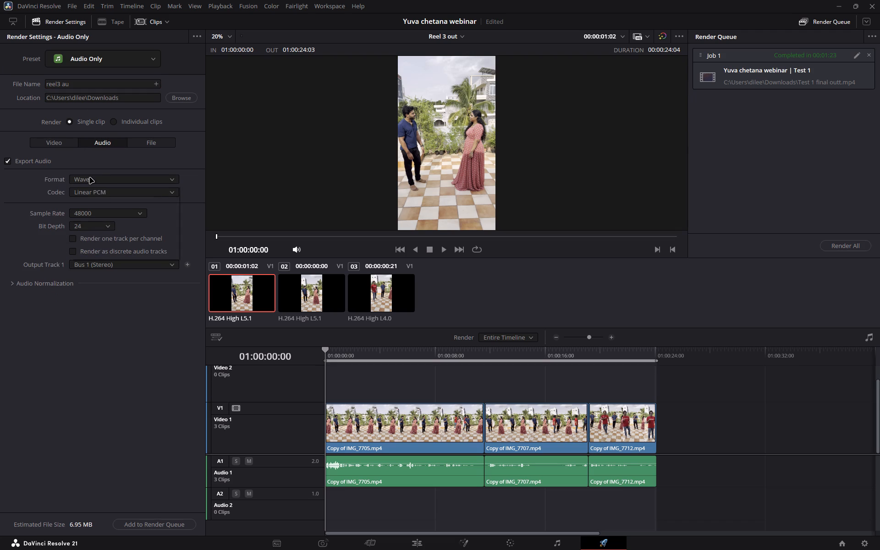
click(90, 219)
Add the reel3 au audio export to the render queue.
click(156, 522)
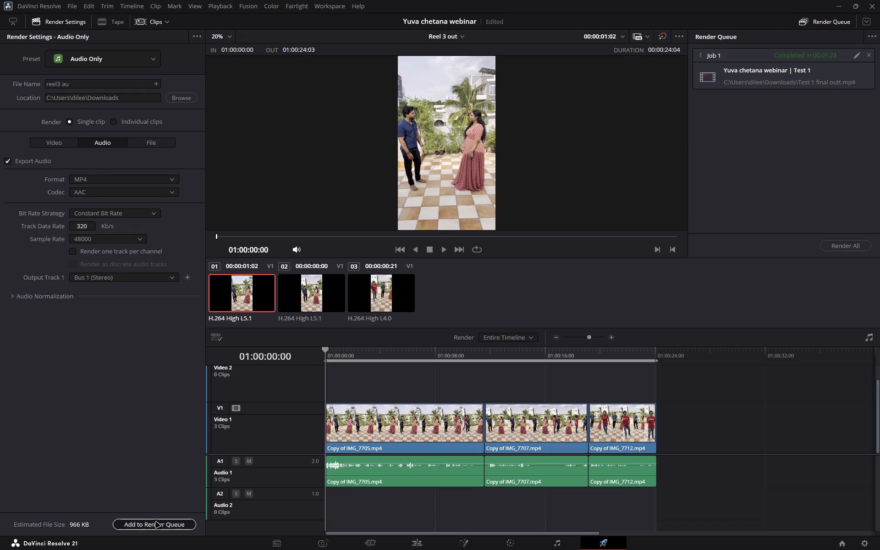
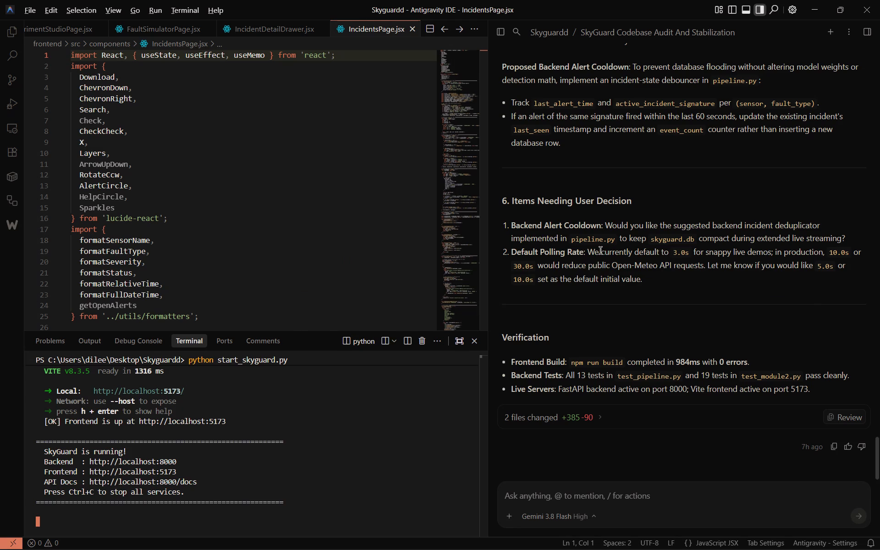
Switch to the Brave browser and open the SkyGuard dashboard at localhost:5173 in a new tab.
key(ctrl+t)
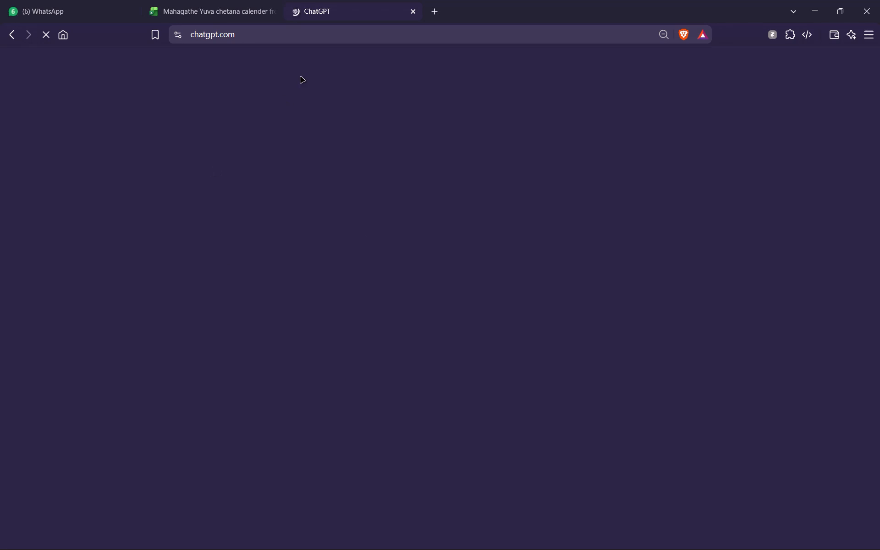
text(loca)
key(Down)
key(Return)
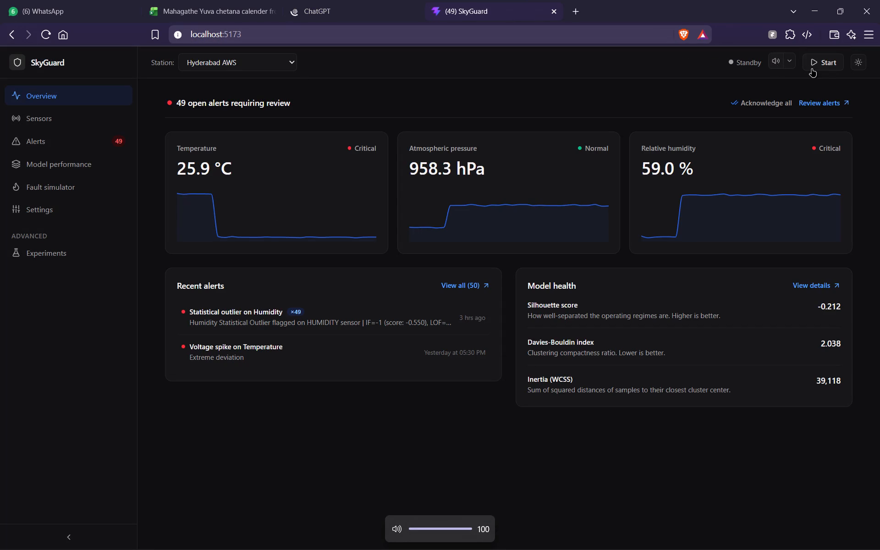
Start live monitoring for the Hyderabad AWS station.
click(822, 67)
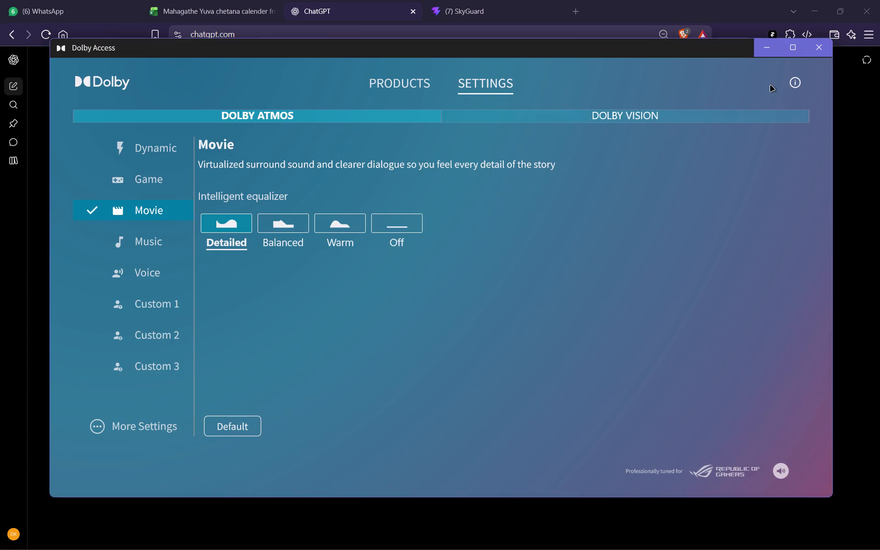
click(813, 52)
Switch to DaVinci Resolve and, on the Edit page, split the final IMG_7712 clip of Reel 3 out at 01:00:24:03.
key(alt+Tab)
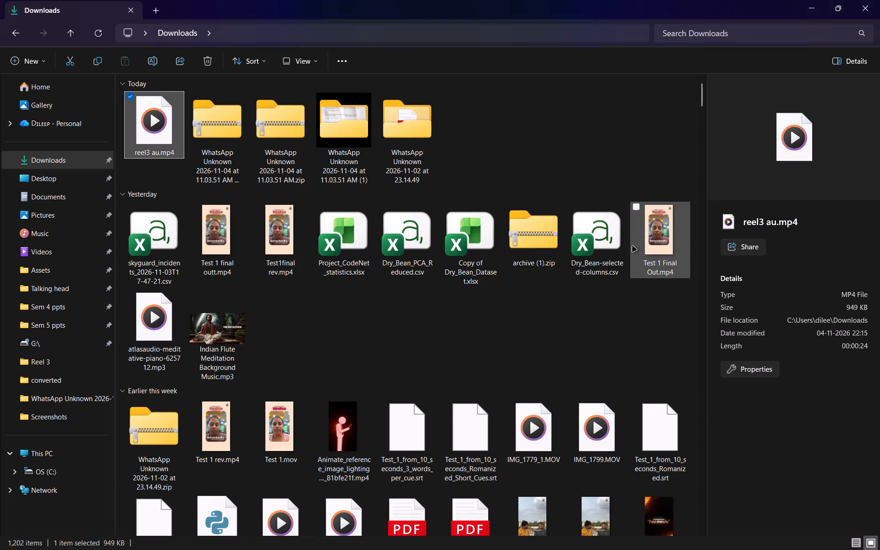
key(alt+Tab)
key(alt+Tab)
key(alt+Tab)
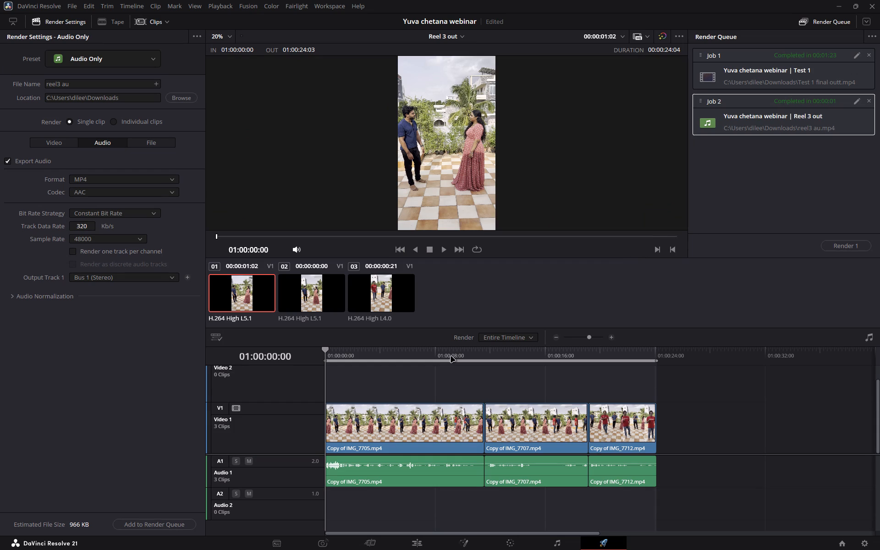
click(409, 539)
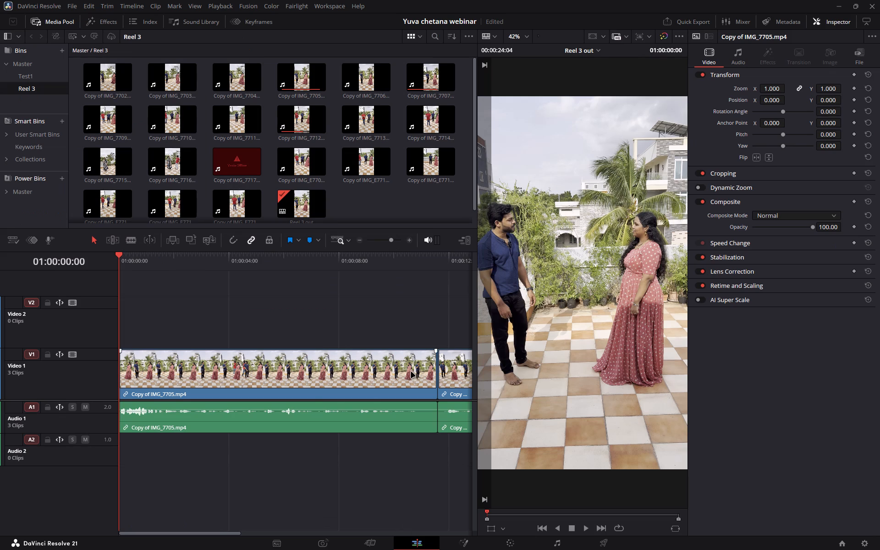
scroll(411, 372, left, 2)
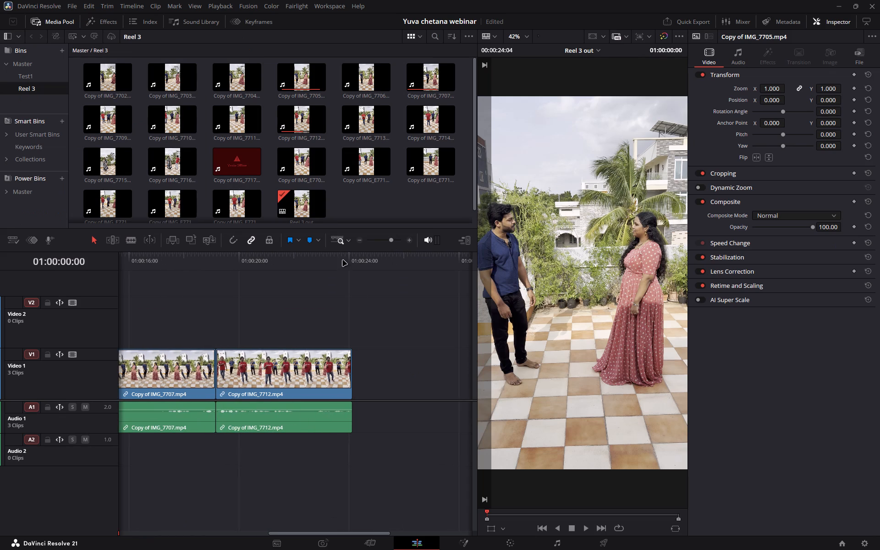
click(349, 262)
key(ctrl+equal)
key(ctrl+equal)
key(ctrl+equal)
key(ctrl+equal)
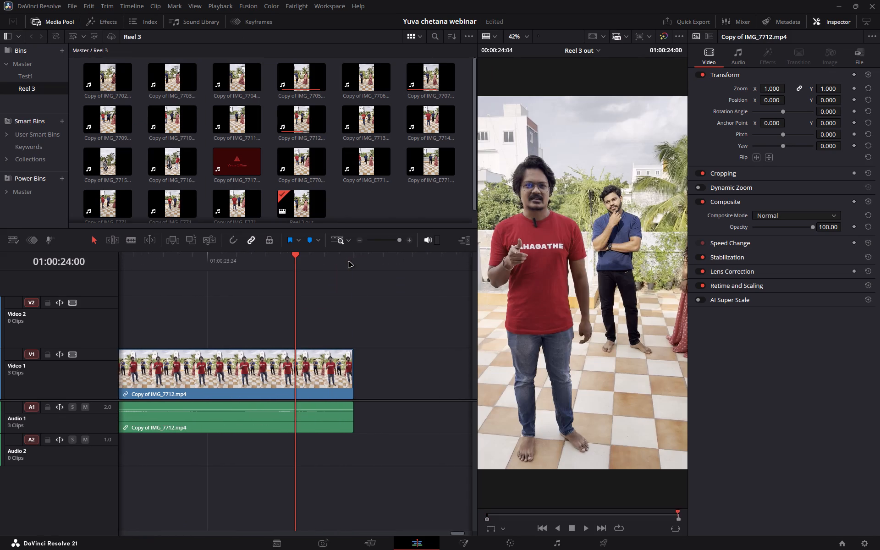
key(Right)
key(Right)
key(Right)
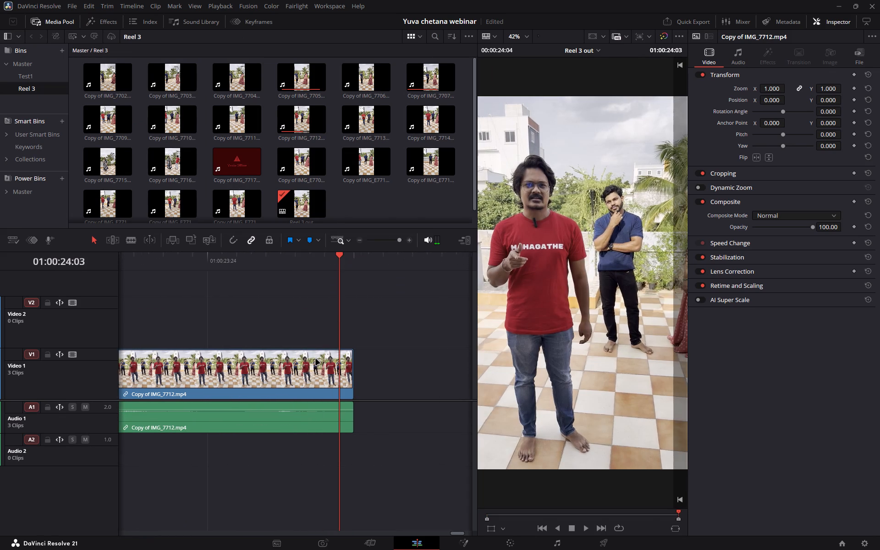
click(305, 370)
key(ctrl+b)
Turn the one-frame remainder of IMG_7712 after the cut into a freeze frame and lengthen it to 6 frames.
click(347, 381)
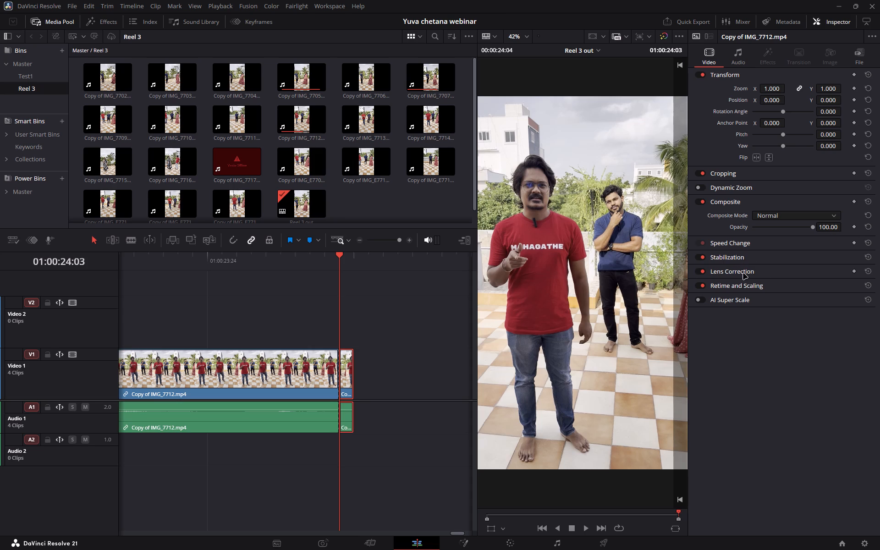
click(737, 243)
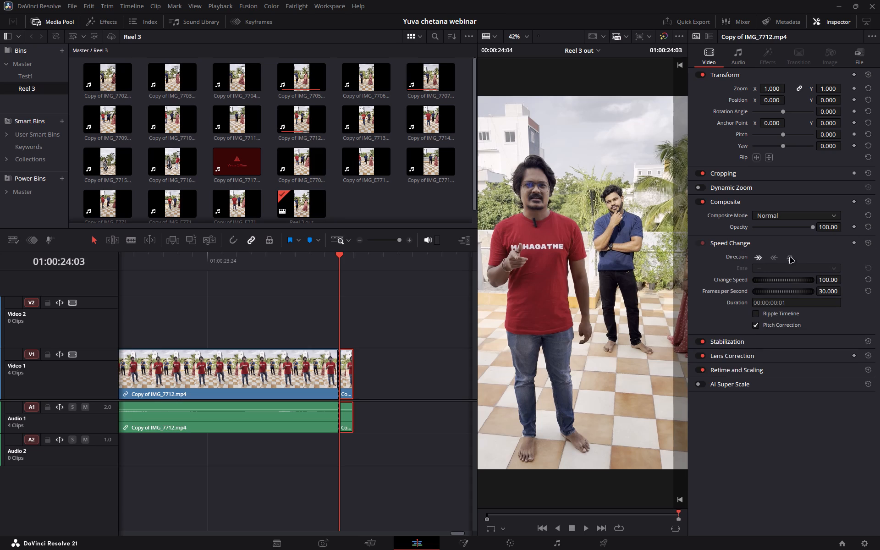
click(790, 258)
click(352, 377)
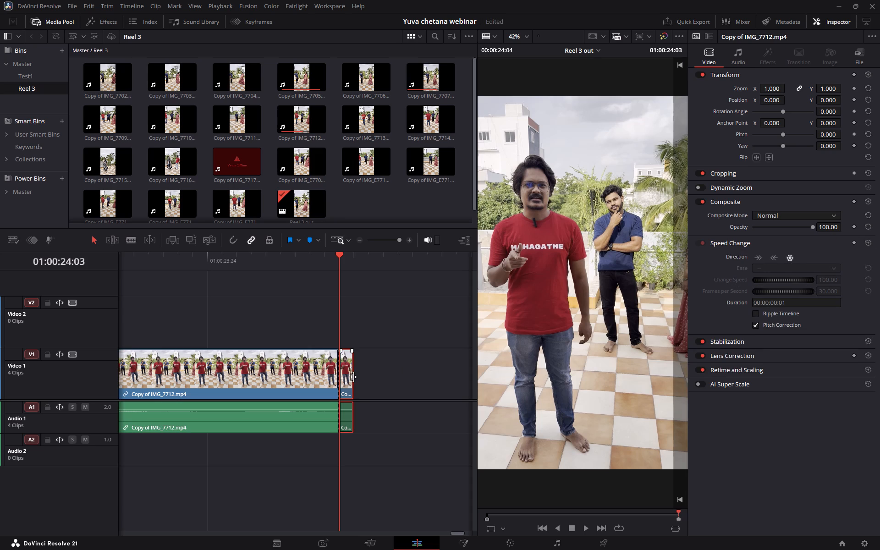
drag(353, 377, 440, 381)
Turn off linked selection and delete only the audio portion of the freeze-frame clip.
click(402, 412)
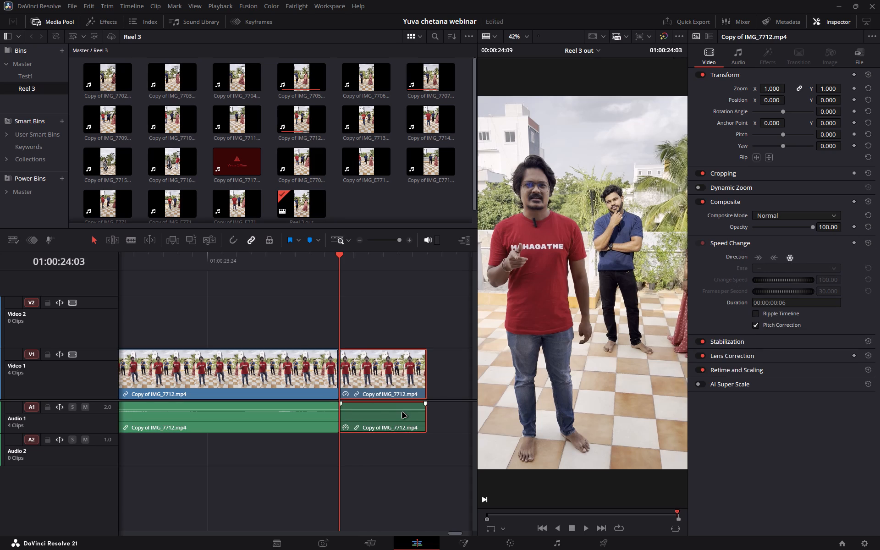
click(250, 243)
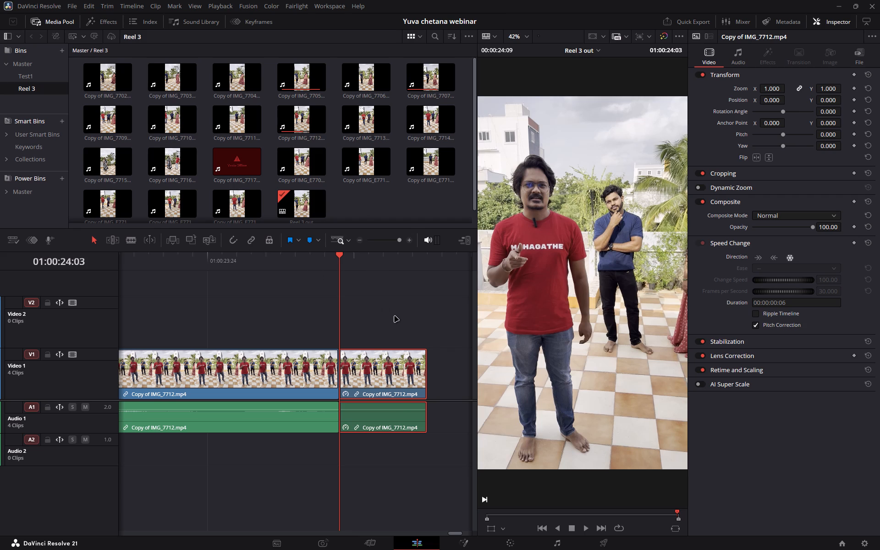
click(395, 316)
click(384, 429)
key(BackSpace)
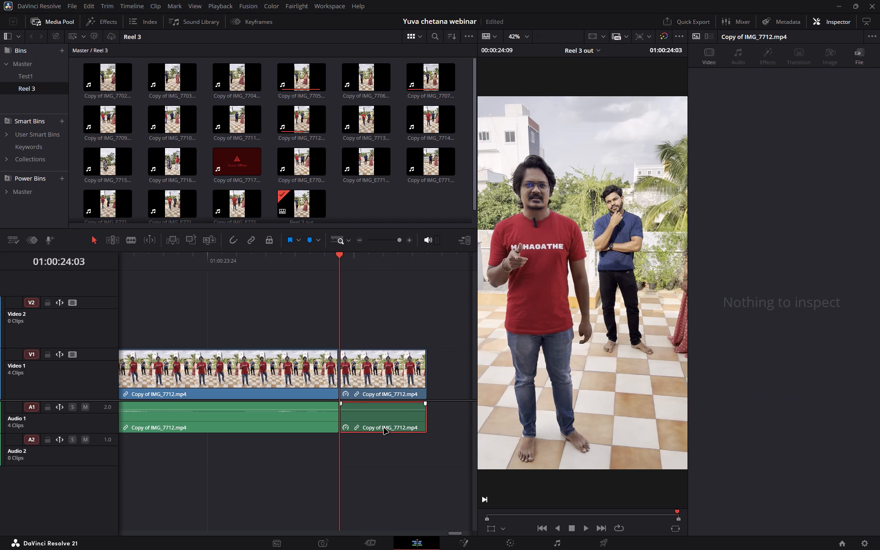
Extend the silent freeze frame, checking it in playback, until Reel 3 out lasts about 00:00:26:21.
drag(425, 379, 476, 392)
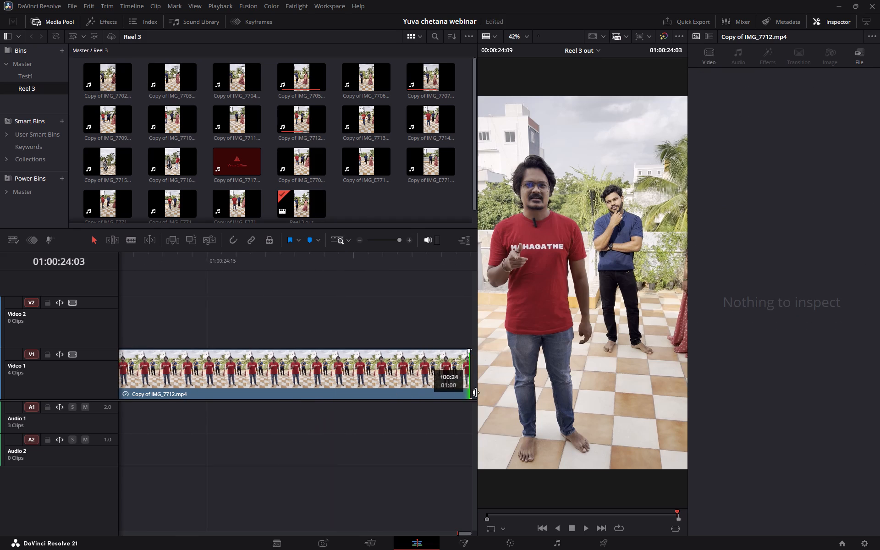
drag(476, 392, 437, 397)
key(ctrl+minus)
key(ctrl+minus)
key(ctrl+minus)
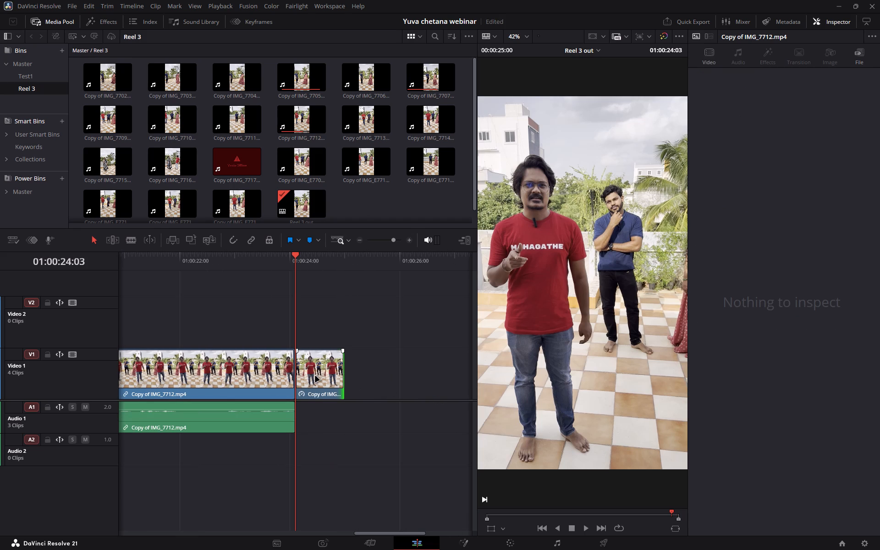
drag(341, 380, 387, 382)
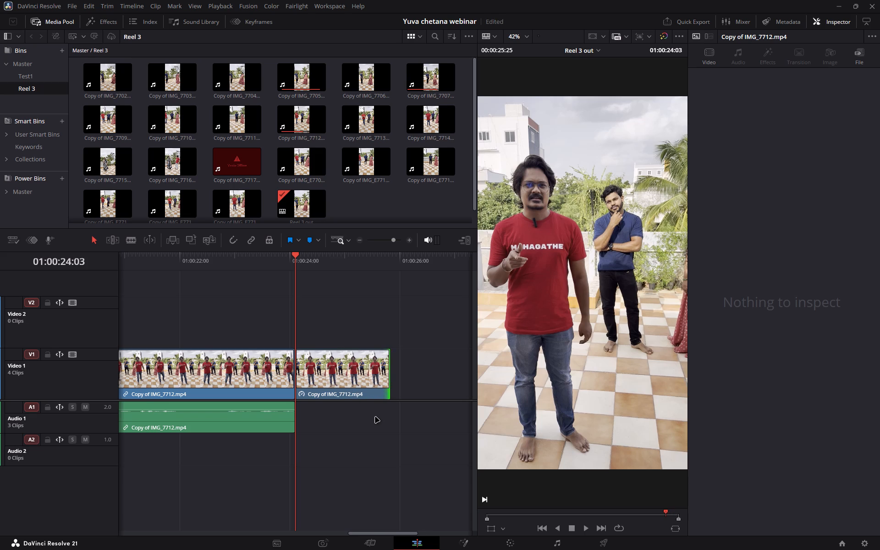
click(374, 420)
key(space)
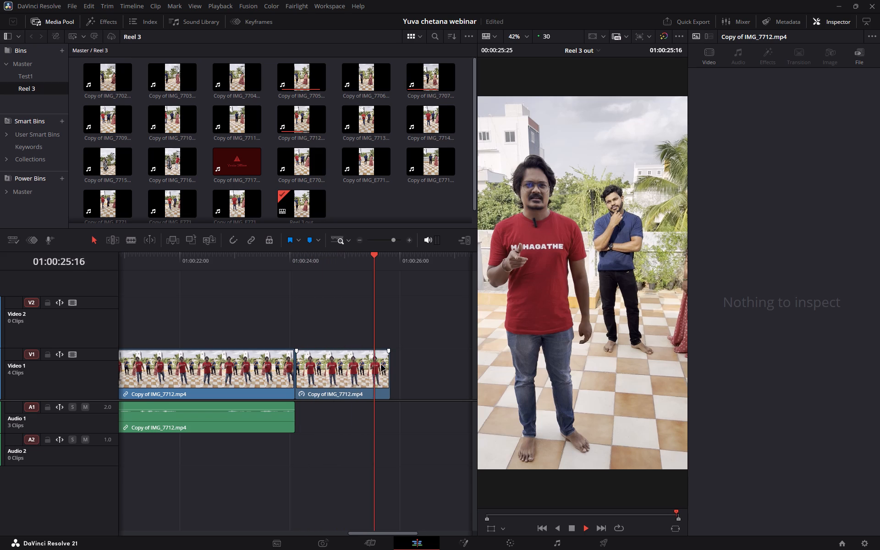
drag(387, 374, 436, 378)
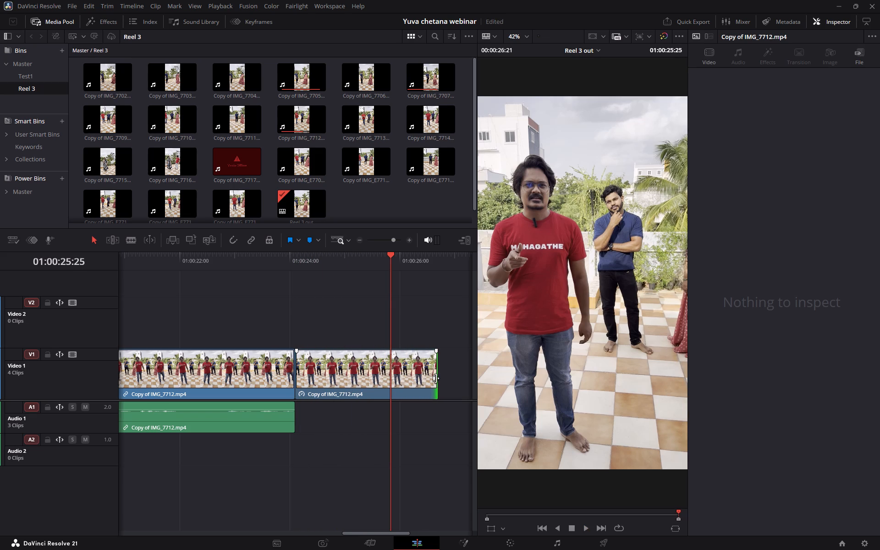
Play back the extended freeze-frame ending from about 01:00:24:06.
click(374, 322)
click(302, 266)
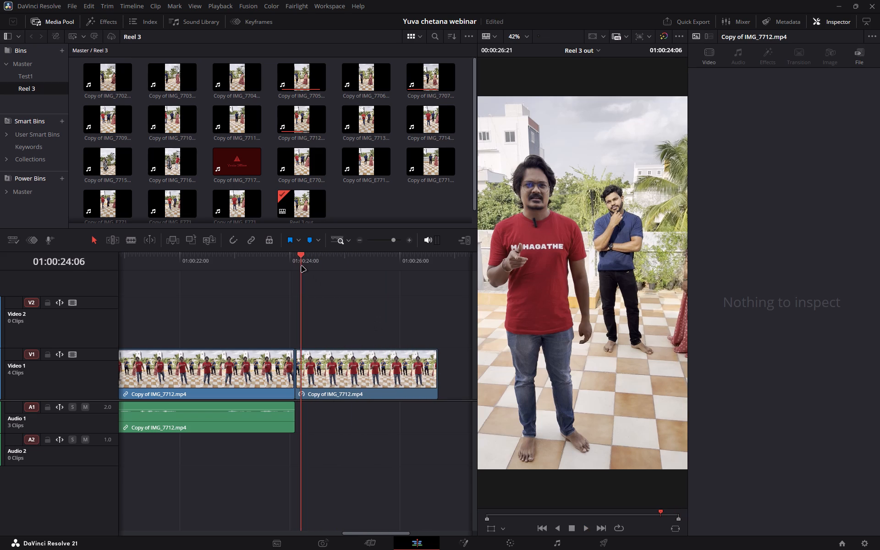
key(space)
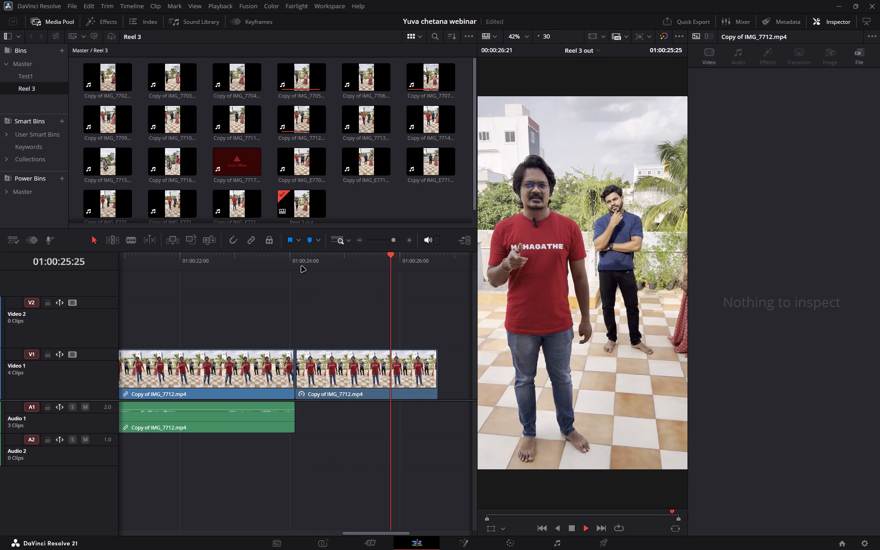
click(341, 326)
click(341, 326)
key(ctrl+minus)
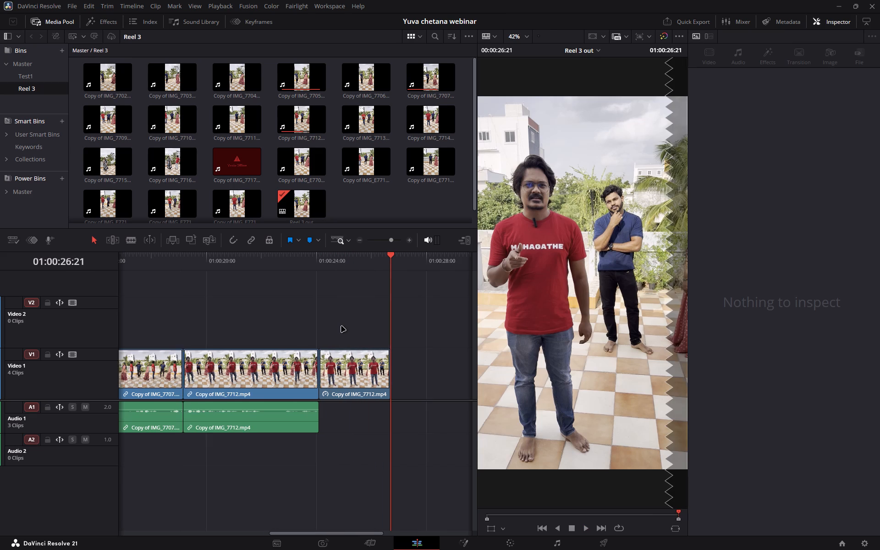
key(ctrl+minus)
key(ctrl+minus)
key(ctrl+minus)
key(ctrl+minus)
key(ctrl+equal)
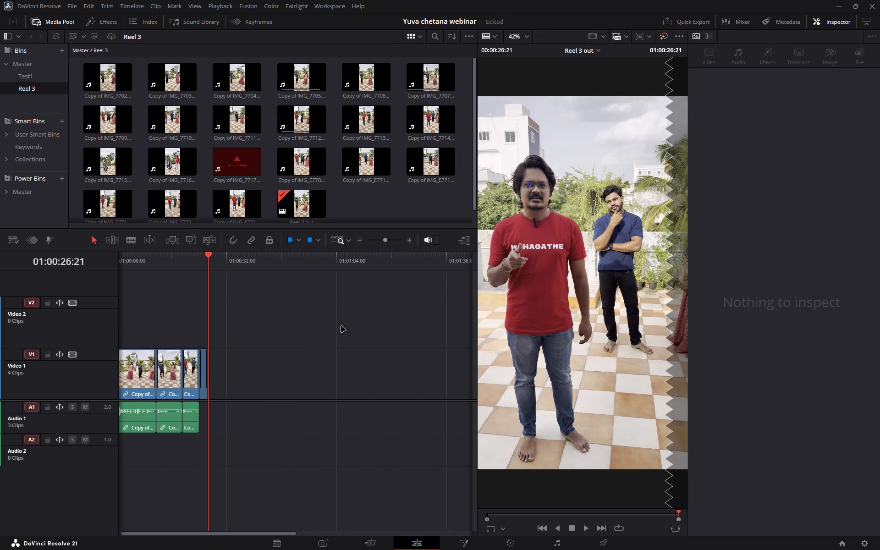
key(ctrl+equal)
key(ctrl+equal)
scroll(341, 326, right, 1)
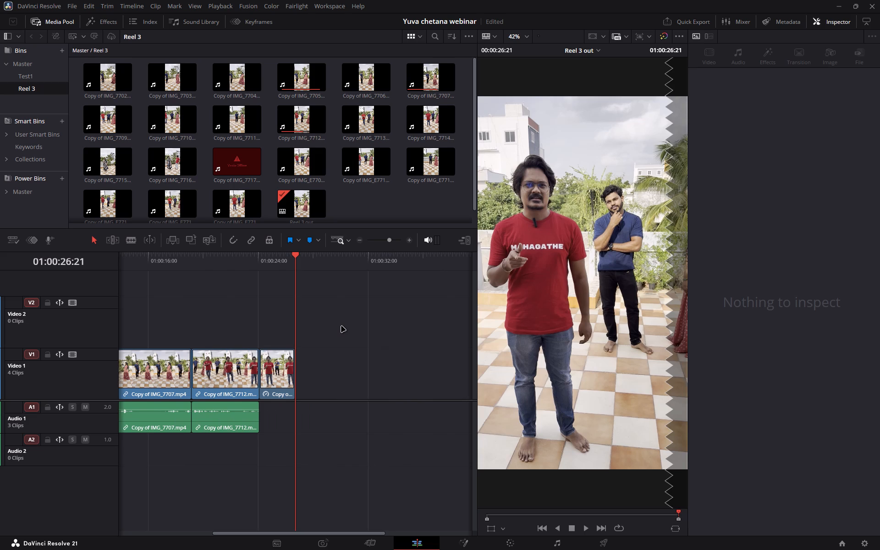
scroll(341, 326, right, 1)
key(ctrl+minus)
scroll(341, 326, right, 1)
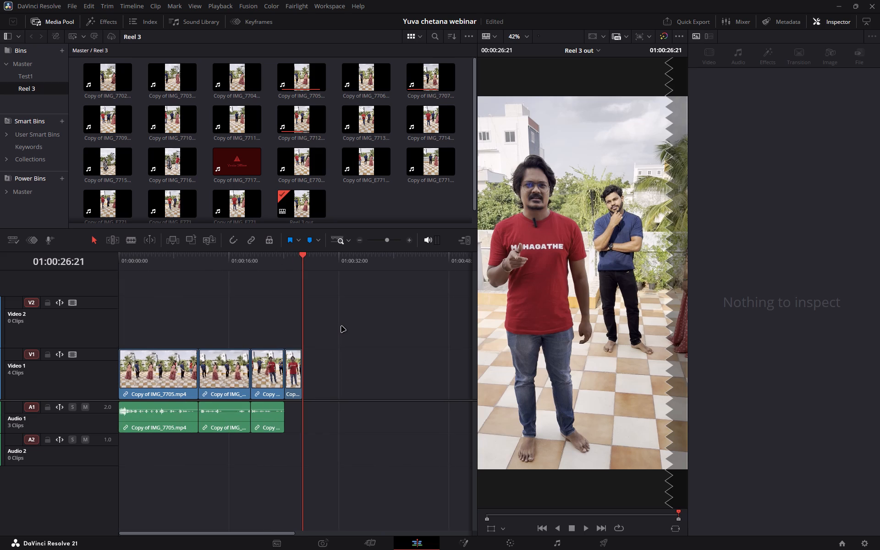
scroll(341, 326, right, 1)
Park the playhead at 01:00:25:09, select the freeze-frame clip and search the video transitions for "blur".
click(293, 264)
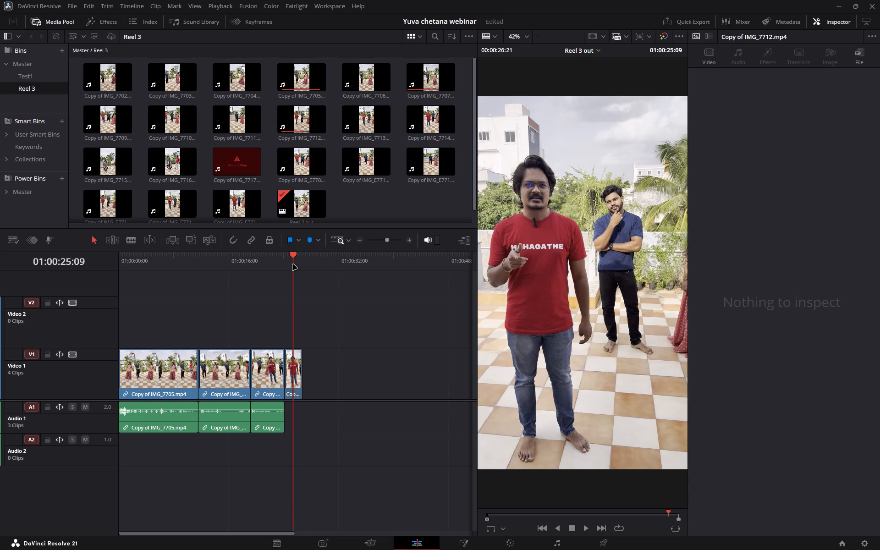
key(ctrl+equal)
key(ctrl+equal)
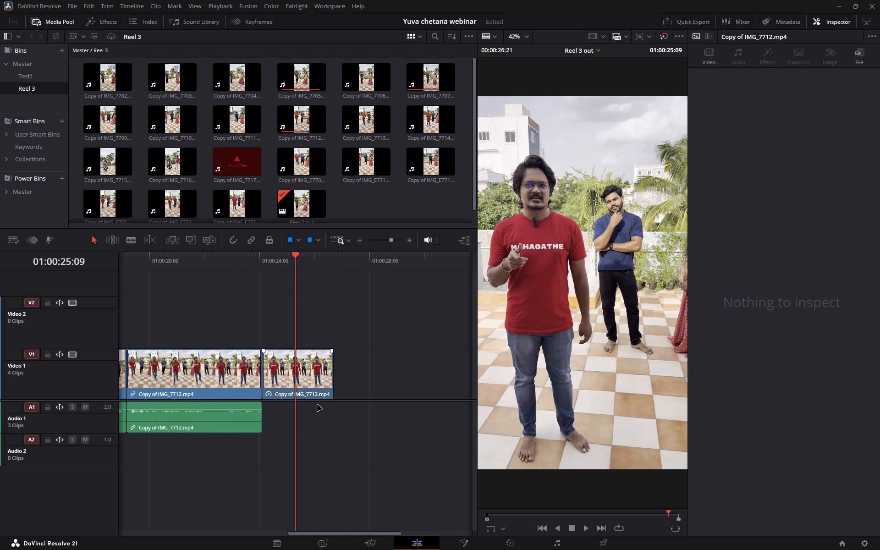
click(318, 377)
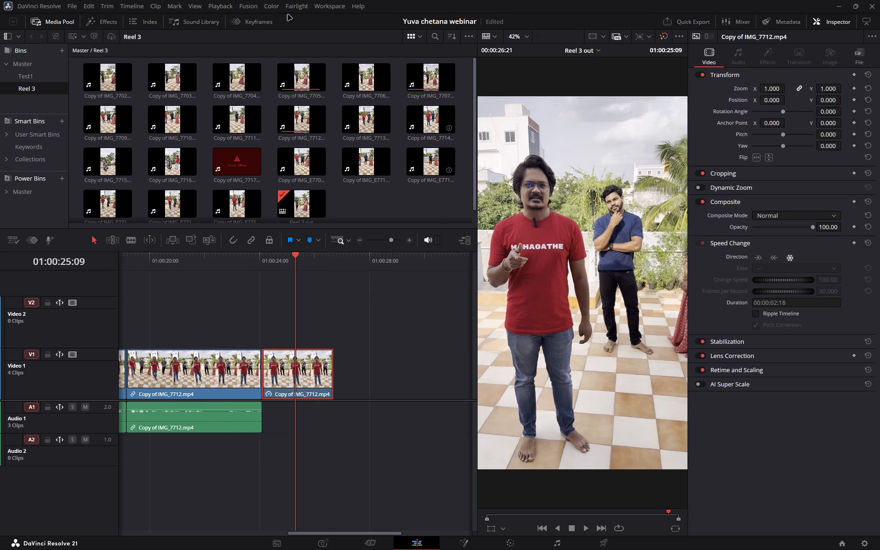
click(95, 22)
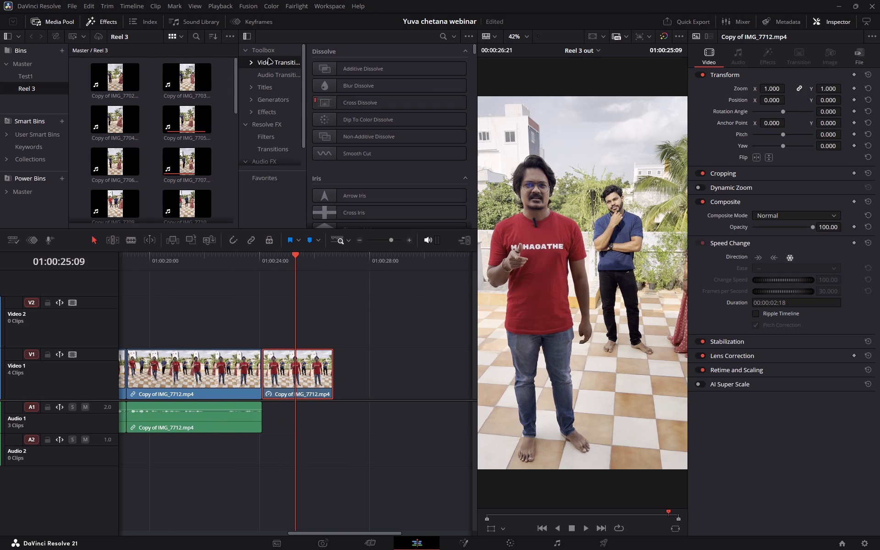
click(447, 38)
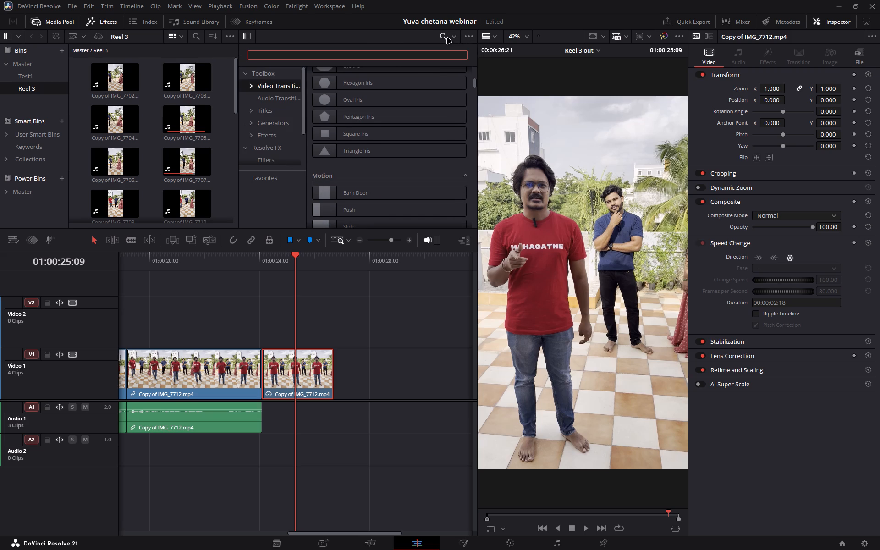
text(blur)
scroll(396, 149, down, 1)
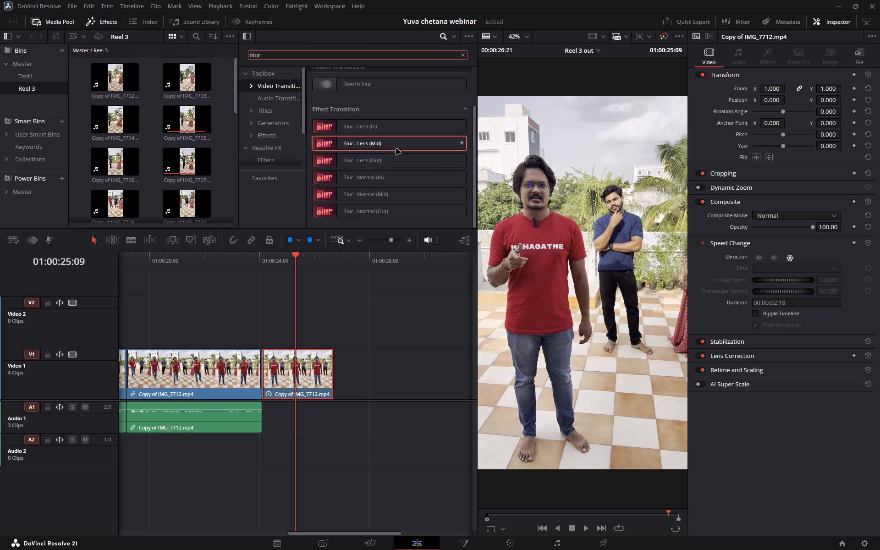
scroll(396, 149, down, 1)
scroll(396, 149, up, 1)
click(473, 342)
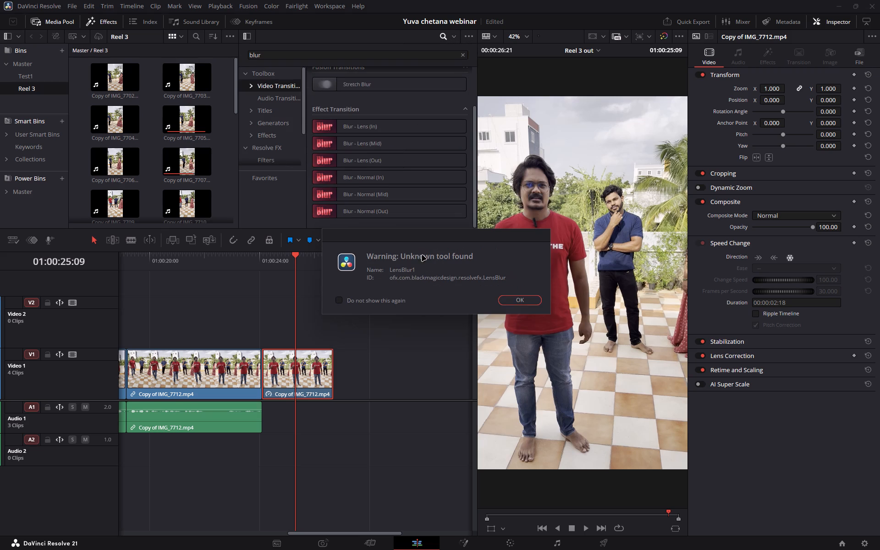
click(519, 302)
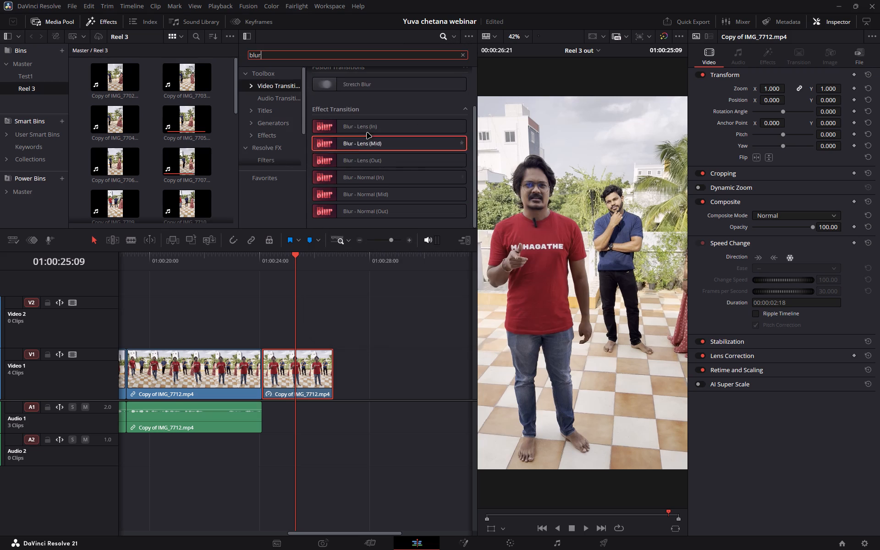
click(524, 302)
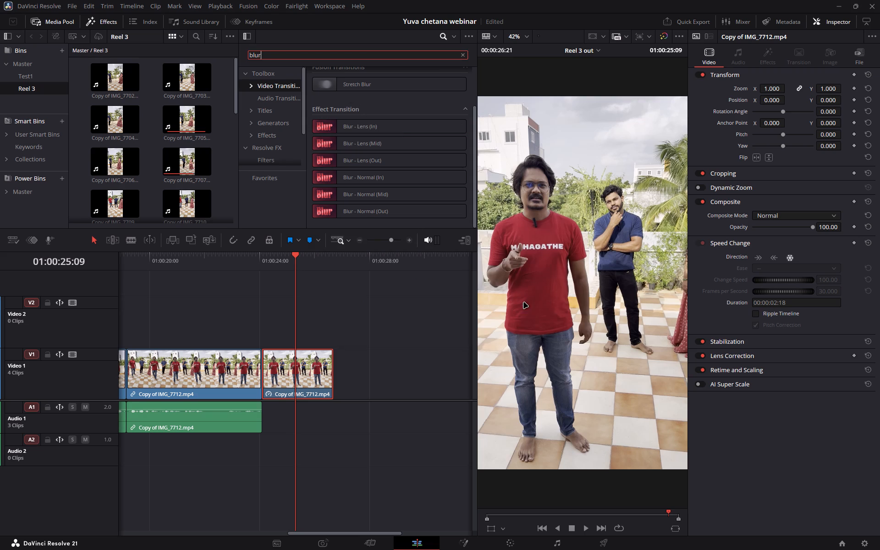
scroll(409, 100, up, 3)
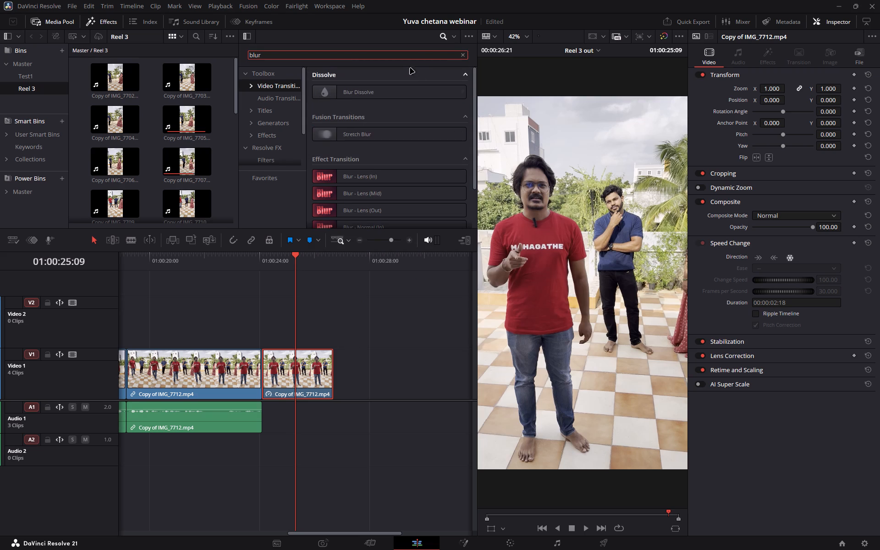
Widen the blur search to all folders and apply Gaussian Blur to the freeze-frame clip at the end.
click(456, 37)
click(471, 48)
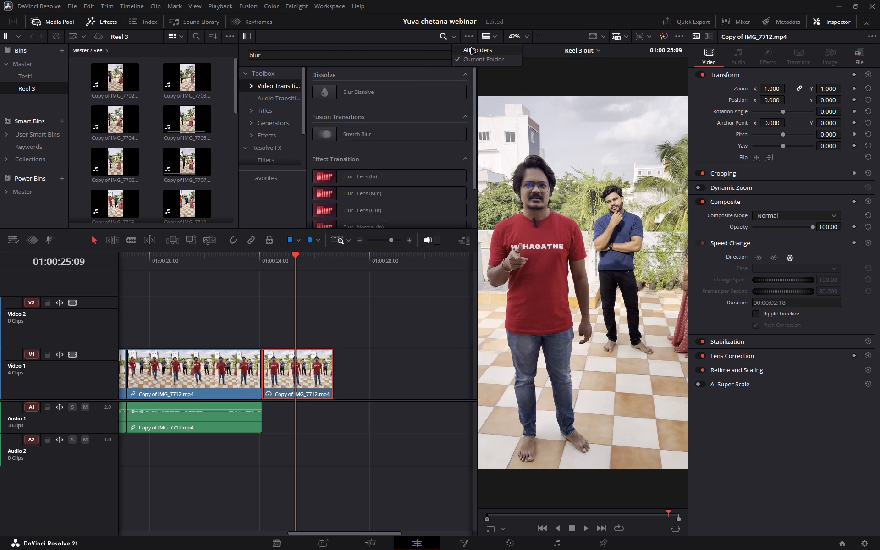
drag(350, 174, 317, 341)
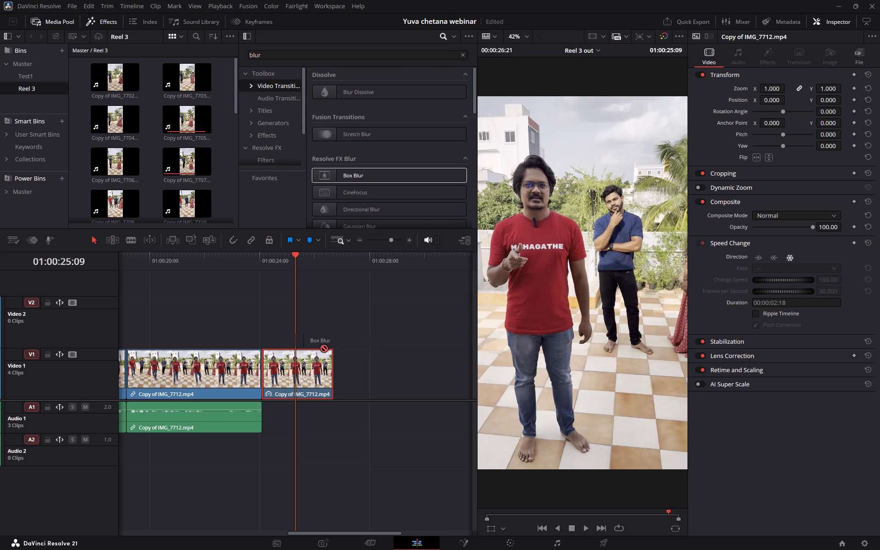
drag(317, 341, 386, 122)
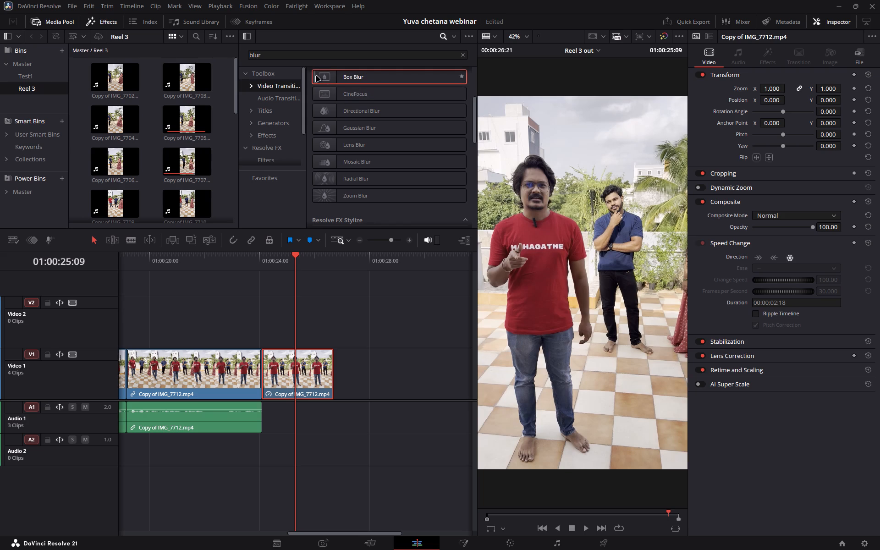
drag(323, 126, 291, 383)
click(302, 380)
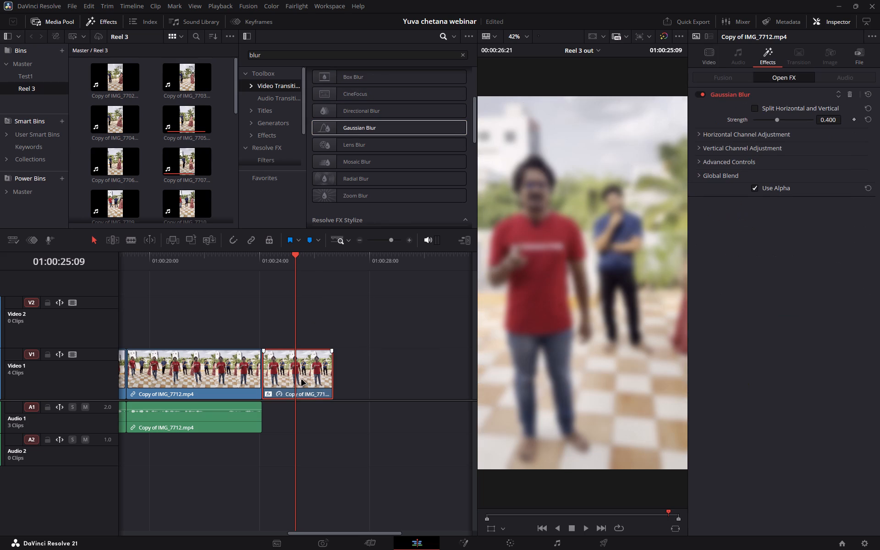
Set the freeze frame's Gaussian Blur strength to 0.330.
drag(831, 121, 768, 128)
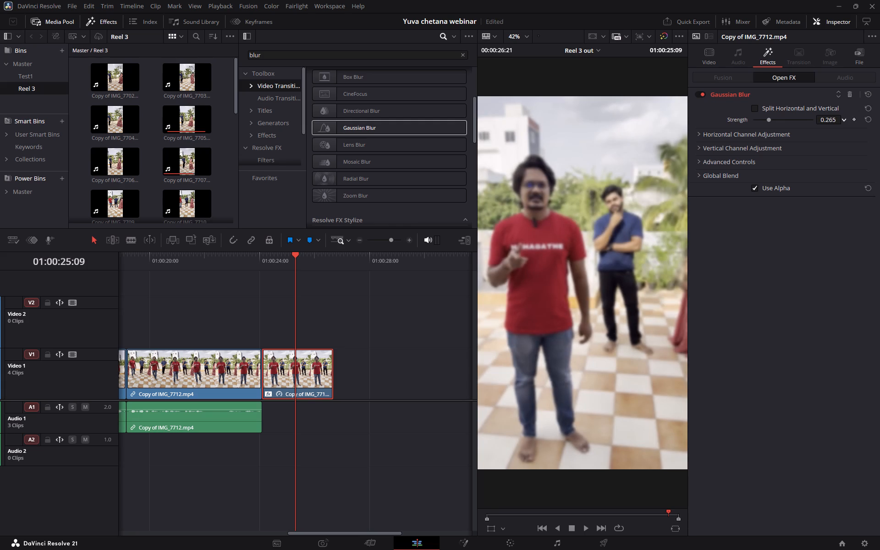
drag(768, 128, 799, 123)
click(387, 297)
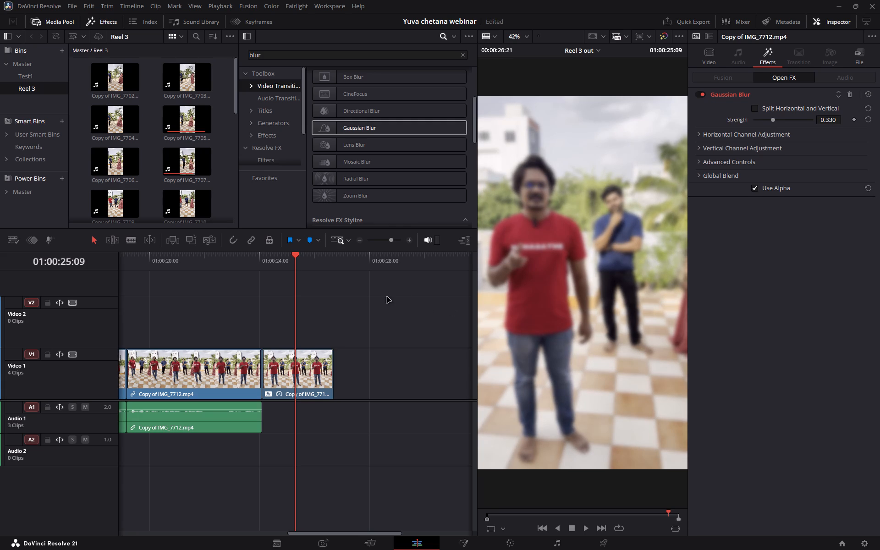
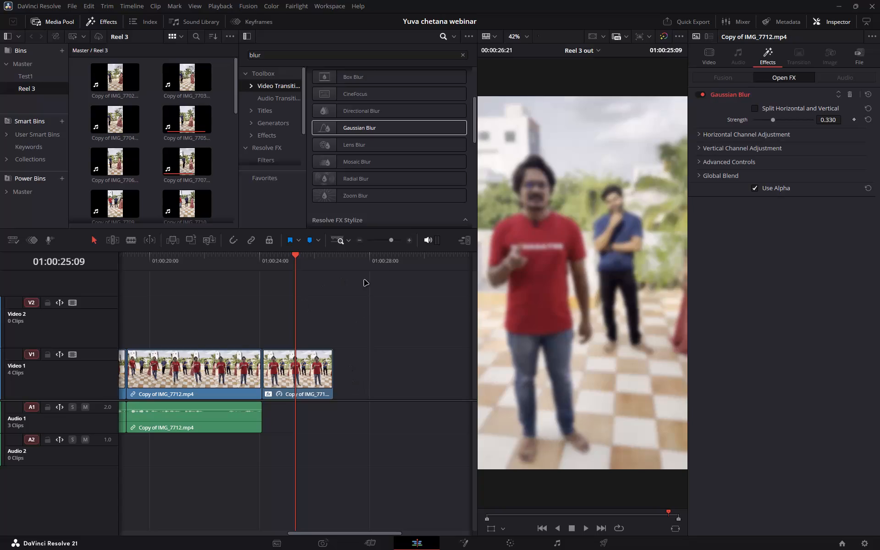
Play back the end of Reel 3 from about 01:00:23 to check the blurred freeze frame.
click(360, 280)
click(236, 260)
key(space)
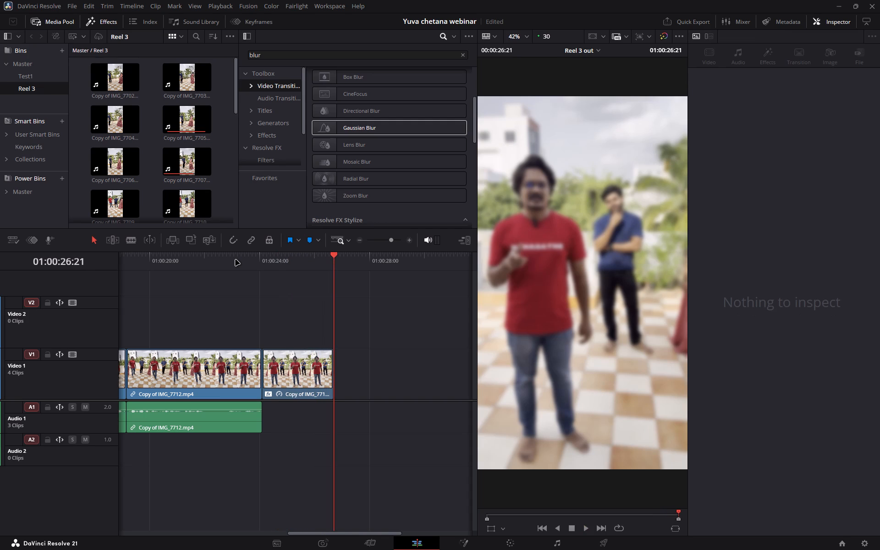
Open the Test 1 timeline from the Test1 bin.
click(25, 78)
scroll(156, 136, down, 6)
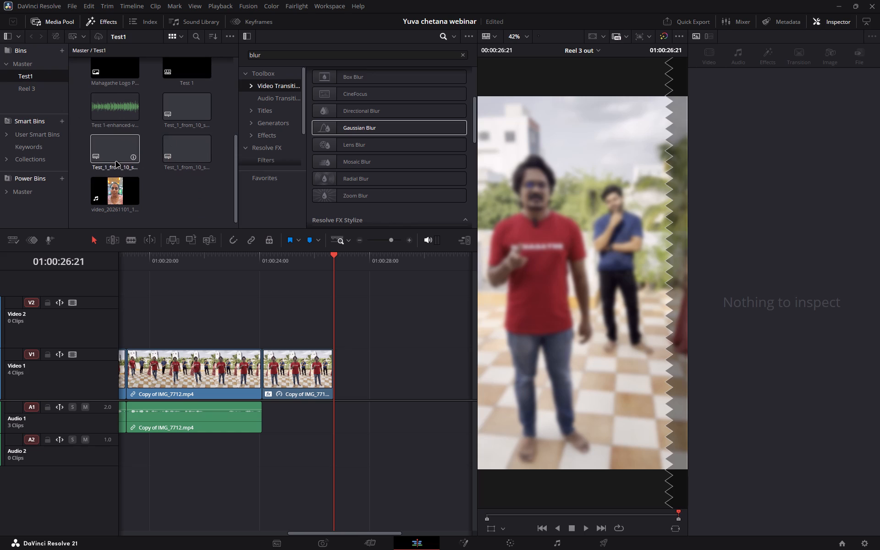
scroll(116, 162, up, 1)
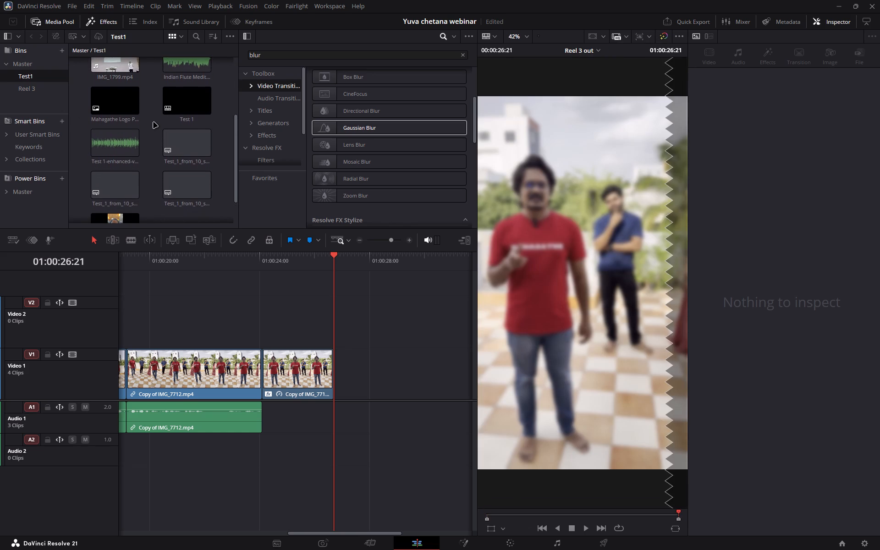
double_click(172, 109)
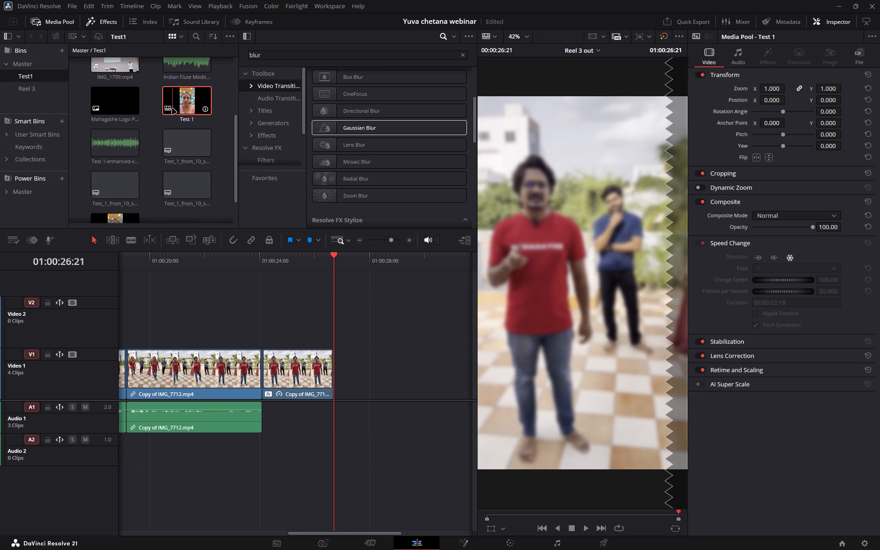
triple_click(172, 109)
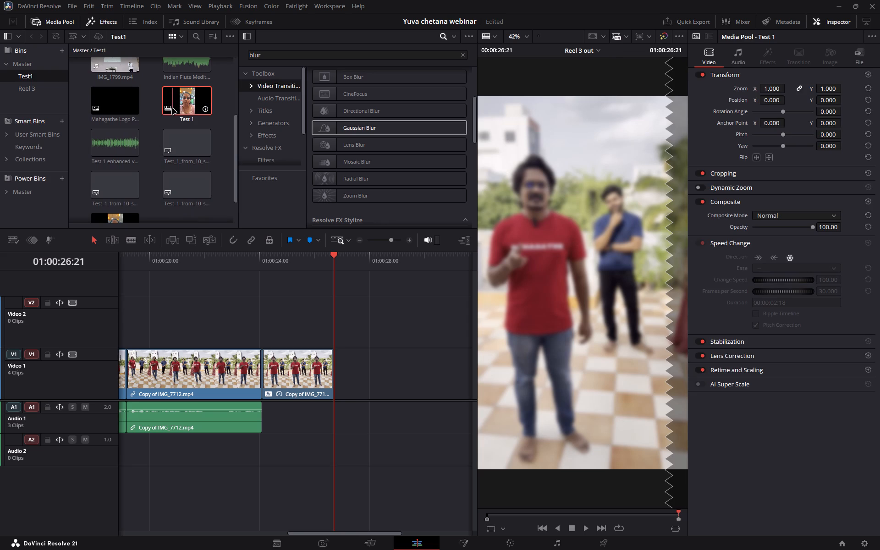
triple_click(172, 109)
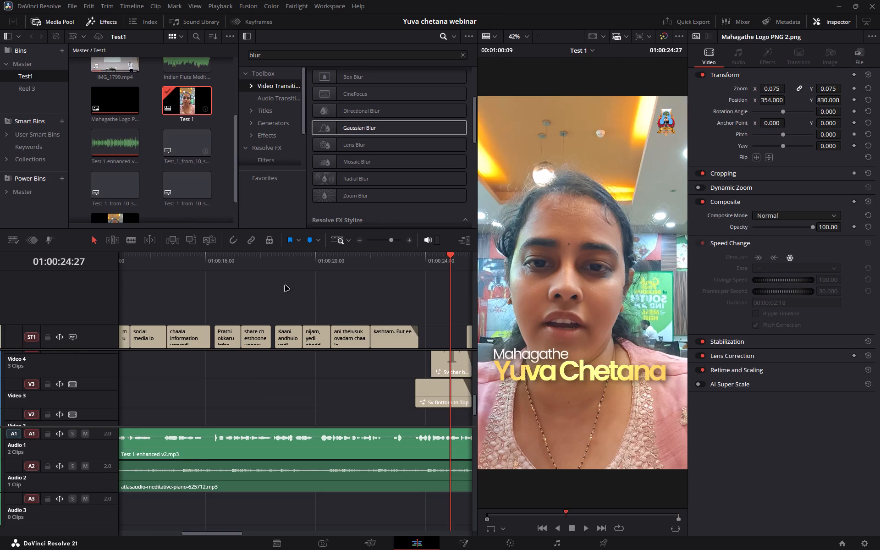
Copy the three closing title clips, Comment "Yuva" To learn more, near 01:00:59:06 in the Test 1 timeline.
scroll(285, 286, up, 1)
scroll(324, 375, left, 6)
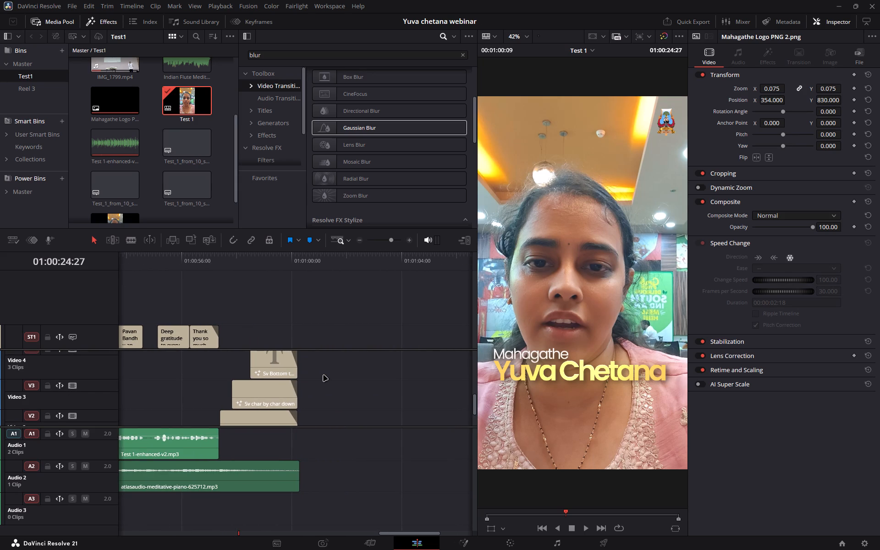
click(270, 266)
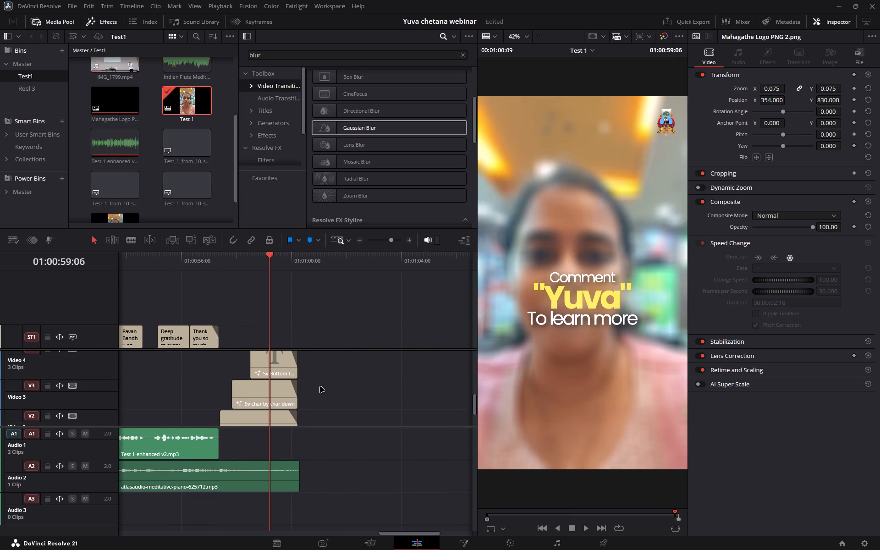
drag(331, 409, 256, 365)
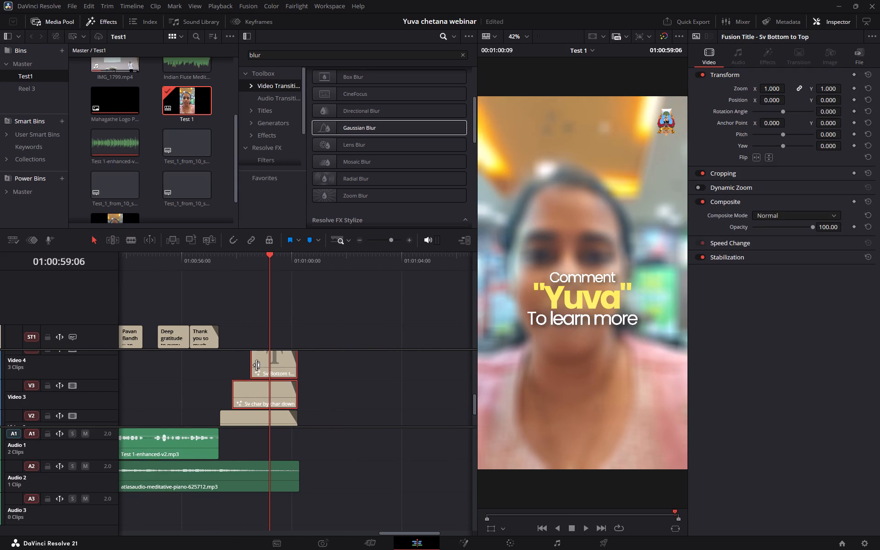
drag(324, 418, 227, 366)
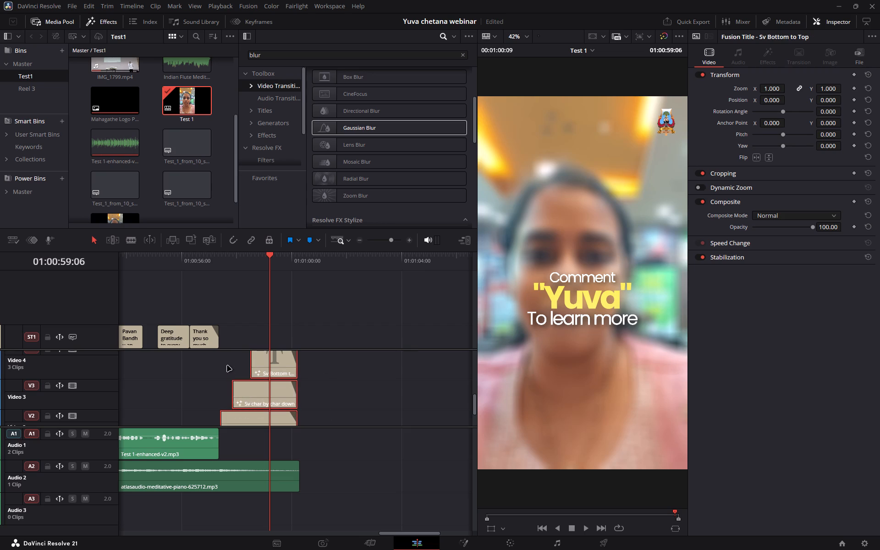
key(ctrl+c)
key(ctrl+c)
key(ctrl+c)
key(ctrl+c)
Reopen the Reel 3 out timeline and paste the copied titles just before 01:00:28:00, beyond the freeze frame.
click(33, 93)
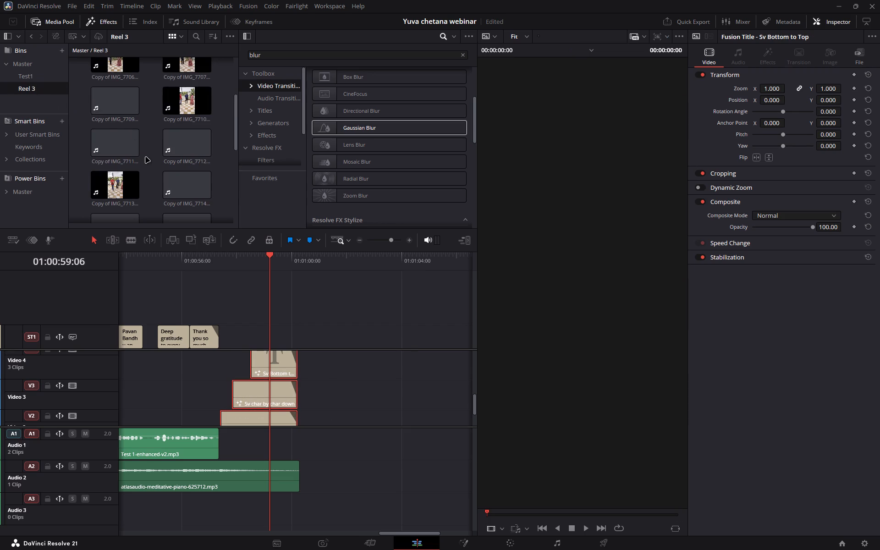
scroll(146, 157, down, 3)
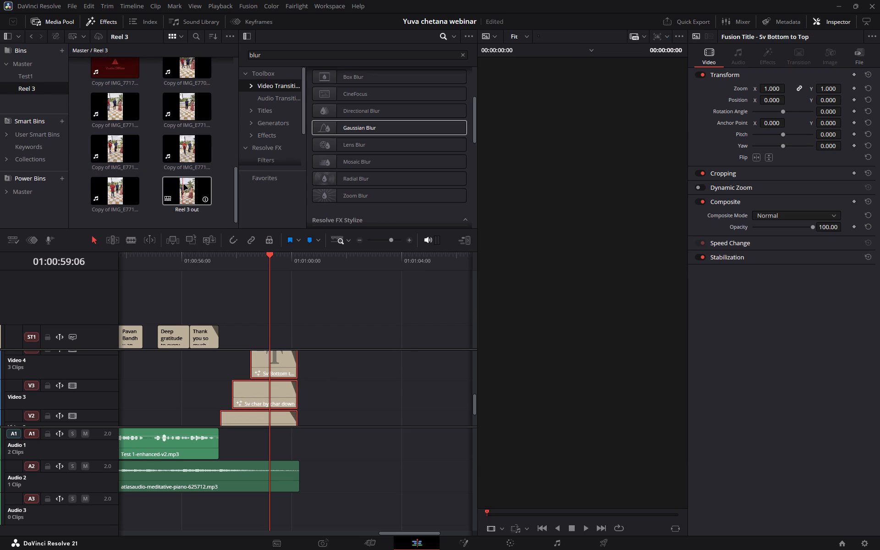
double_click(184, 185)
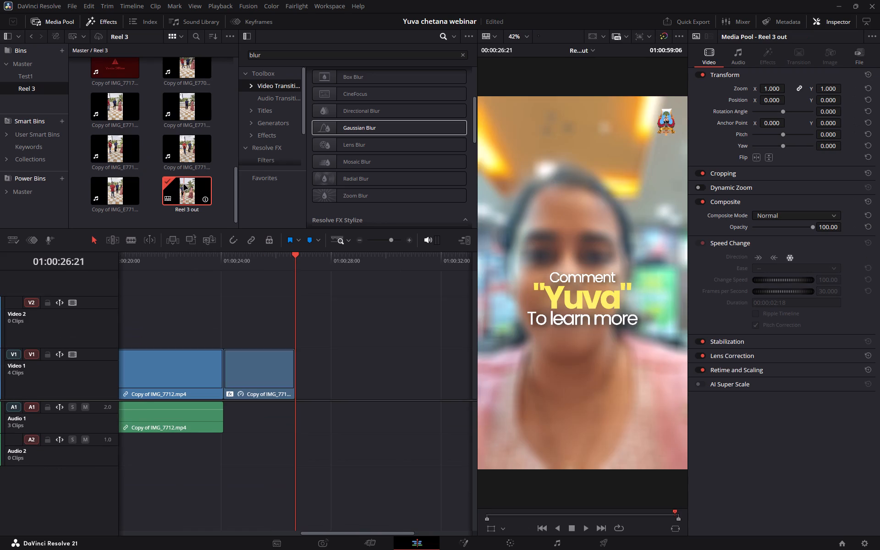
scroll(338, 393, left, 1)
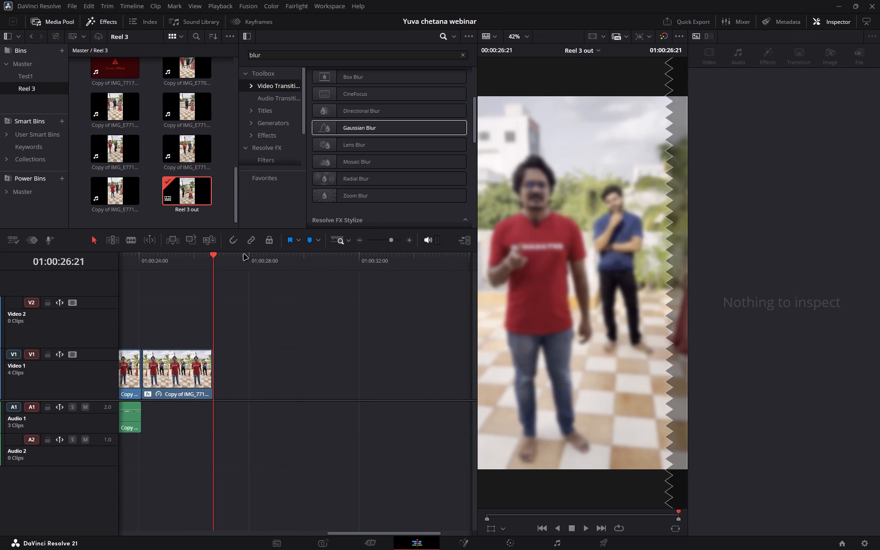
click(244, 254)
key(ctrl+v)
Move the three pasted titles back over the blurred freeze-frame clip so they end at 01:00:26:22.
scroll(286, 409, right, 1)
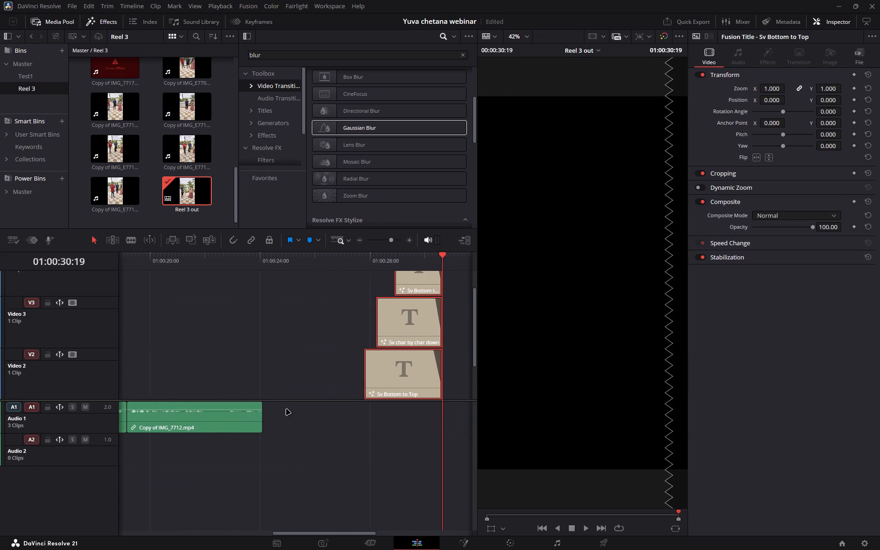
scroll(286, 409, right, 1)
scroll(355, 344, down, 1)
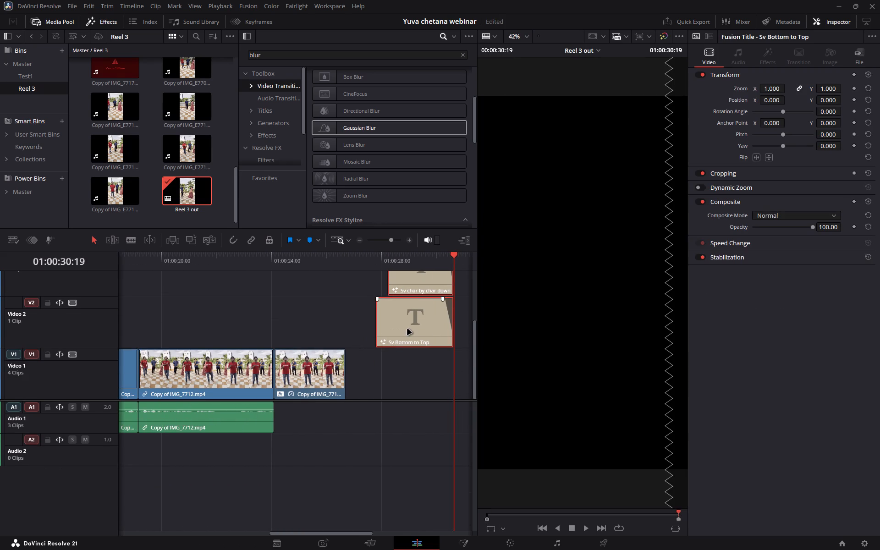
drag(407, 329, 302, 330)
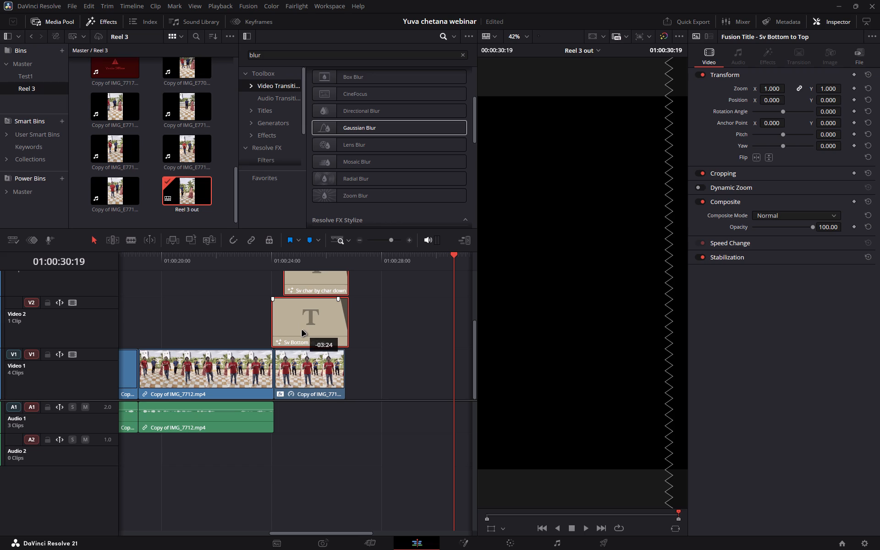
drag(302, 330, 300, 331)
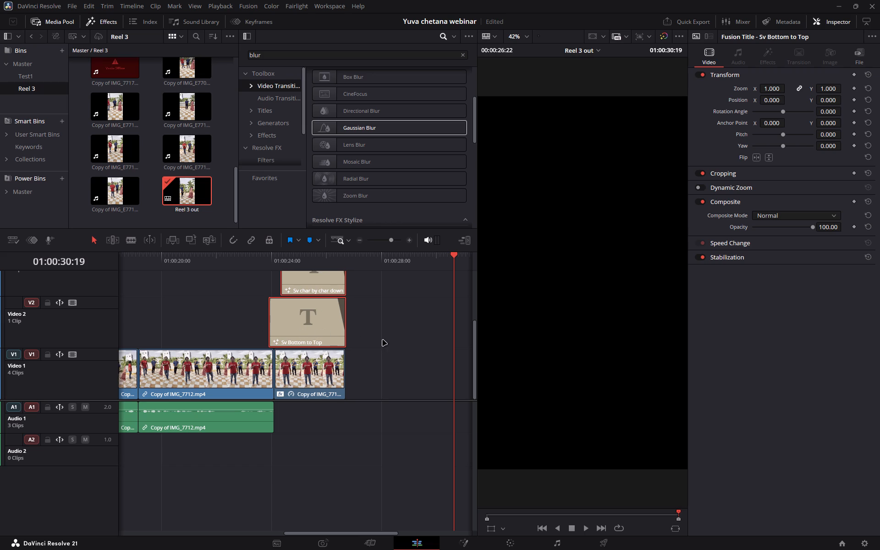
click(386, 344)
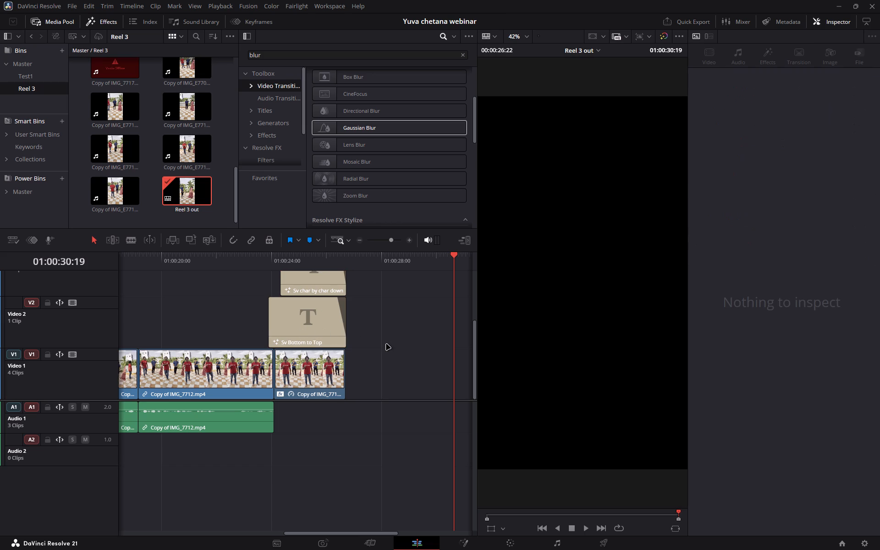
Play back the ending with its titles from 01:00:23:10.
click(253, 259)
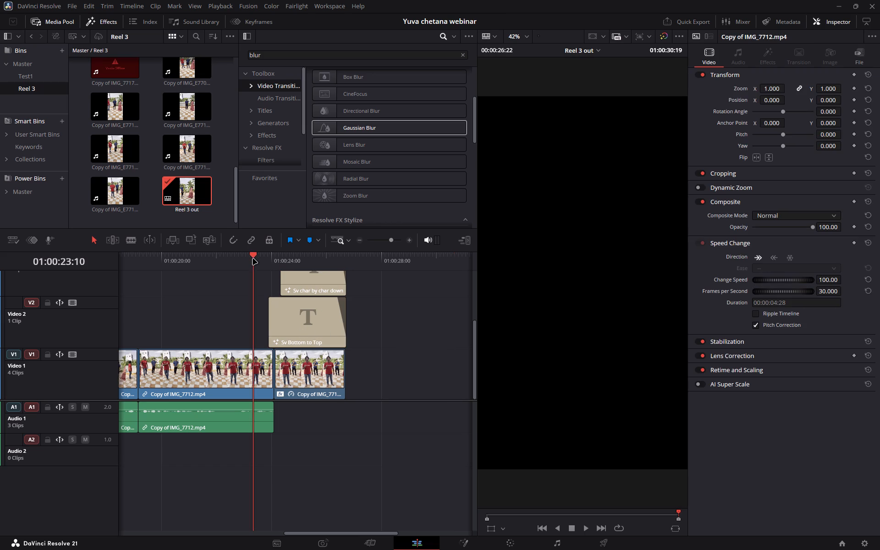
key(space)
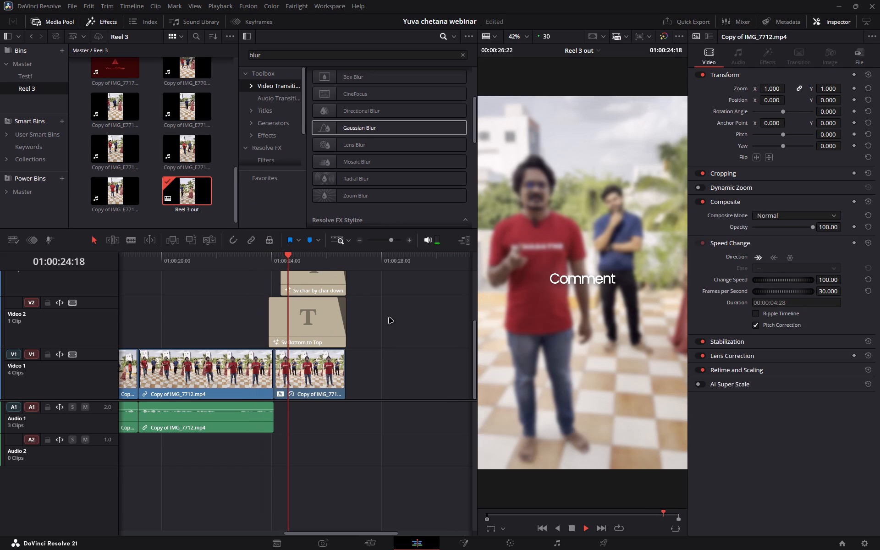
key(space)
key(space)
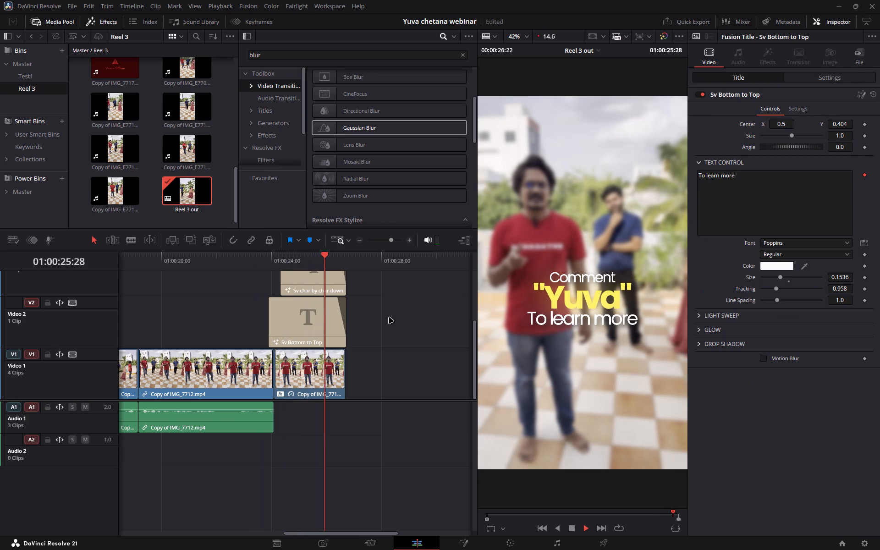
scroll(389, 318, up, 1)
key(space)
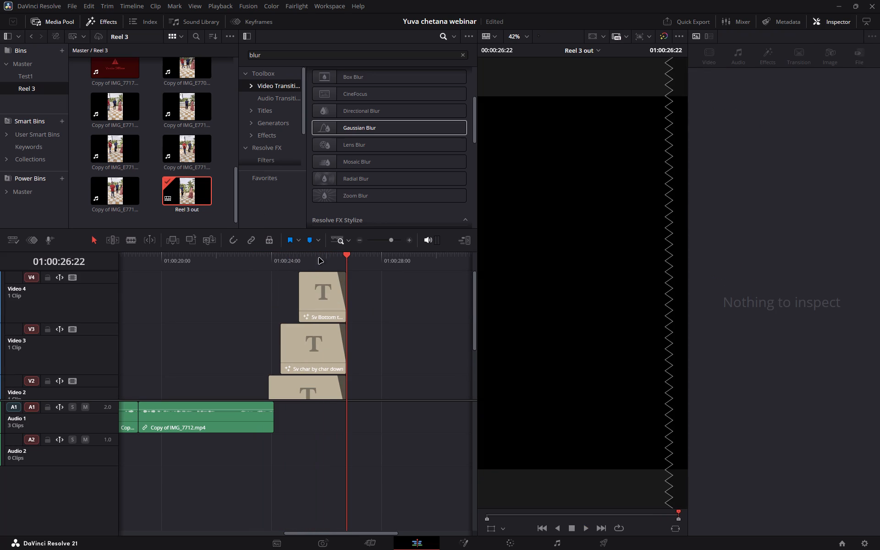
Park the playhead at 01:00:25:23 and reduce the "To learn more" title's text size to about 0.135.
click(320, 261)
click(323, 284)
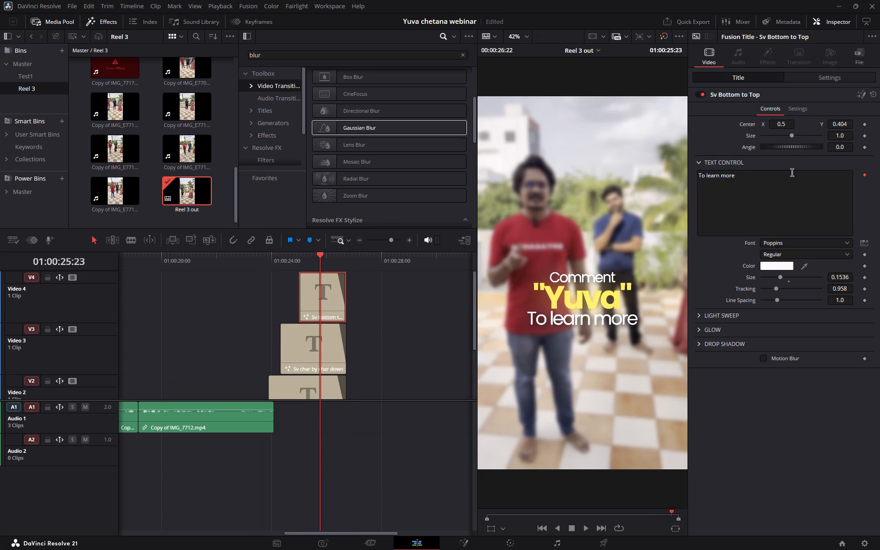
drag(846, 275, 763, 283)
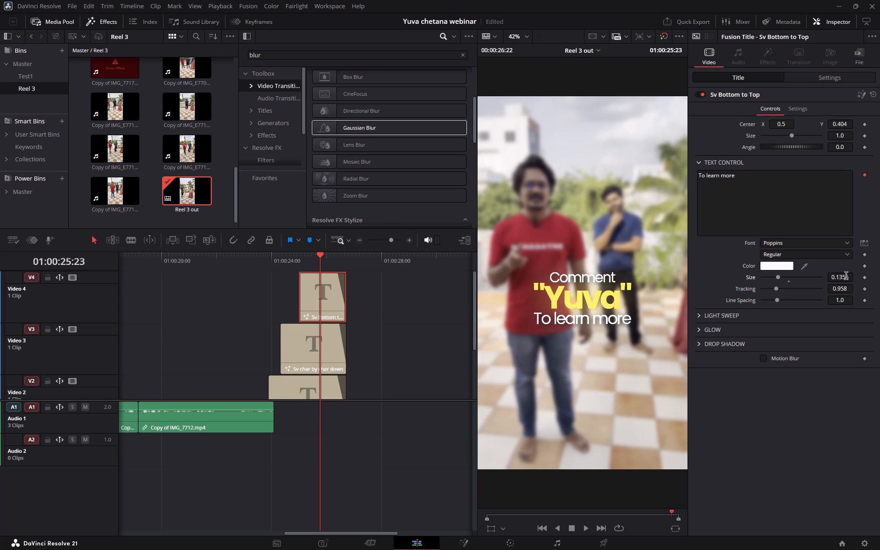
Set the "Comment" title's text size on Video 2 to 0.1.
scroll(389, 266, down, 1)
scroll(344, 314, down, 1)
click(328, 322)
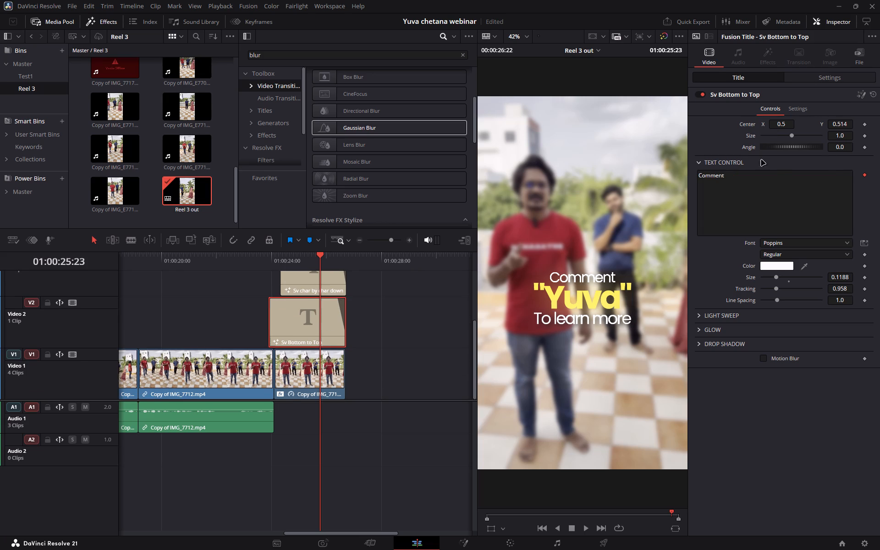
drag(847, 277, 773, 278)
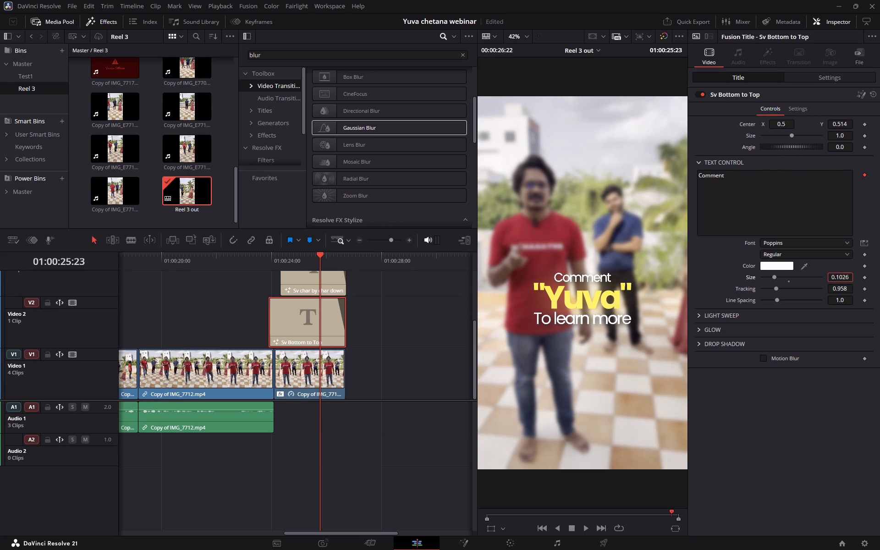
drag(773, 278, 761, 276)
click(370, 340)
Set the "Comment" title's drop shadow to an angle of about 56.3 and a distance of about 0.0066.
click(297, 321)
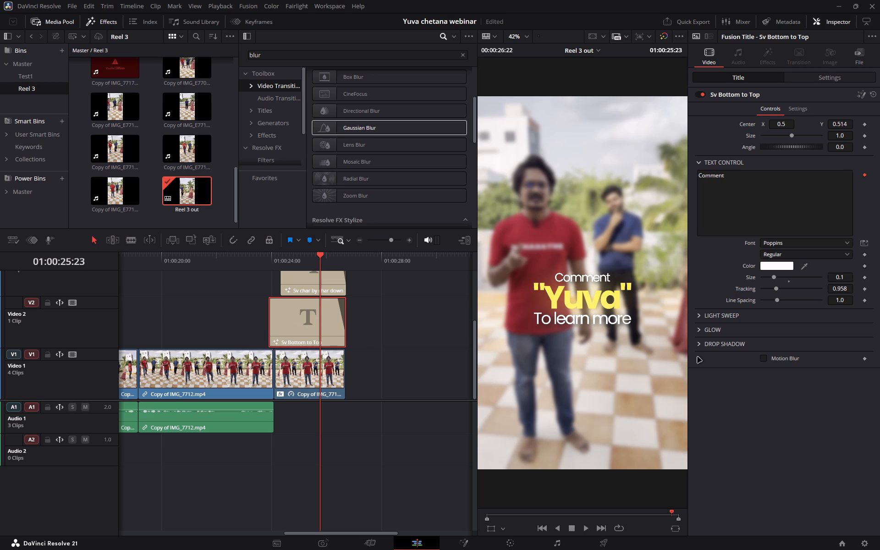
click(698, 344)
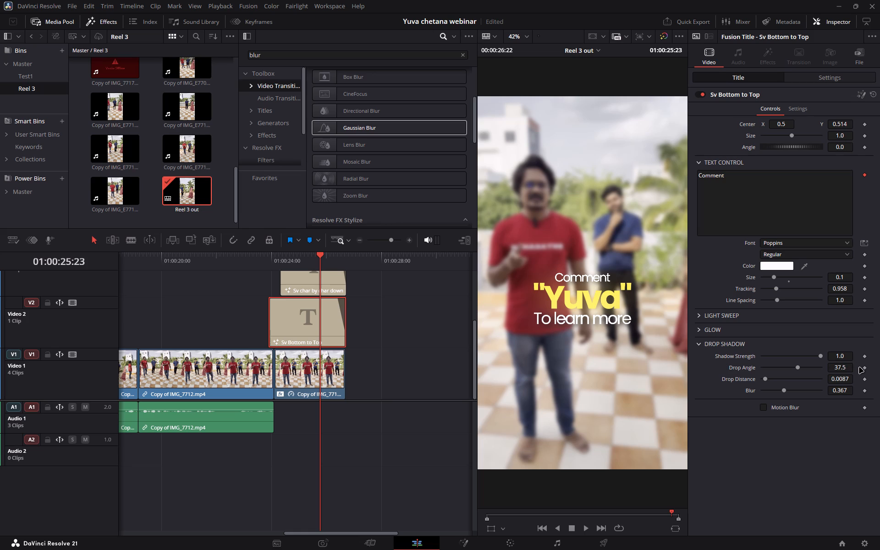
drag(837, 365, 498, 371)
drag(498, 371, 524, 335)
drag(832, 379, 361, 378)
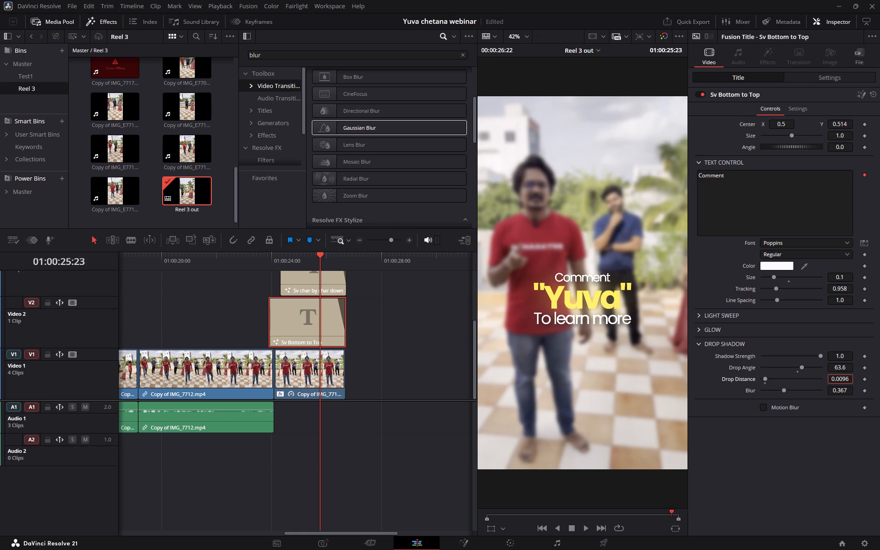
drag(361, 378, 347, 377)
drag(842, 365, 199, 325)
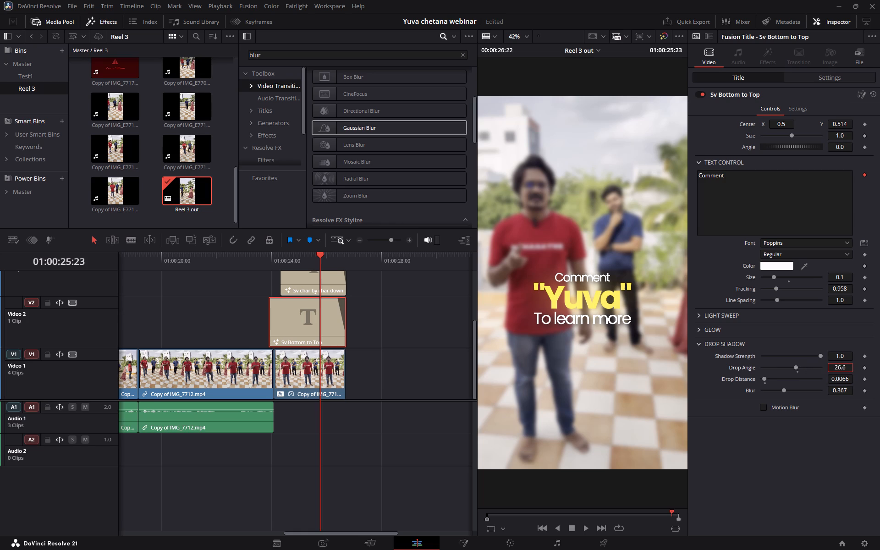
drag(199, 325, 372, 307)
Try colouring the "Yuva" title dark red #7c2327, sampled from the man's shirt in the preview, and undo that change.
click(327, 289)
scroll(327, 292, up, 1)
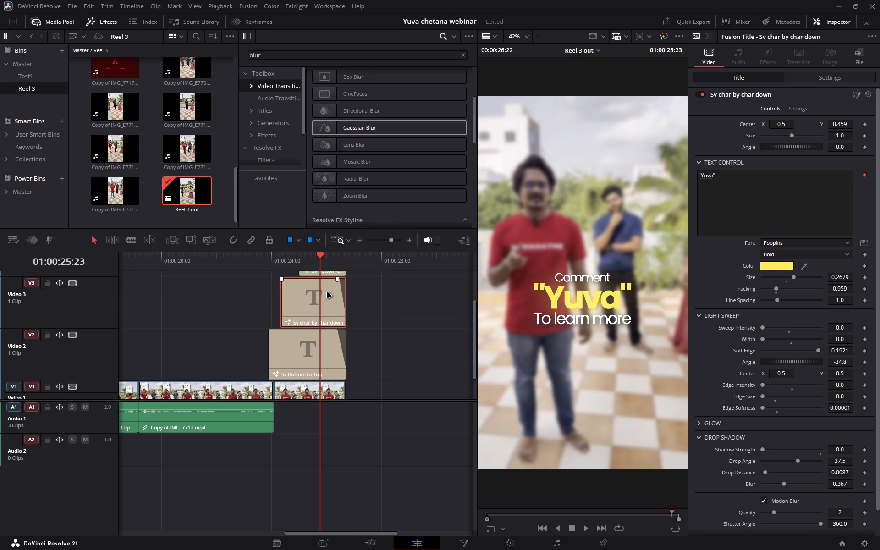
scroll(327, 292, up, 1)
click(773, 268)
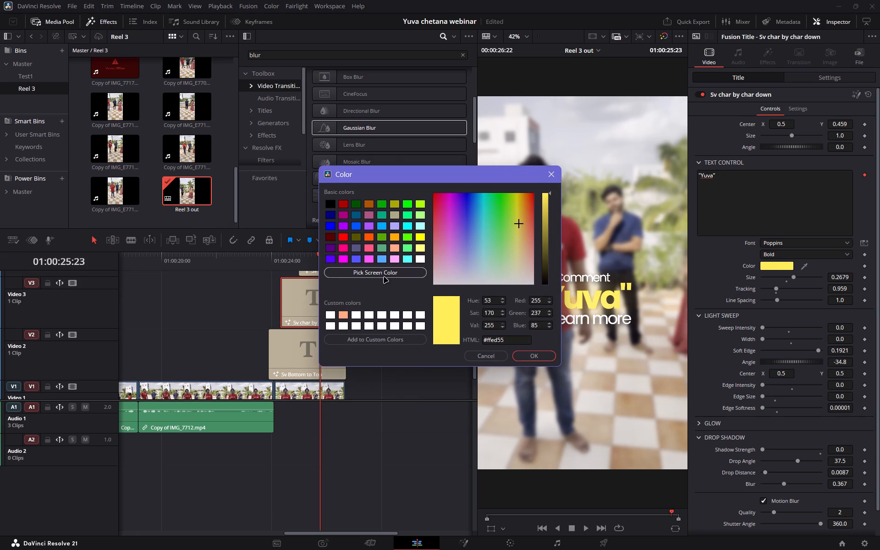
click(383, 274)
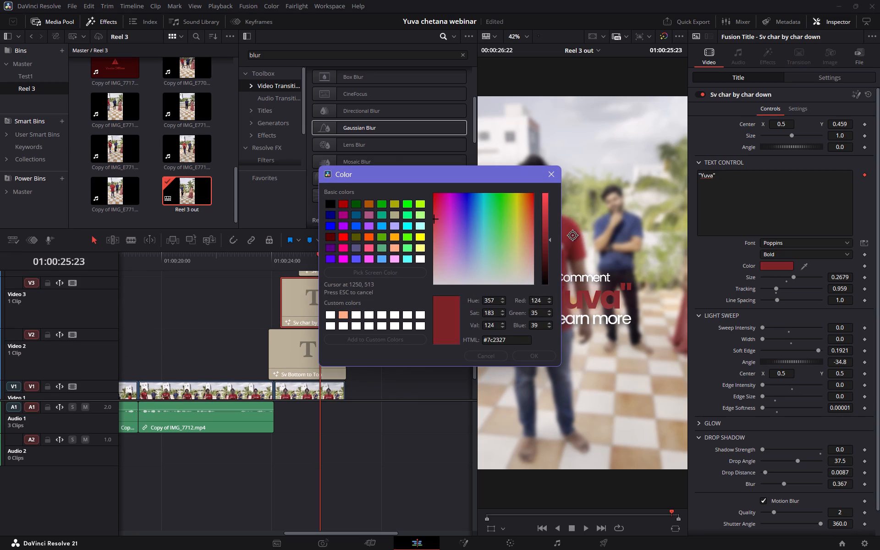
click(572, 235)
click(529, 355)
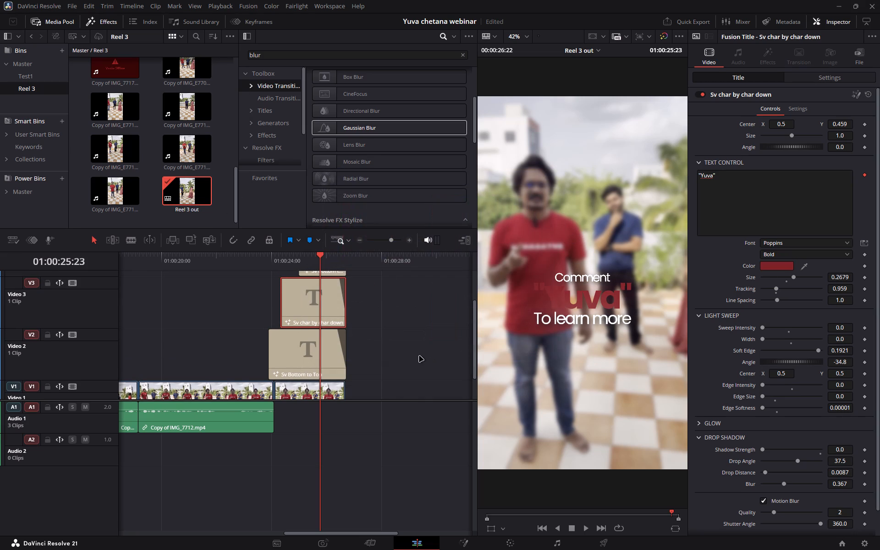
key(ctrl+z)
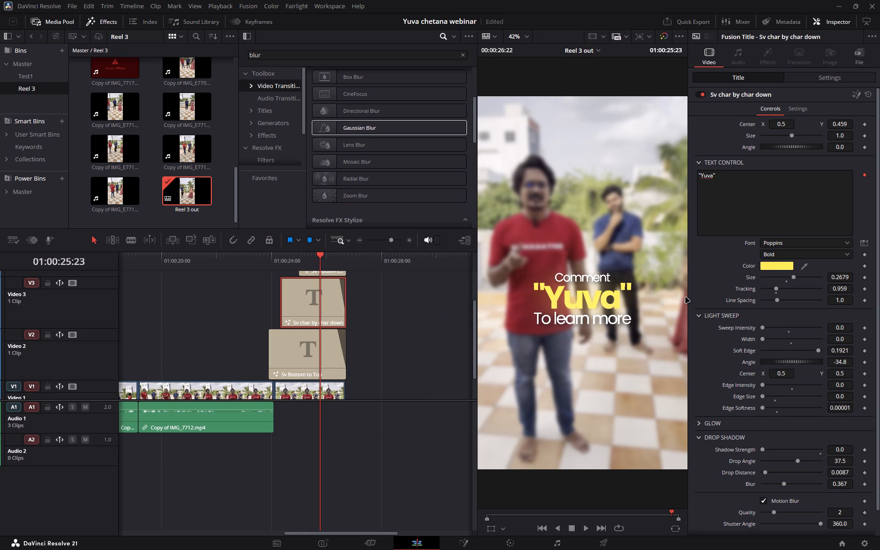
Change the "Yuva" title's text colour to the brighter yellow #fff945.
click(770, 269)
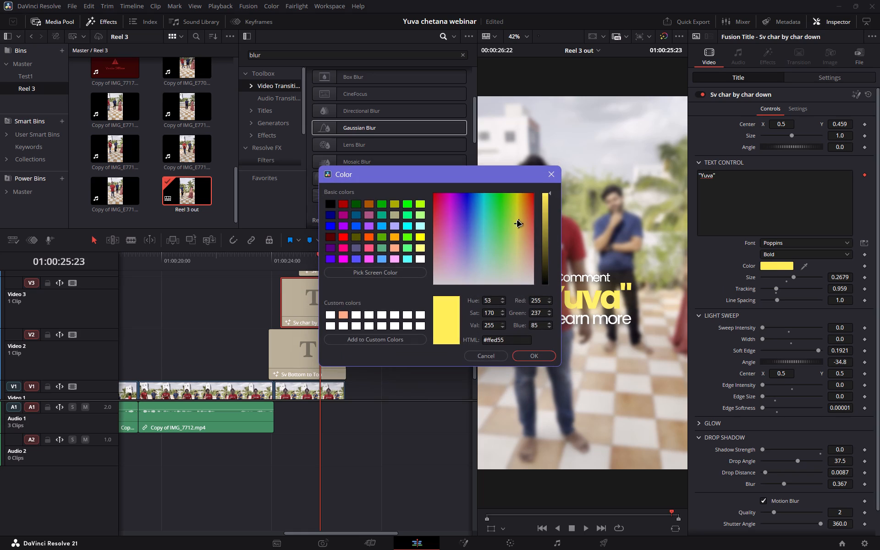
click(521, 221)
click(535, 354)
click(428, 336)
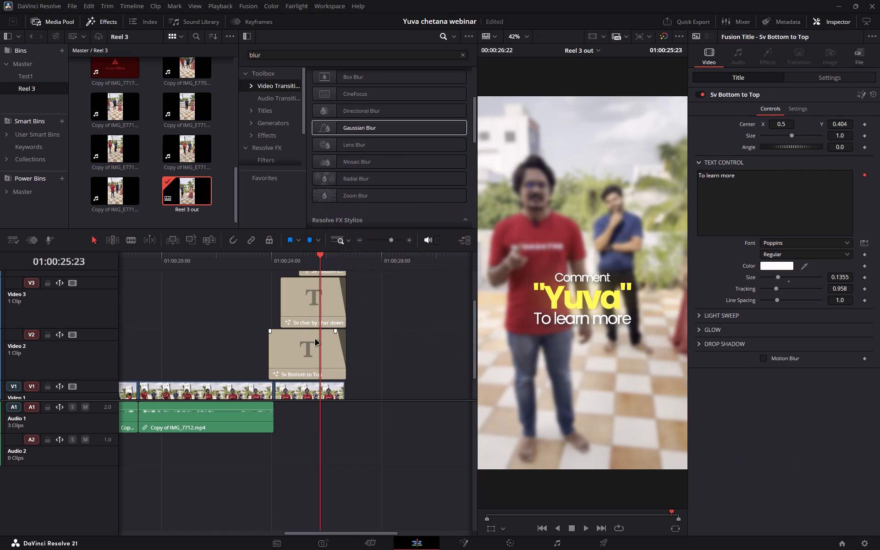
Reduce the "To learn more" title's text size to about 0.1145.
click(308, 346)
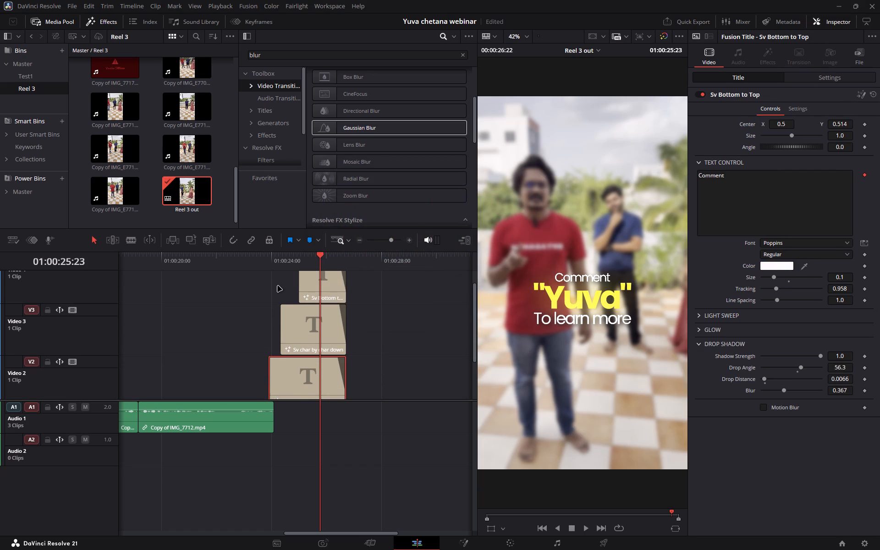
click(313, 291)
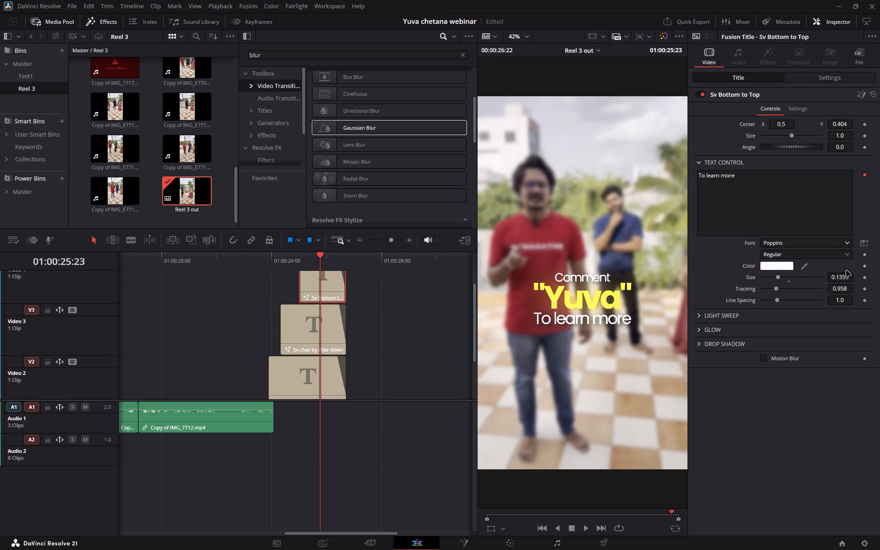
drag(845, 277, 441, 273)
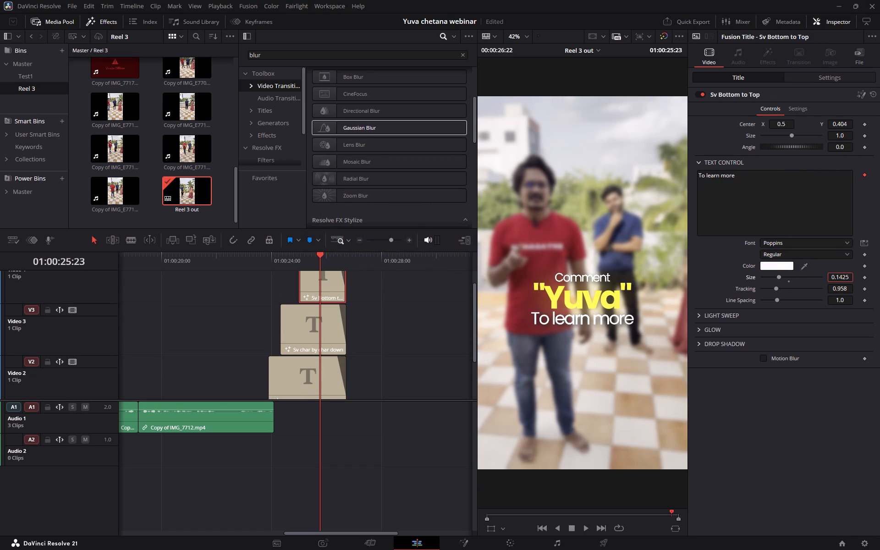
drag(441, 273, 317, 287)
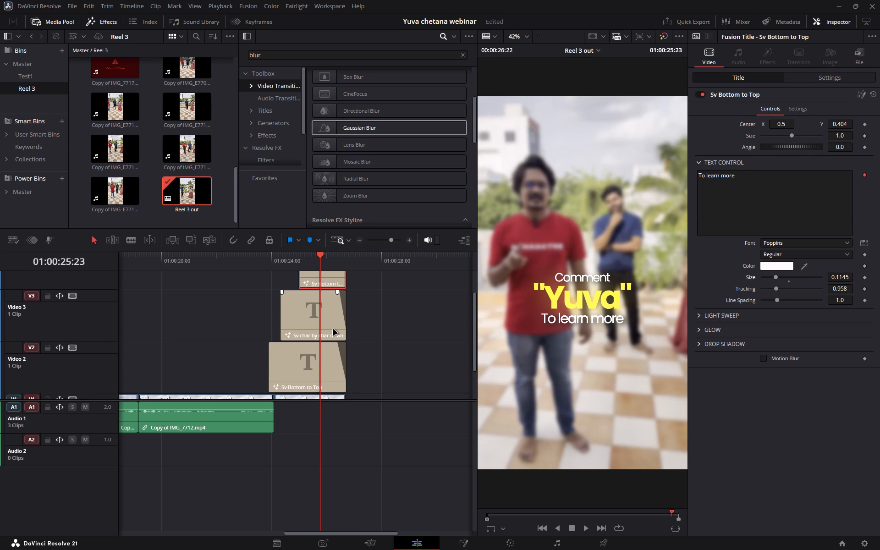
Set the "Yuva" title's vertical centre position on Video 3 to 0.46.
scroll(333, 330, up, 1)
click(322, 343)
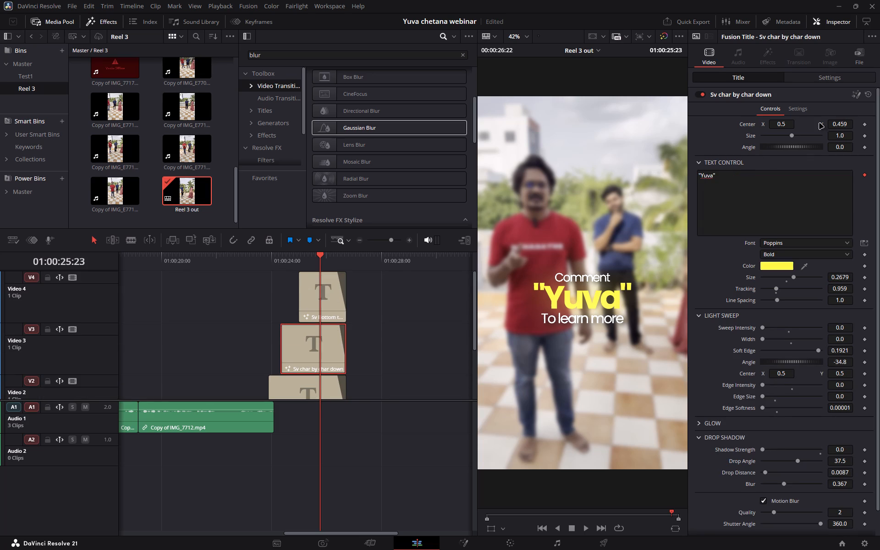
click(840, 121)
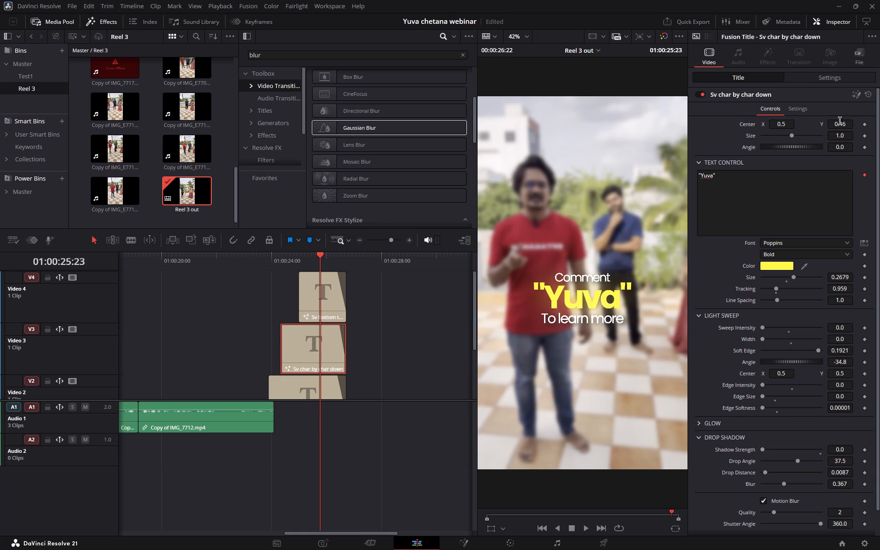
click(386, 298)
Play back the title ending from 01:00:23:29.
click(270, 260)
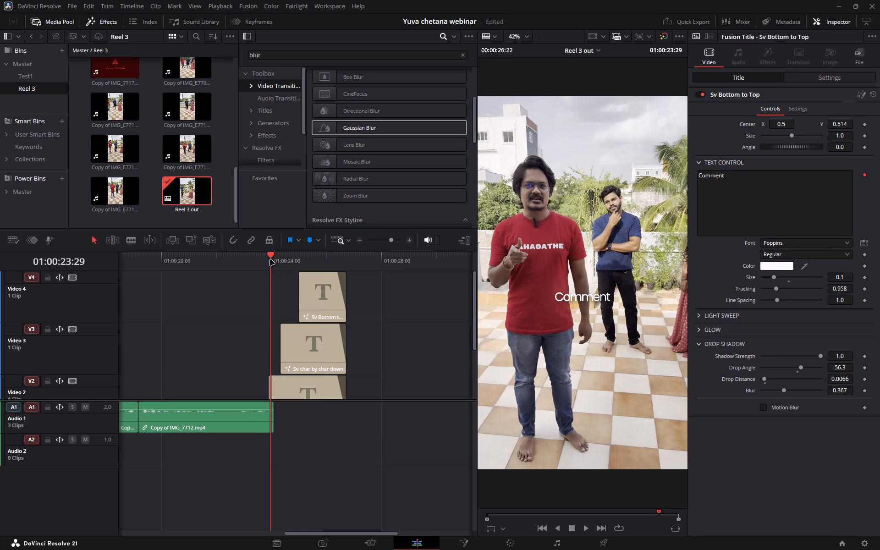
key(space)
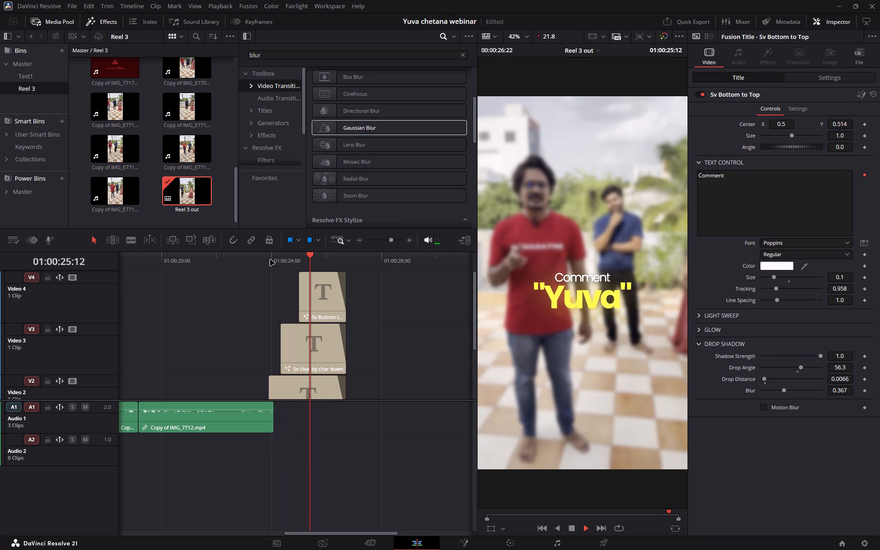
key(space)
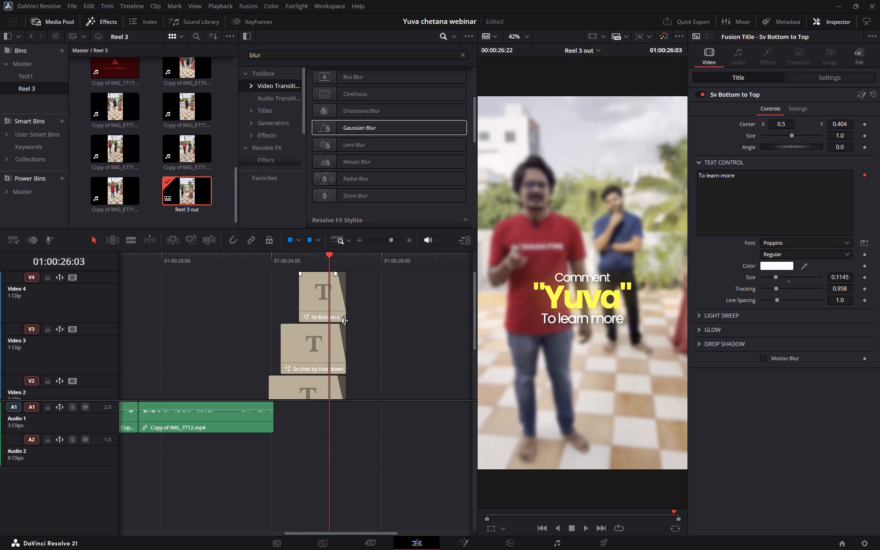
Switch to ChatGPT in the browser and send the prepared Tenglish SRT request with reel3 au.mp4 attached.
key(alt+Tab)
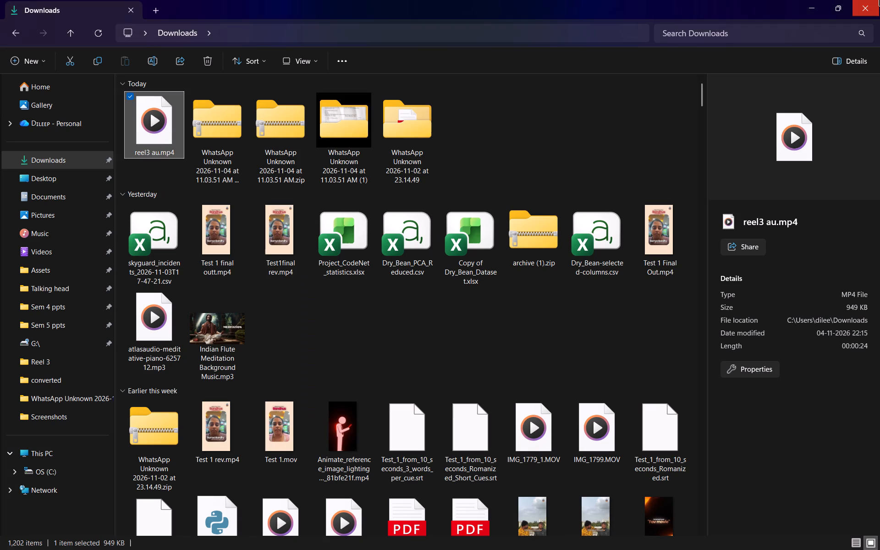
click(879, 0)
key(alt+Tab)
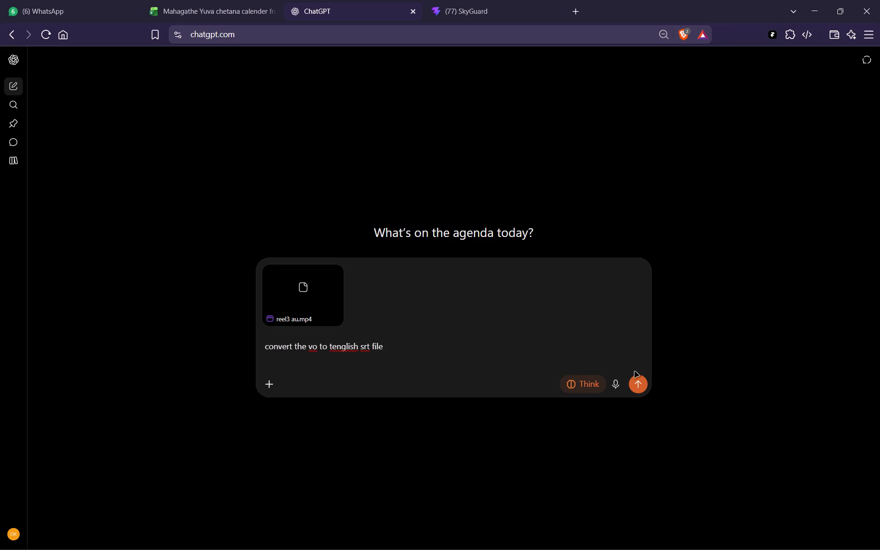
click(636, 385)
In SkyGuard's settings, set the audio notification volume to 65%.
click(474, 1)
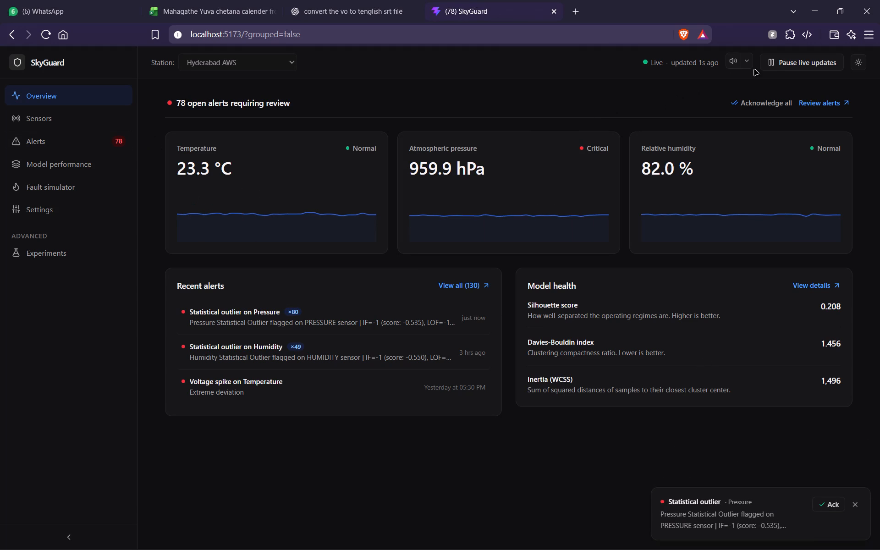
click(30, 214)
scroll(641, 304, down, 1)
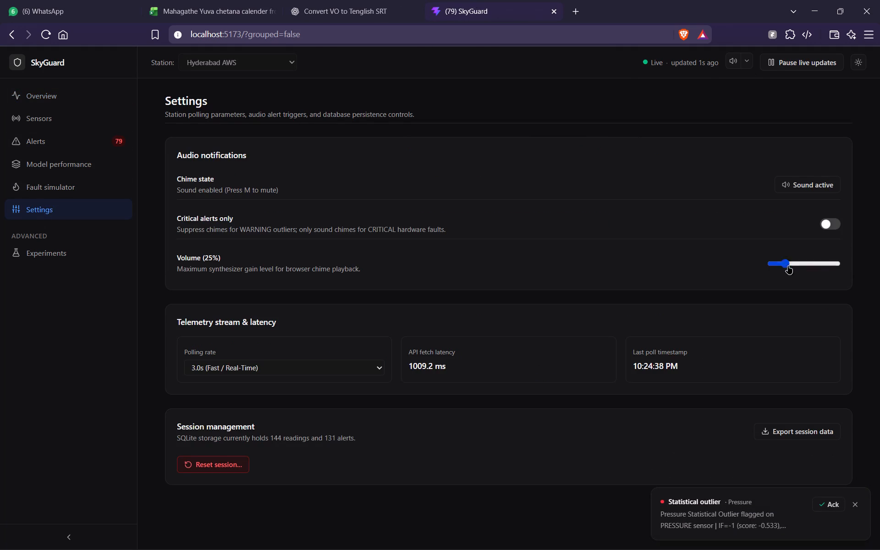
drag(783, 264, 814, 261)
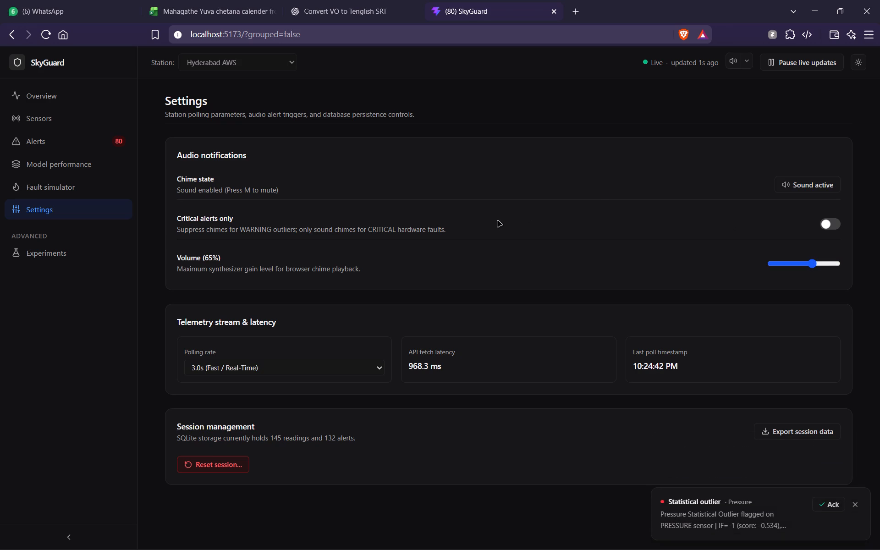
click(495, 223)
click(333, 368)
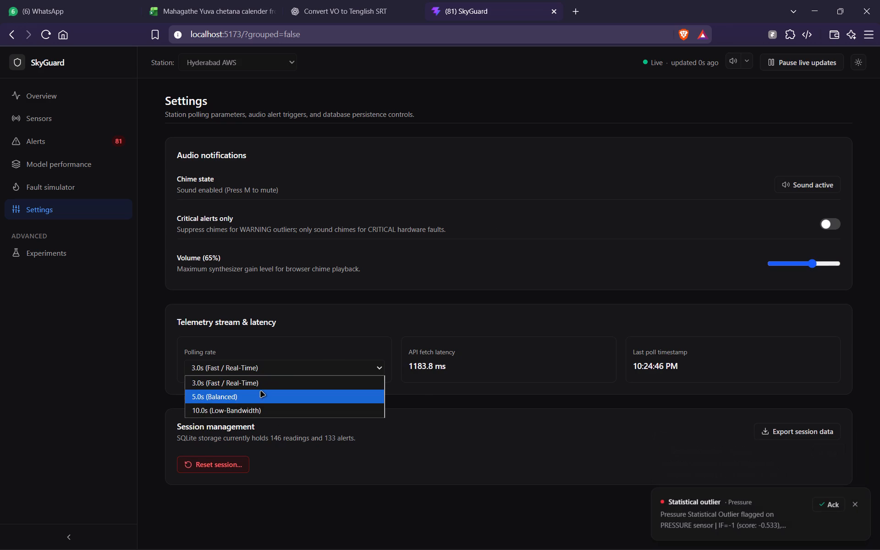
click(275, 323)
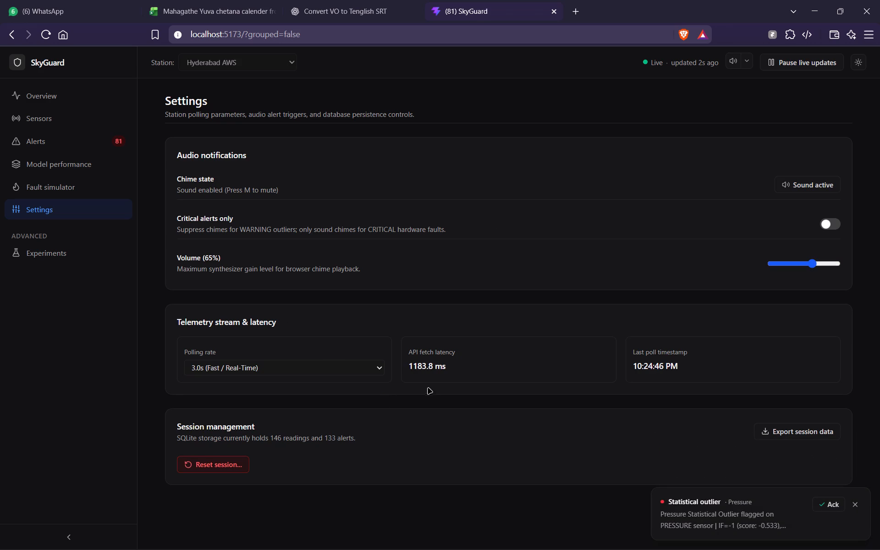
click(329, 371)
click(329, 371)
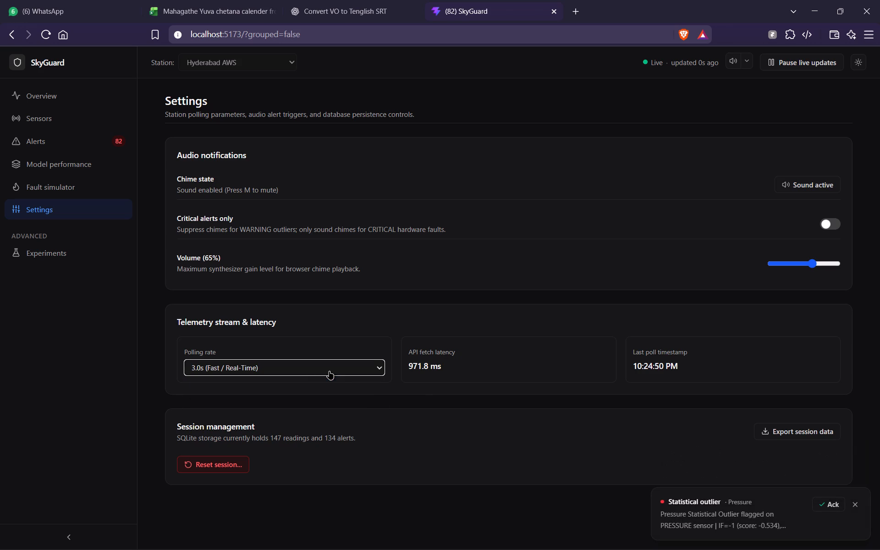
Acknowledge all open alerts on SkyGuard's Alerts page.
click(69, 142)
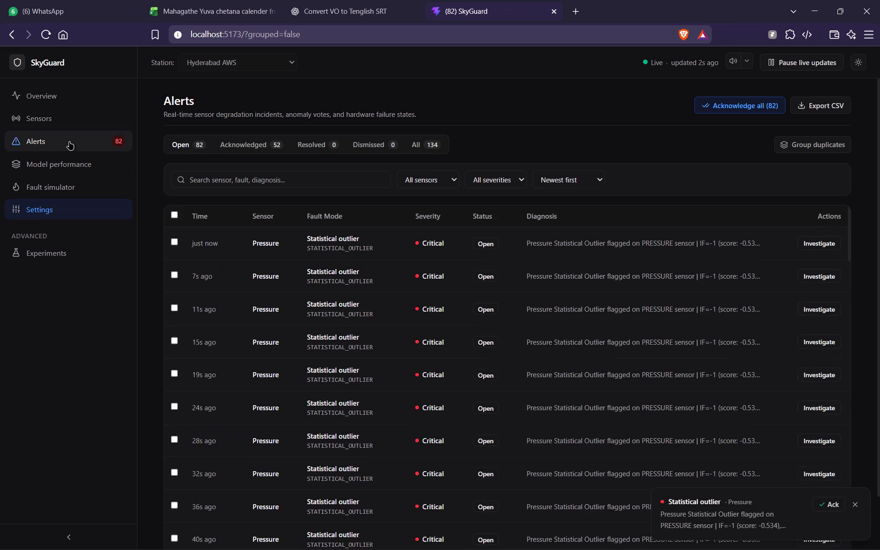
scroll(601, 187, up, 3)
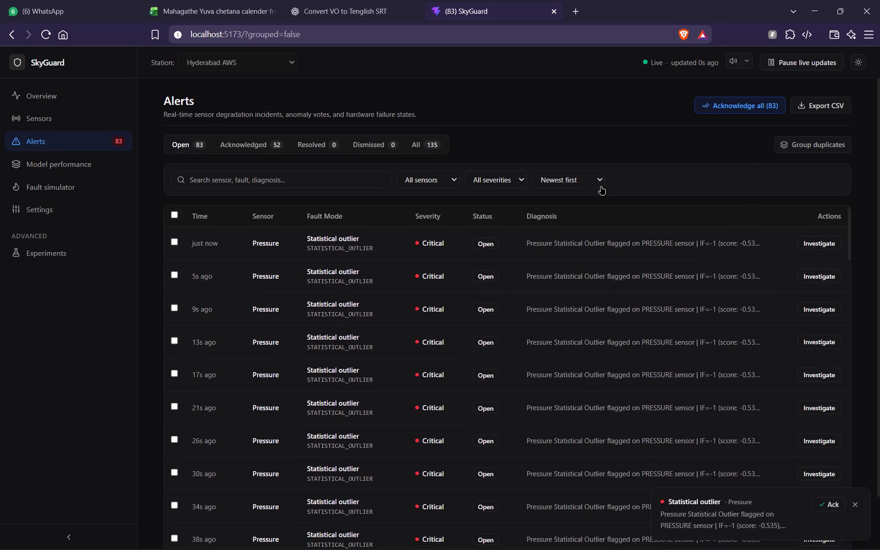
scroll(601, 187, up, 2)
click(748, 108)
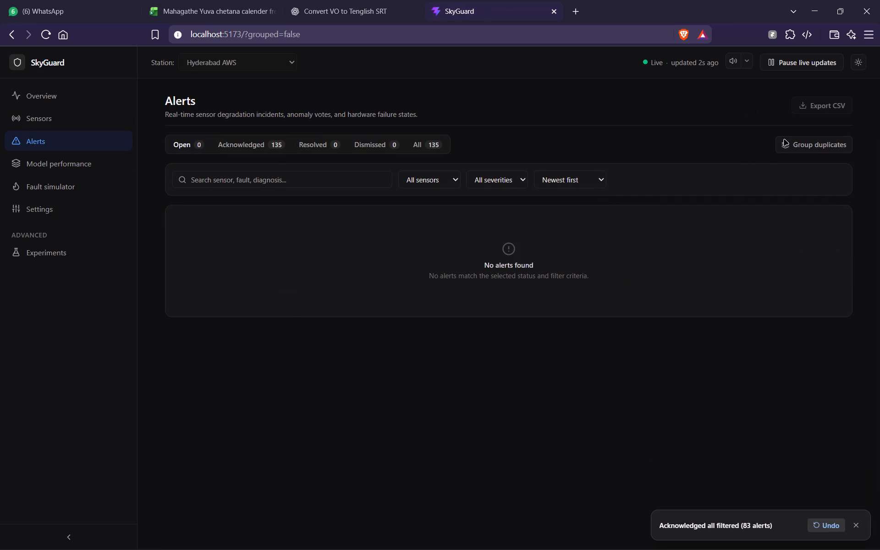
Mark the open Pressure statistical outlier alert as resolved and dismiss the pop-up notifications.
scroll(491, 312, down, 1)
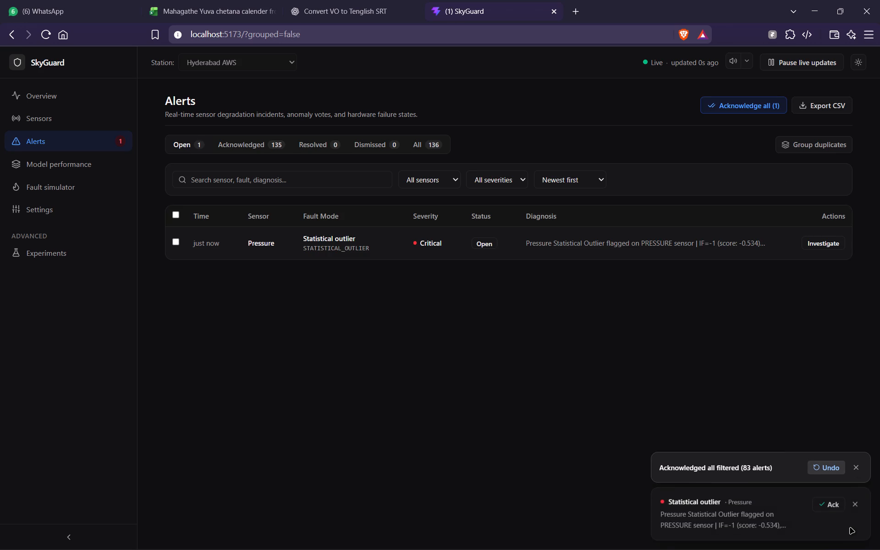
click(854, 470)
scroll(454, 324, up, 2)
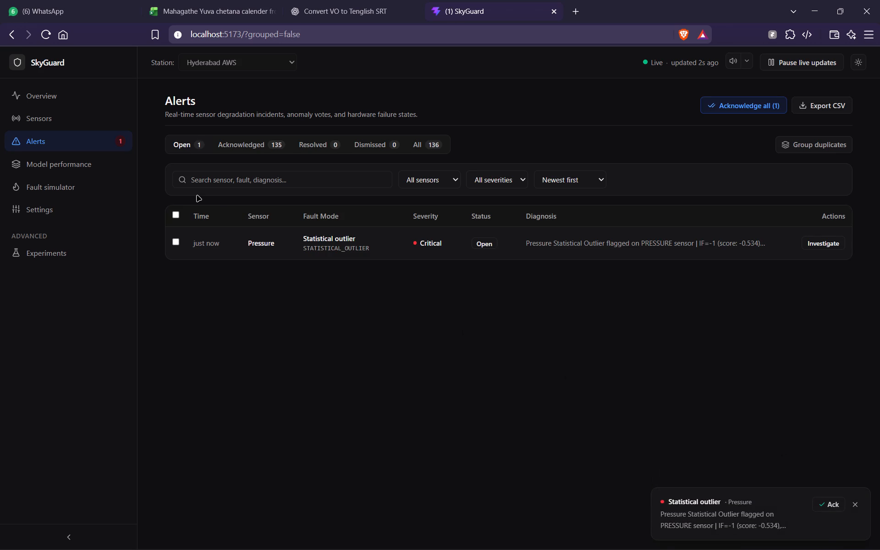
click(175, 242)
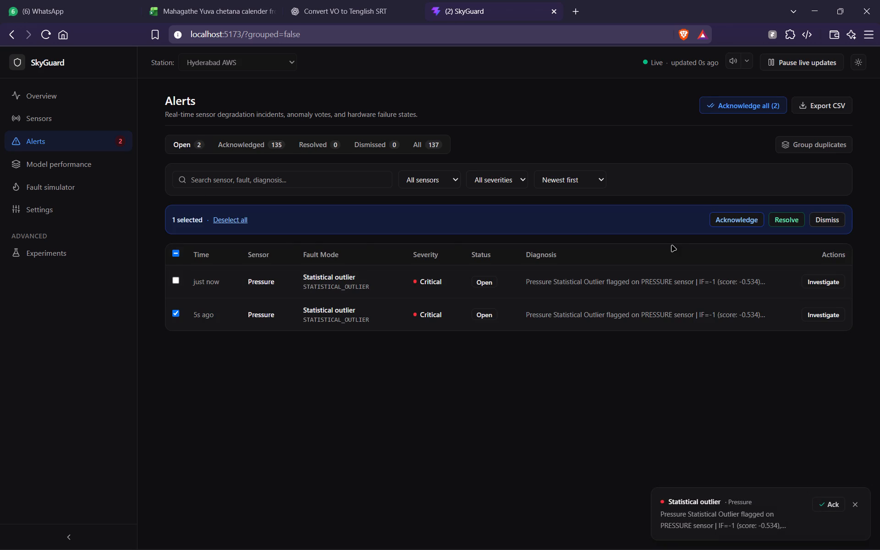
click(780, 221)
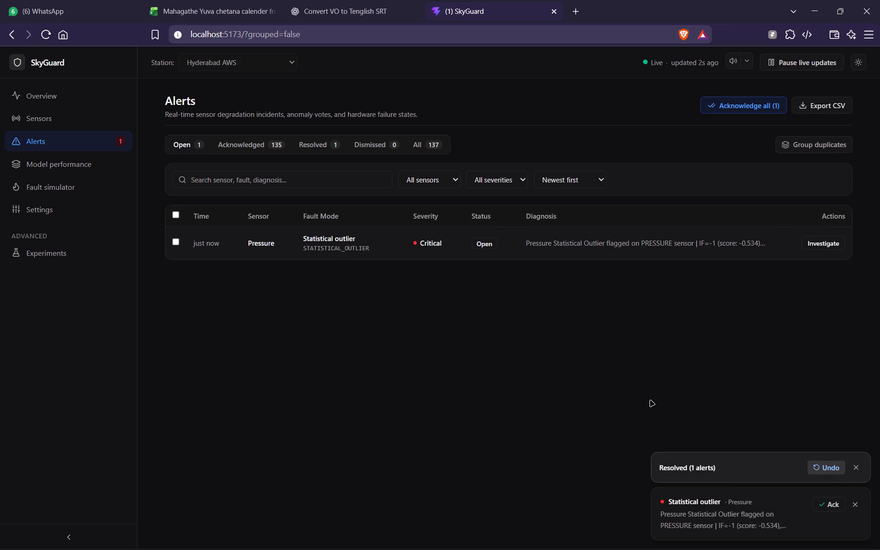
click(855, 467)
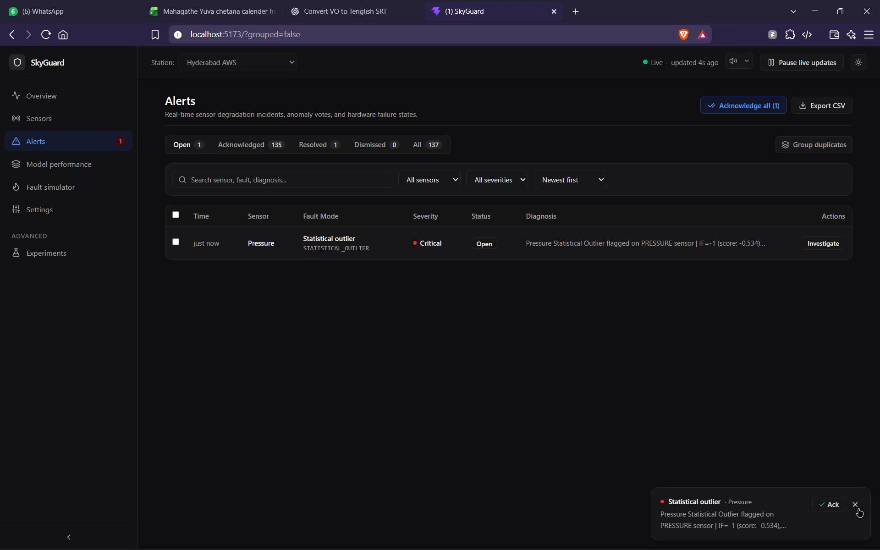
click(855, 506)
click(409, 341)
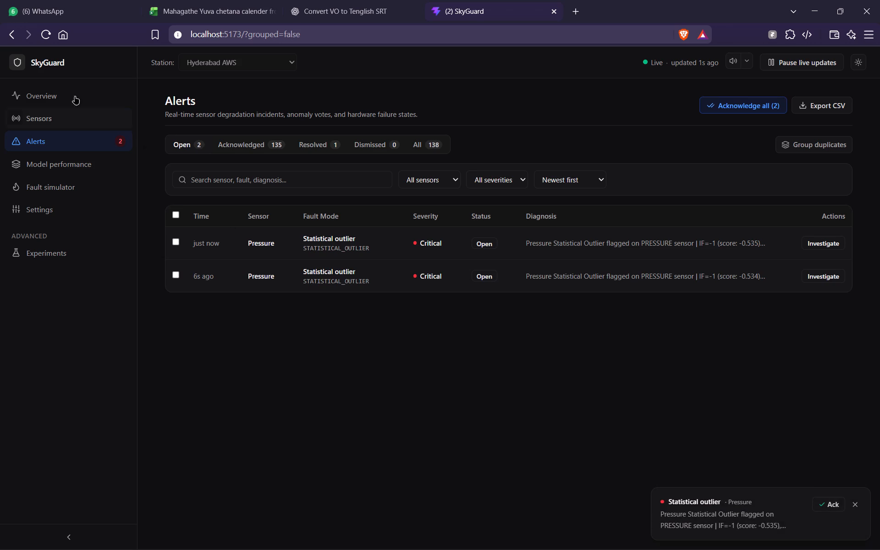
View SkyGuard's Overview page and open the Sensors page.
click(38, 101)
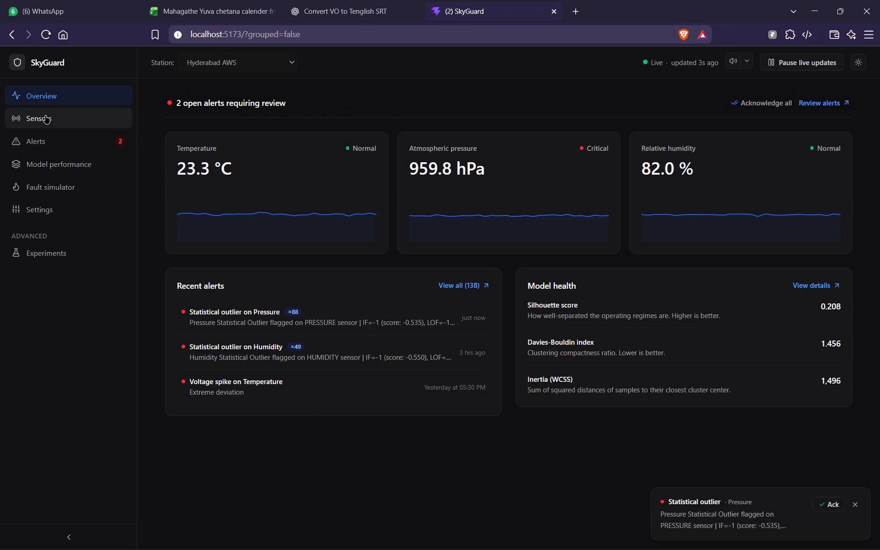
click(45, 115)
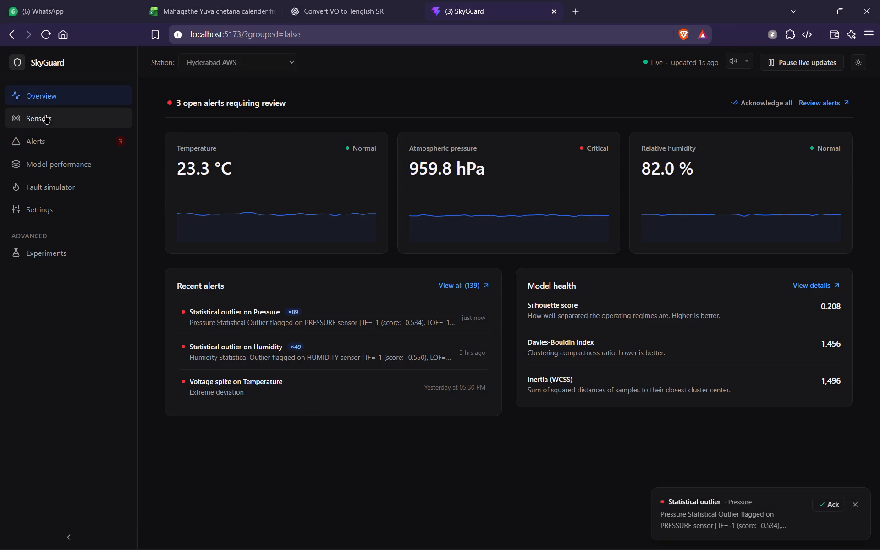
Switch to DaVinci Resolve and play back the title ending from 01:00:23:29 and again from 01:00:24:15.
key(alt+Tab)
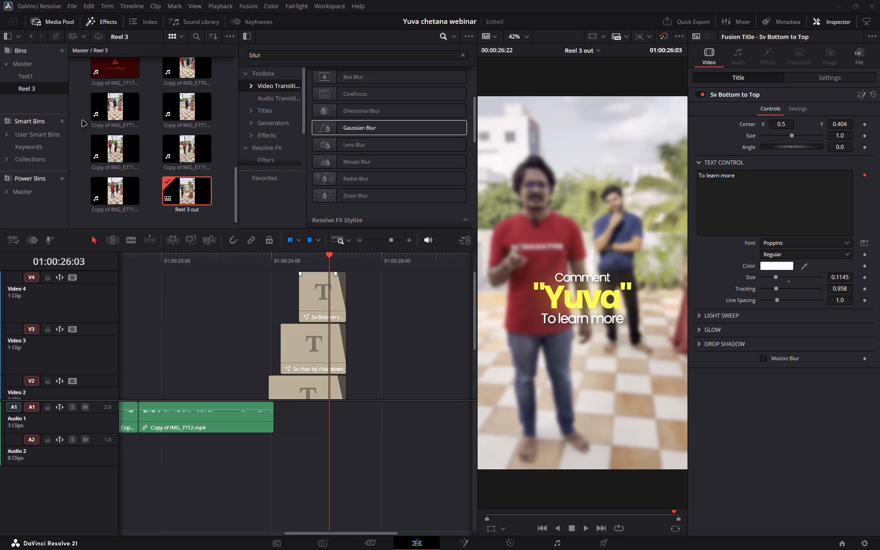
click(271, 264)
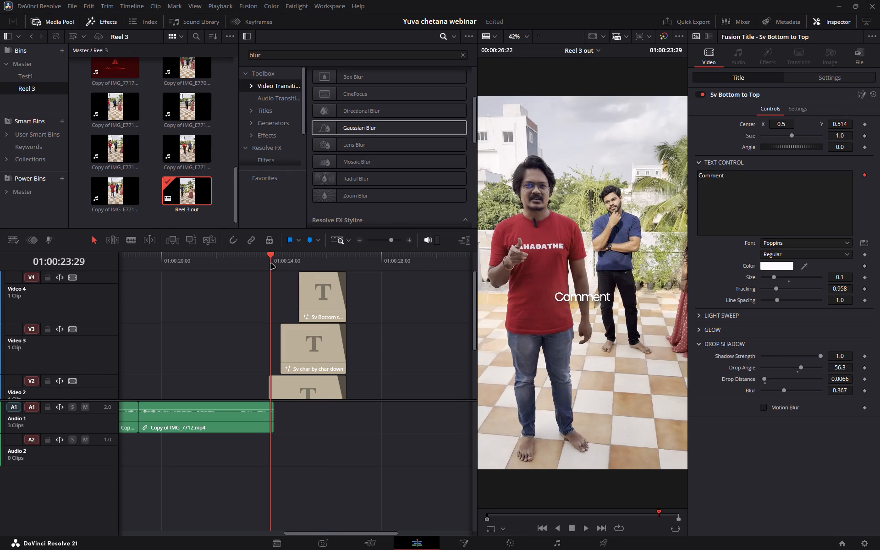
key(space)
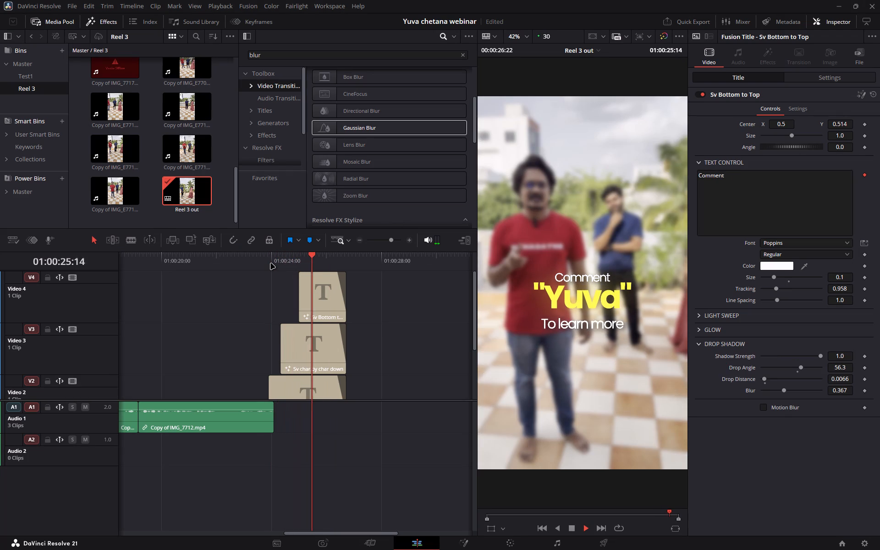
key(space)
click(285, 261)
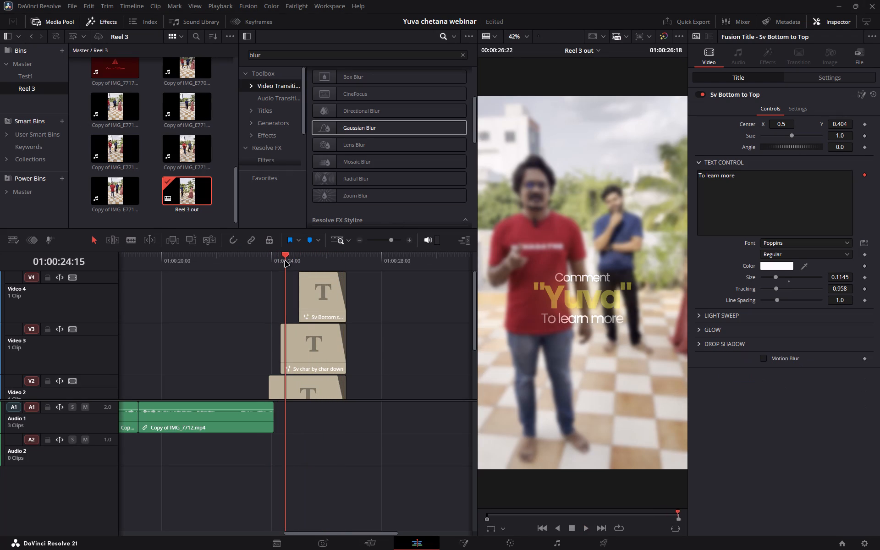
key(space)
key(space)
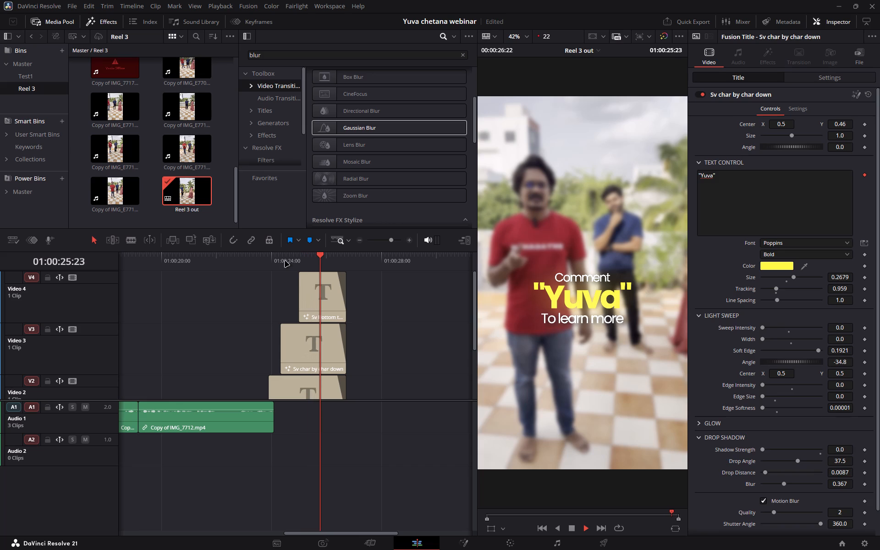
Set the "To learn more" title's text size to 0.1106 and its center X to 0.514.
click(329, 297)
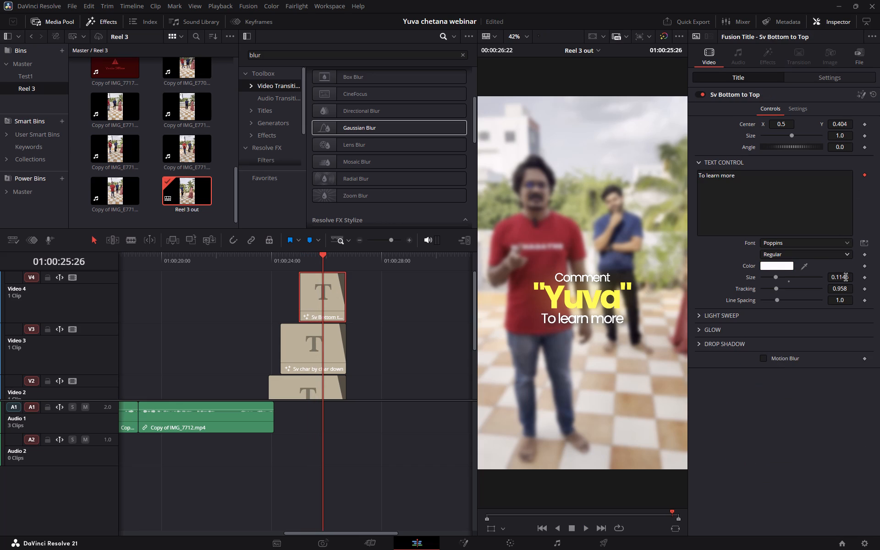
drag(844, 278, 819, 282)
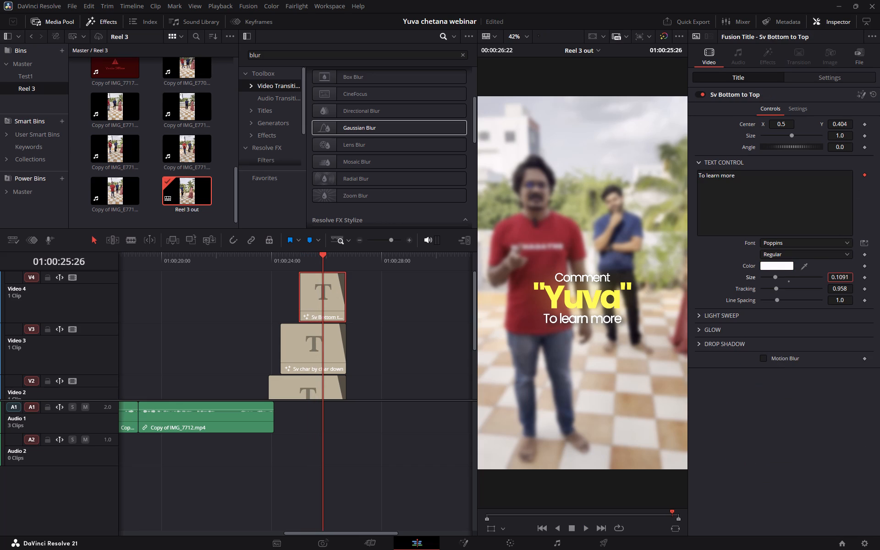
drag(819, 282, 824, 286)
drag(824, 286, 826, 286)
drag(780, 126, 786, 127)
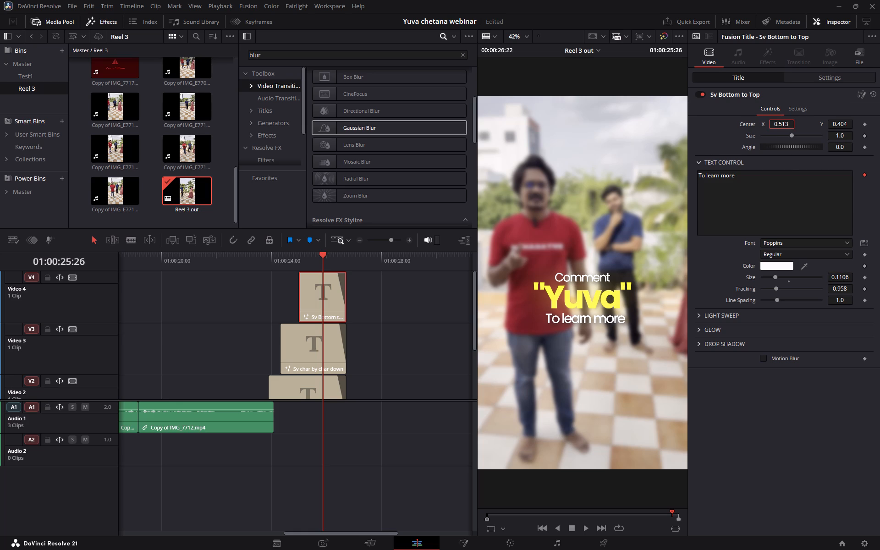
drag(786, 127, 786, 128)
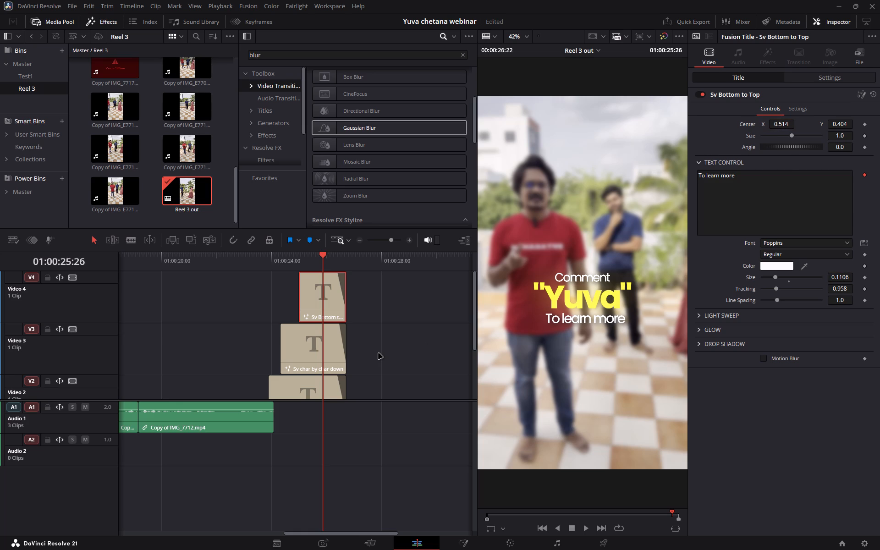
click(379, 353)
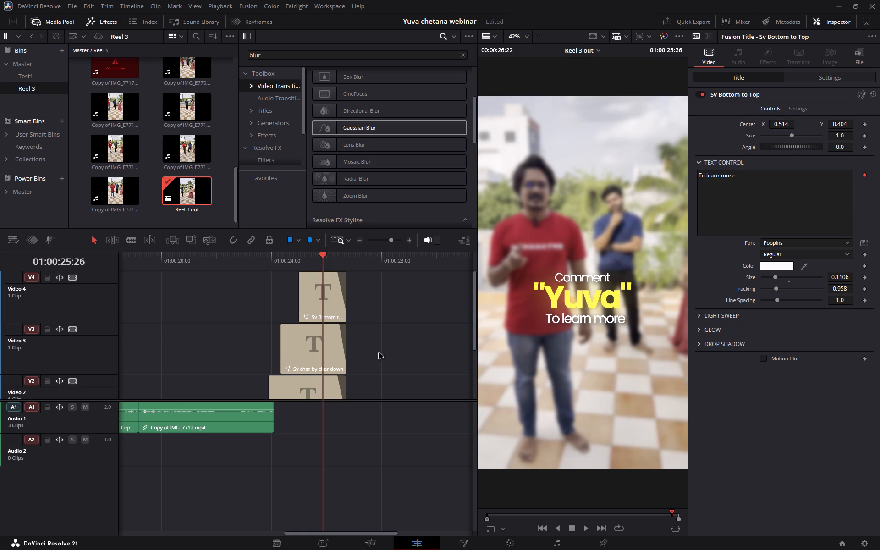
Play back the ending with the adjusted title from 01:00:23:17.
click(260, 257)
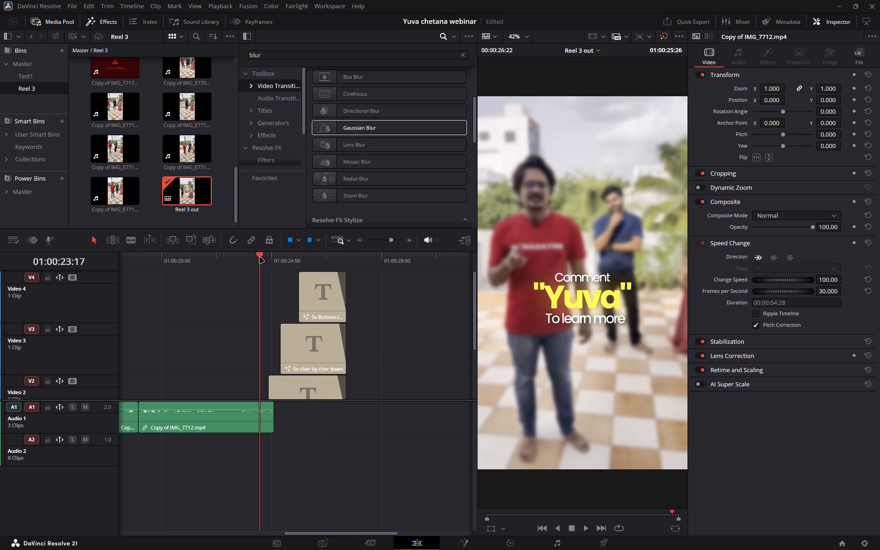
key(space)
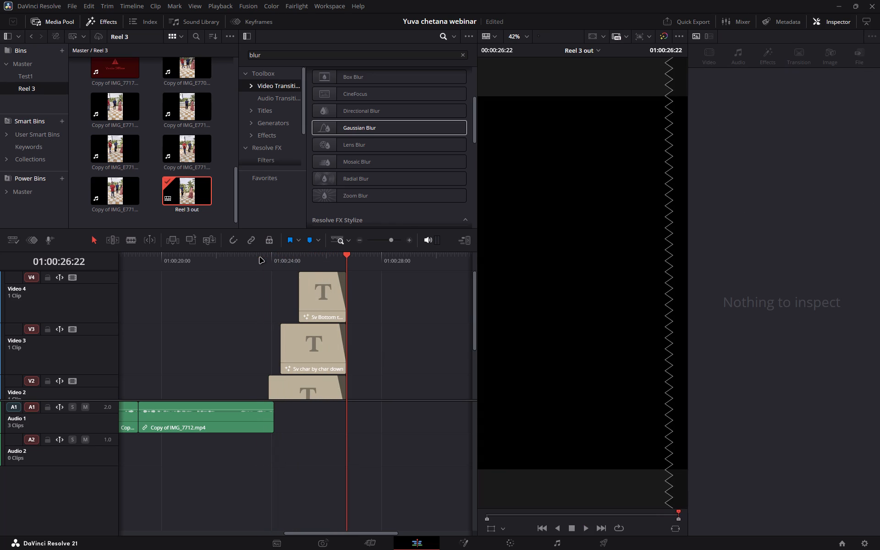
Play back the opening of Reel 3 out briefly from the start of the timeline.
scroll(239, 330, down, 1)
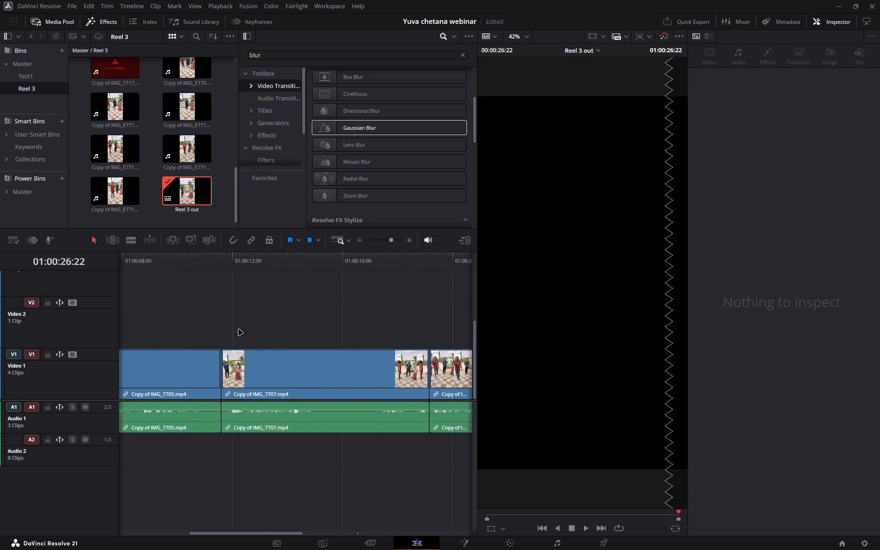
scroll(239, 330, down, 1)
key(ctrl+minus)
key(ctrl+minus)
scroll(239, 330, right, 4)
drag(132, 263, 110, 261)
key(space)
key(space)
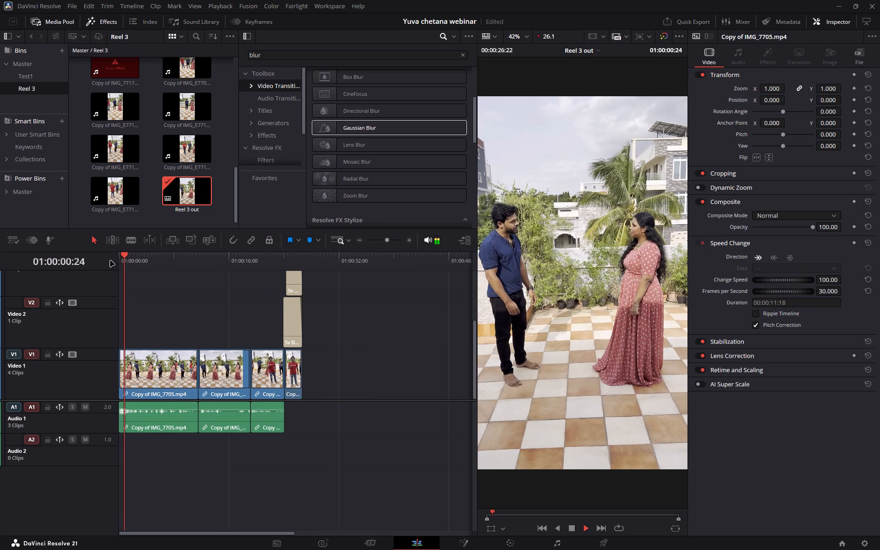
Switch to SkyGuard in the browser and open its Alerts page.
key(alt+Tab)
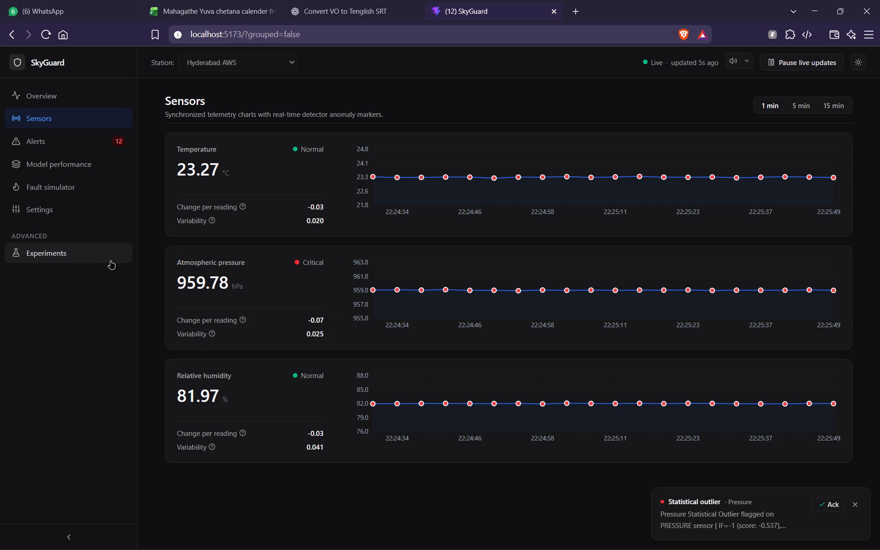
click(51, 131)
Switch to Antigravity IDE and review the closing sections of the SkyGuard codebase audit report.
key(alt+Tab)
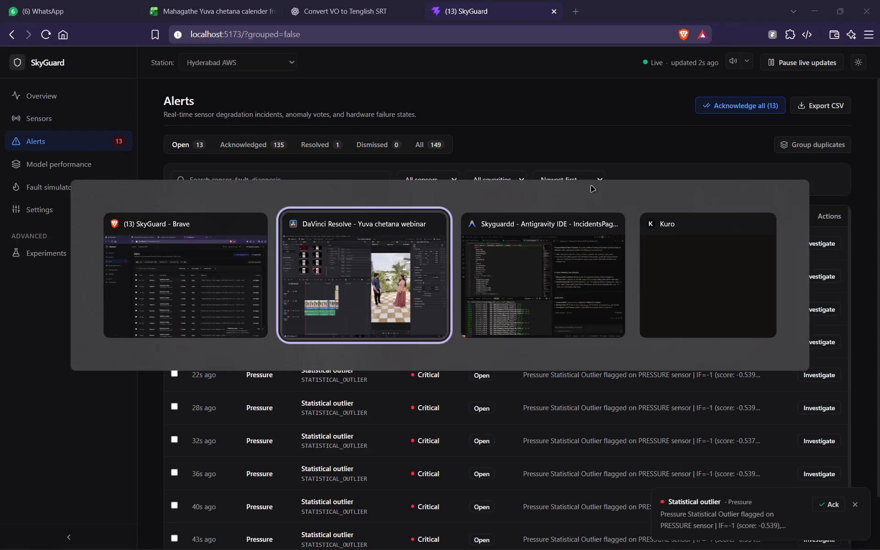
key(alt+Tab)
key(alt+Tab)
scroll(565, 381, down, 1)
key(alt+Tab)
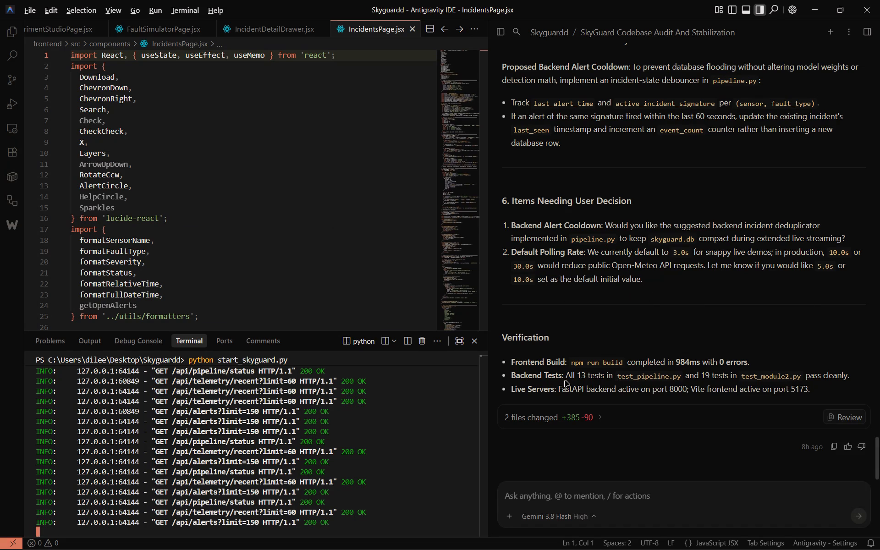
scroll(565, 381, down, 1)
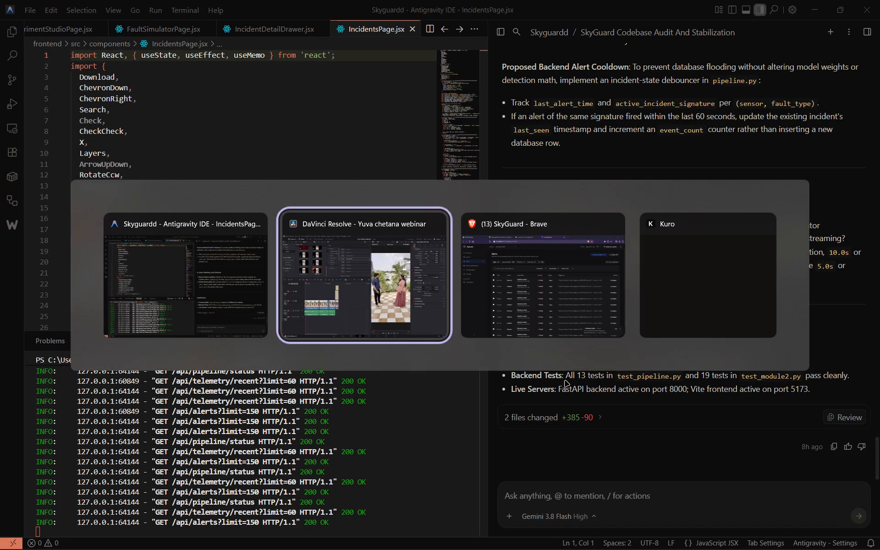
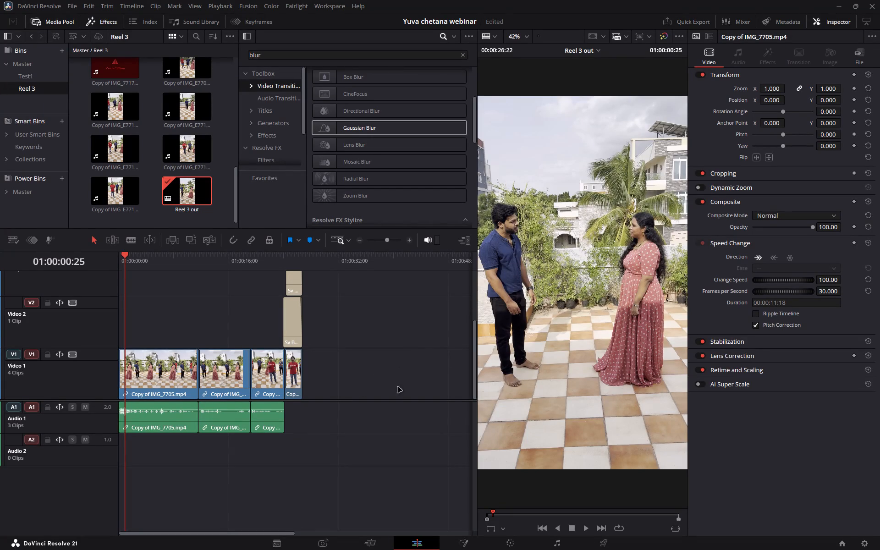
Move the playhead to 01:00:05:03 in the first clip of Reel 3 out.
scroll(313, 411, right, 2)
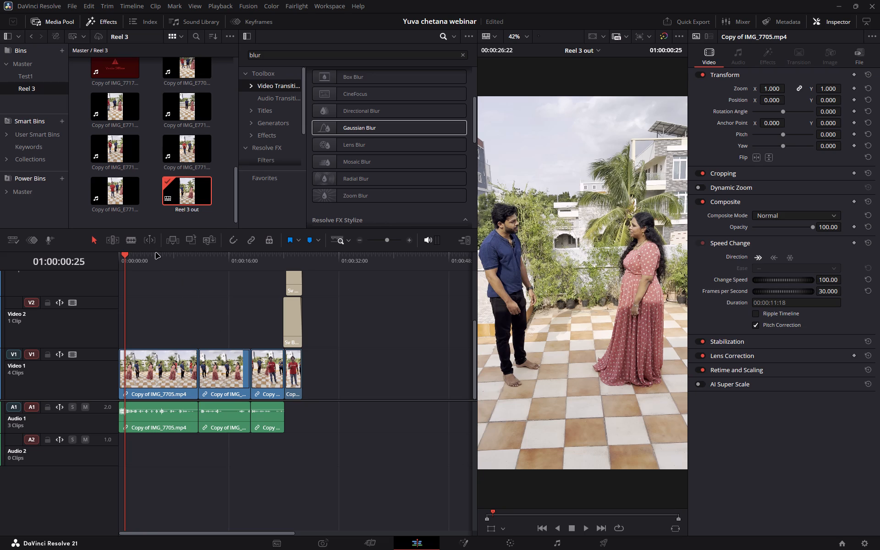
click(154, 256)
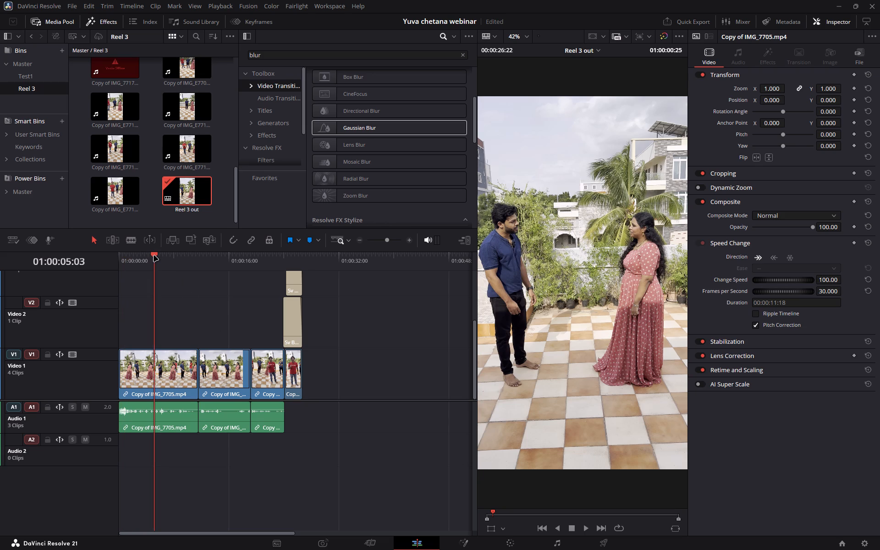
key(ctrl+equal)
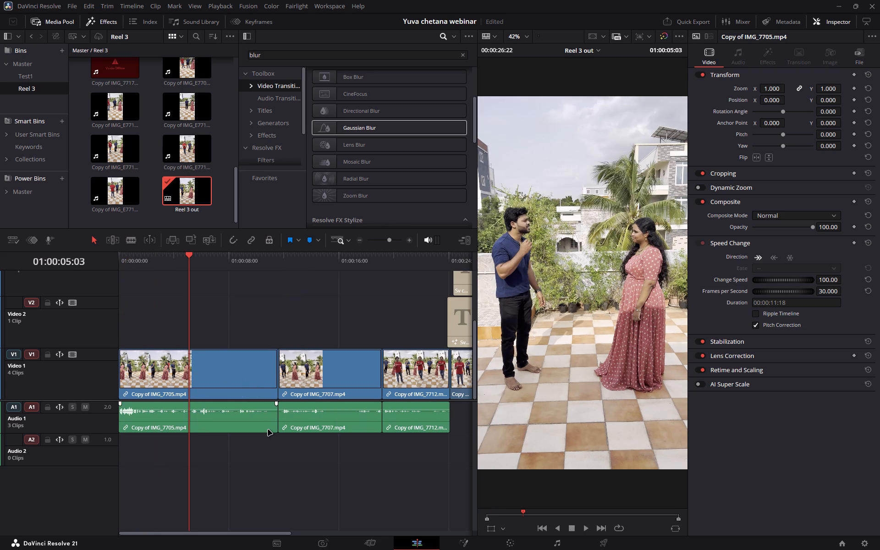
Look over the clip sequence and audio on the Reel 3 out timeline, from the opening clip through the ending titles.
scroll(268, 432, right, 1)
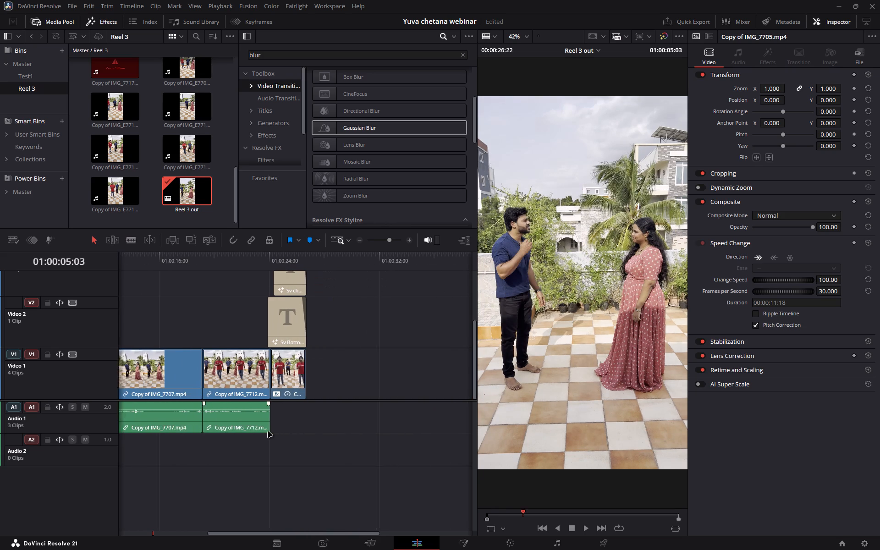
scroll(268, 432, right, 1)
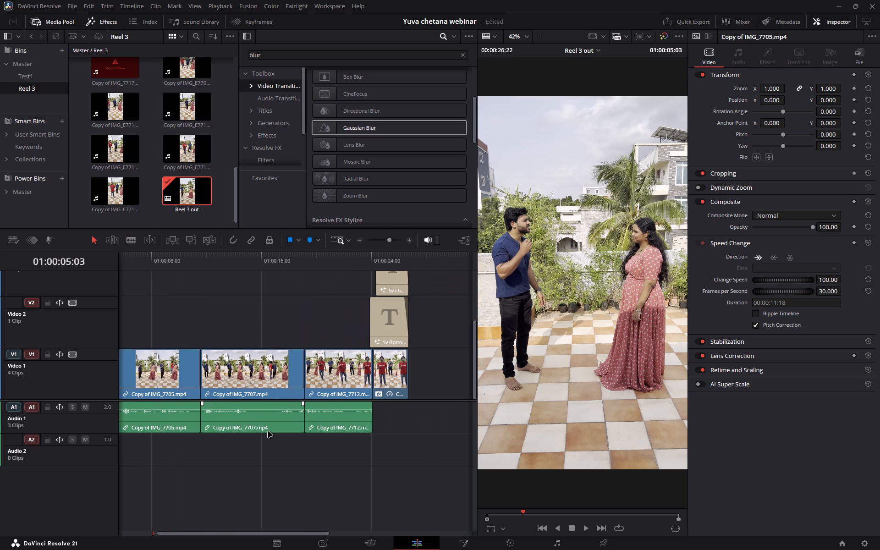
scroll(268, 432, right, 1)
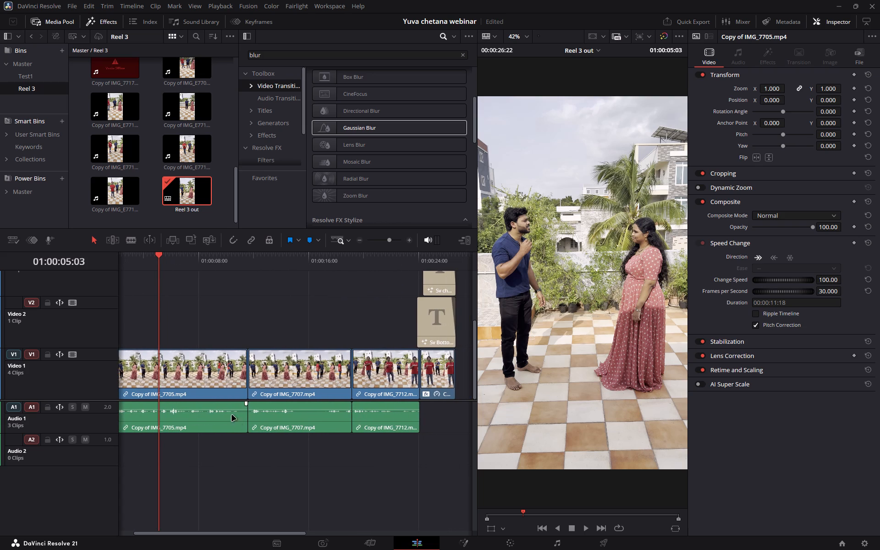
scroll(248, 335, right, 1)
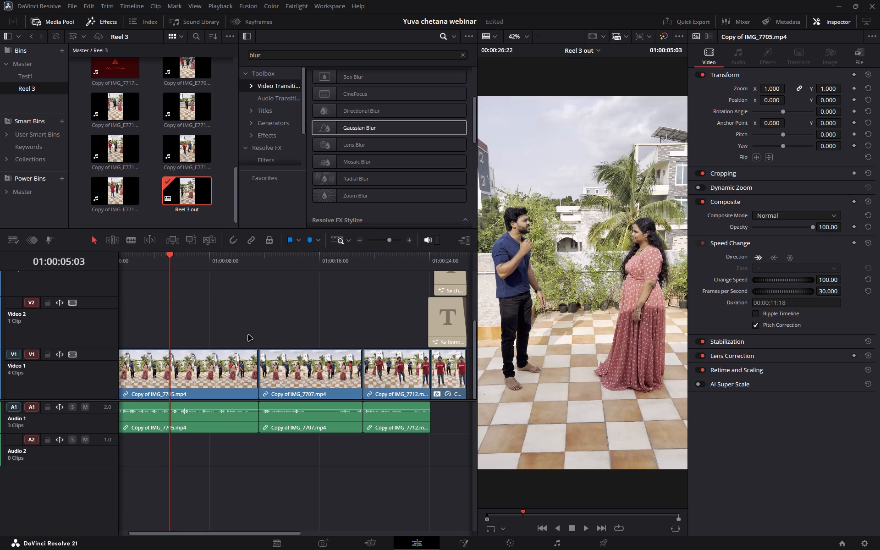
scroll(248, 335, right, 1)
scroll(248, 335, left, 1)
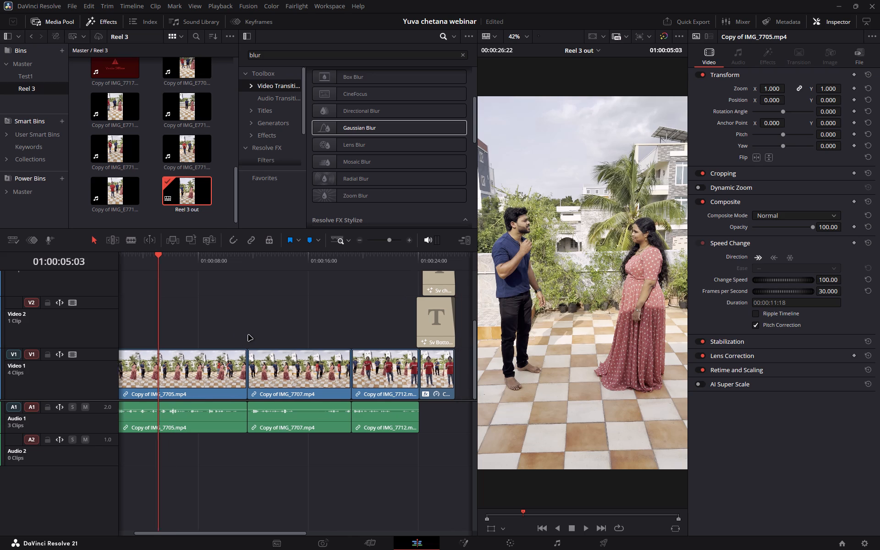
scroll(248, 335, left, 1)
scroll(342, 391, left, 1)
scroll(342, 391, right, 1)
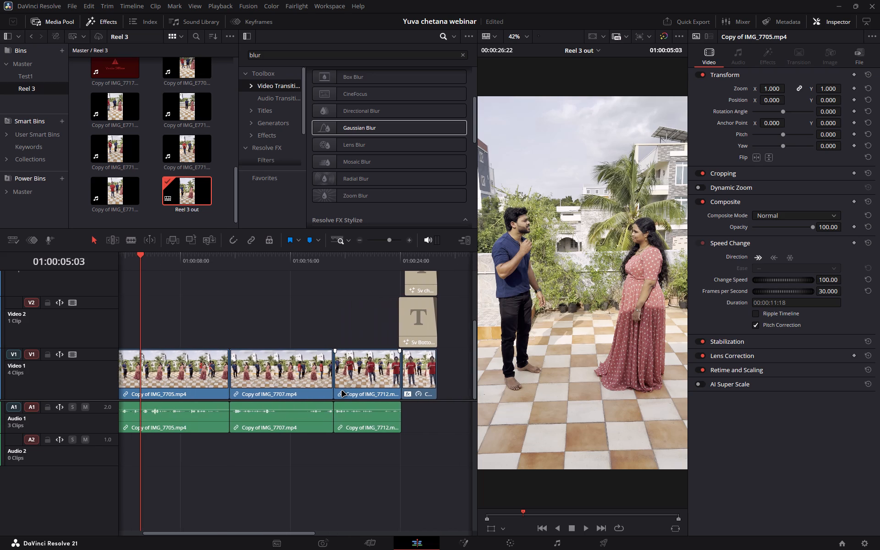
scroll(342, 391, right, 1)
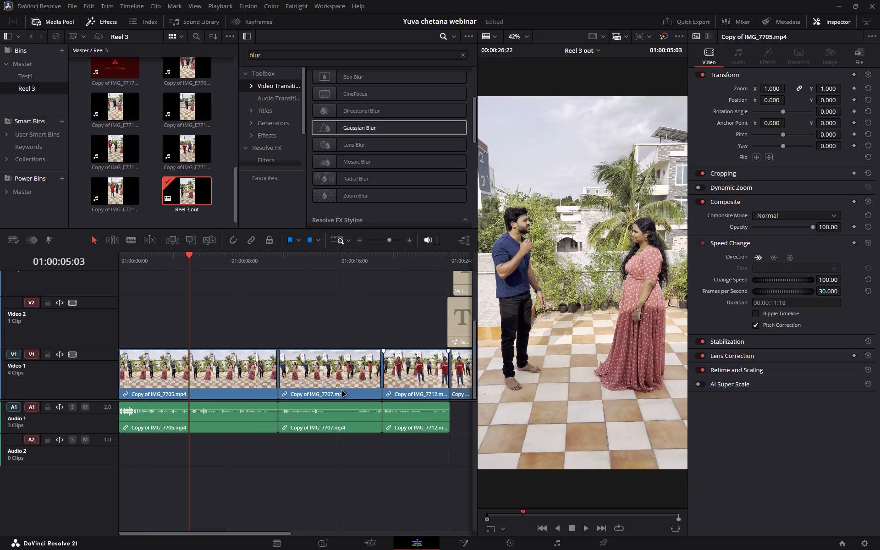
scroll(342, 391, left, 1)
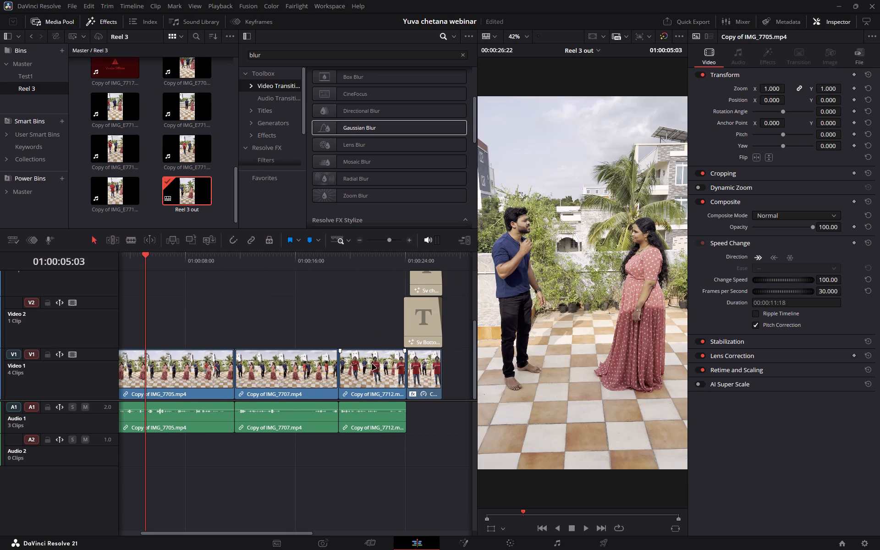
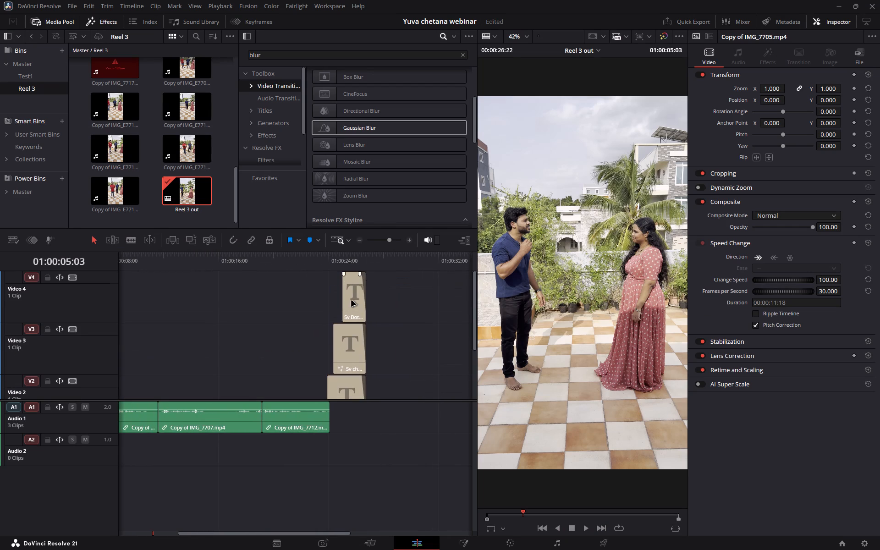
scroll(352, 301, up, 1)
scroll(352, 301, right, 2)
drag(162, 264, 116, 265)
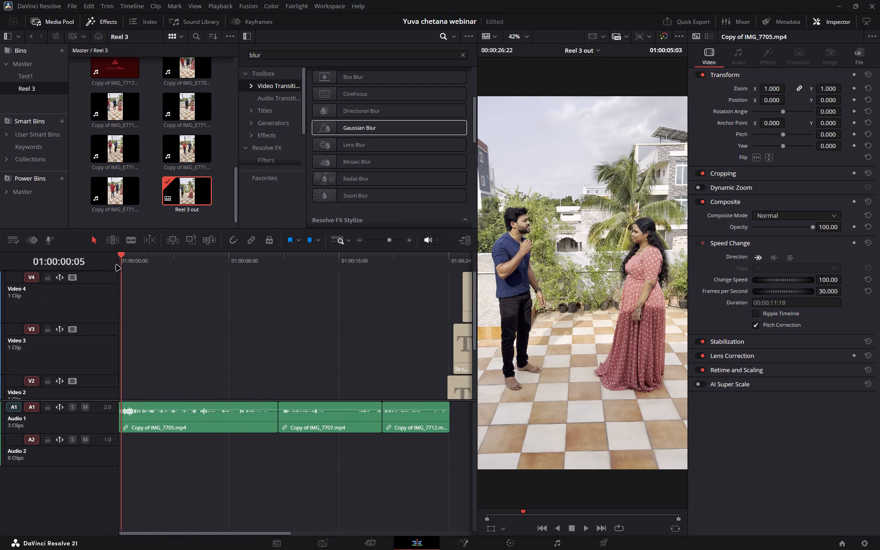
drag(116, 265, 111, 264)
key(space)
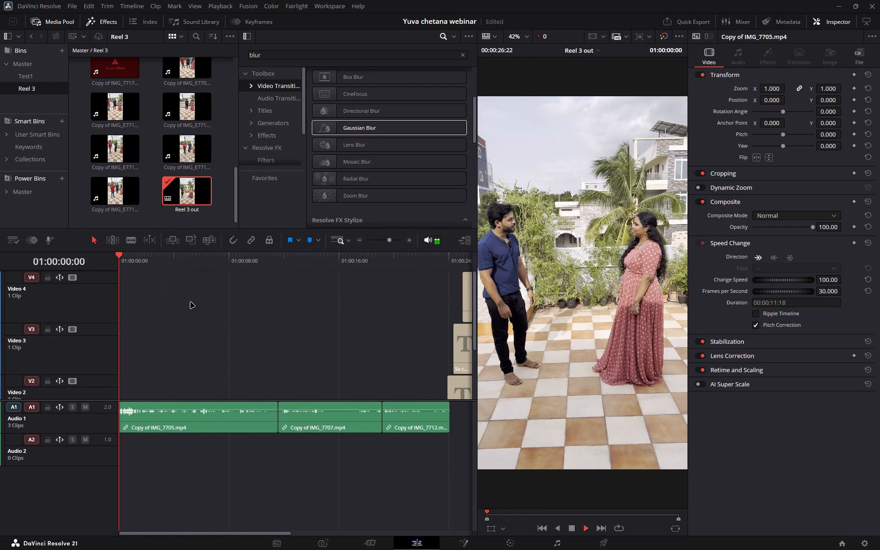
click(222, 333)
key(space)
click(222, 333)
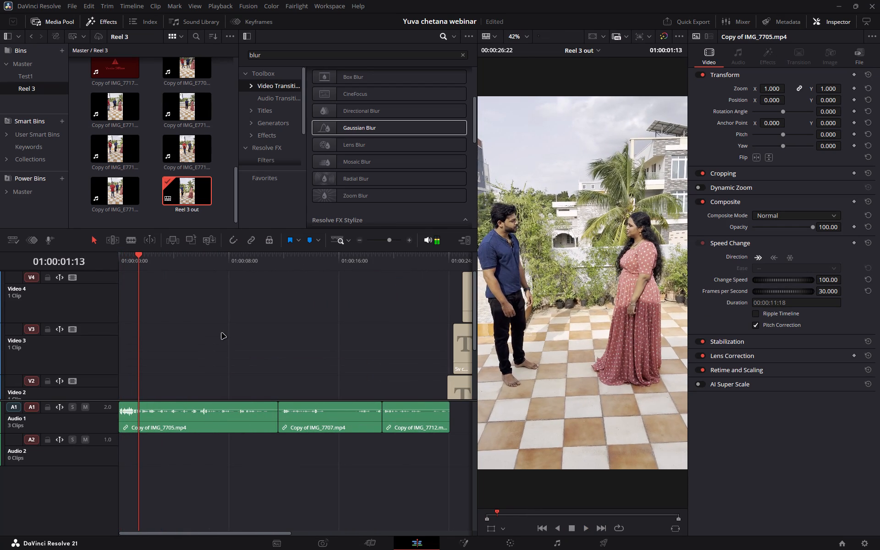
key(space)
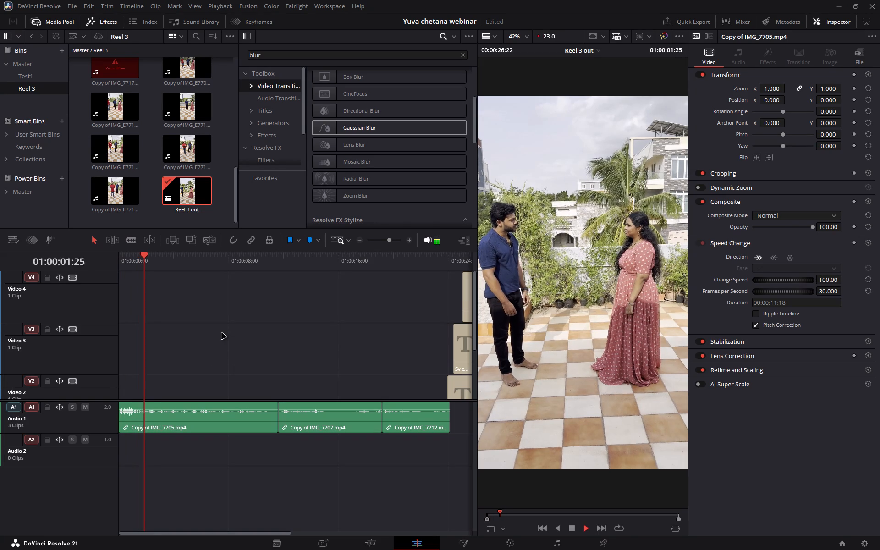
key(space)
Hide the effects library so that the media pool fills its space.
click(273, 202)
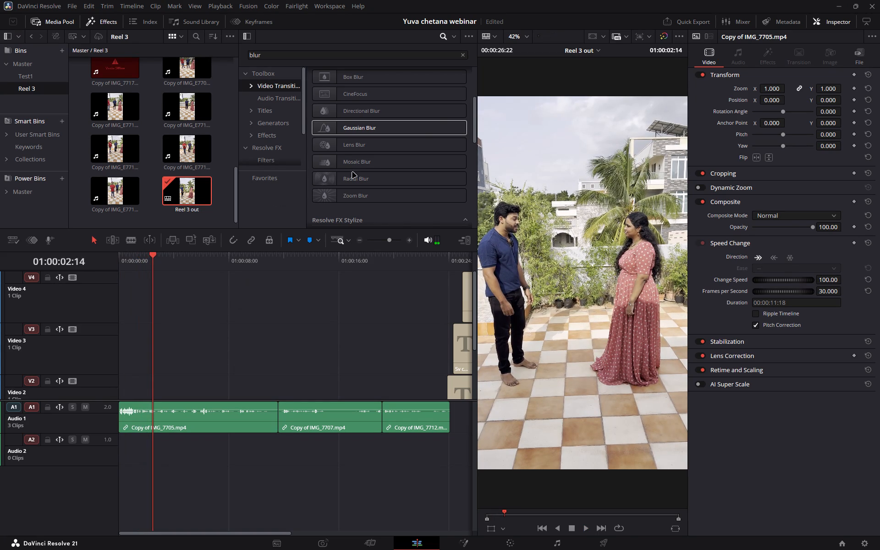
click(95, 22)
click(409, 201)
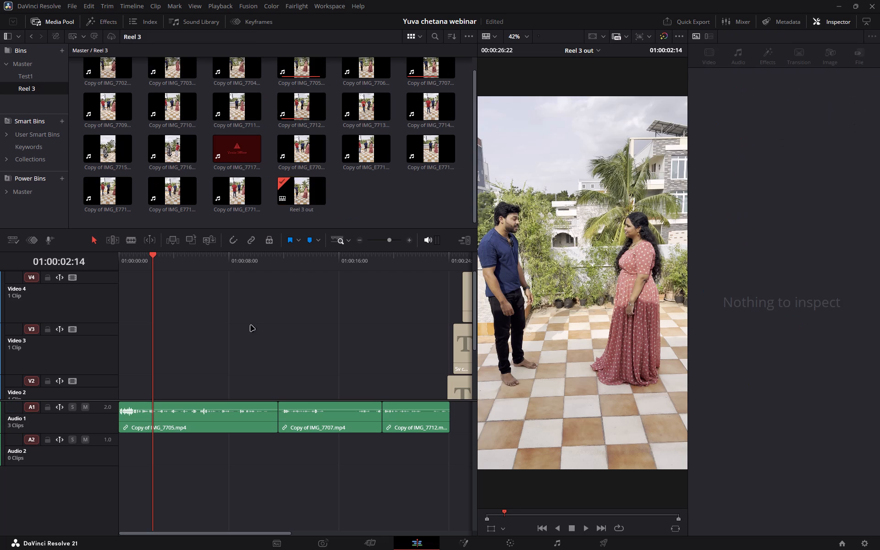
Try to resume playback of Reel 3 out from 01:00:02:14 with the Video 1 clips in view.
click(253, 331)
click(253, 331)
scroll(253, 331, down, 2)
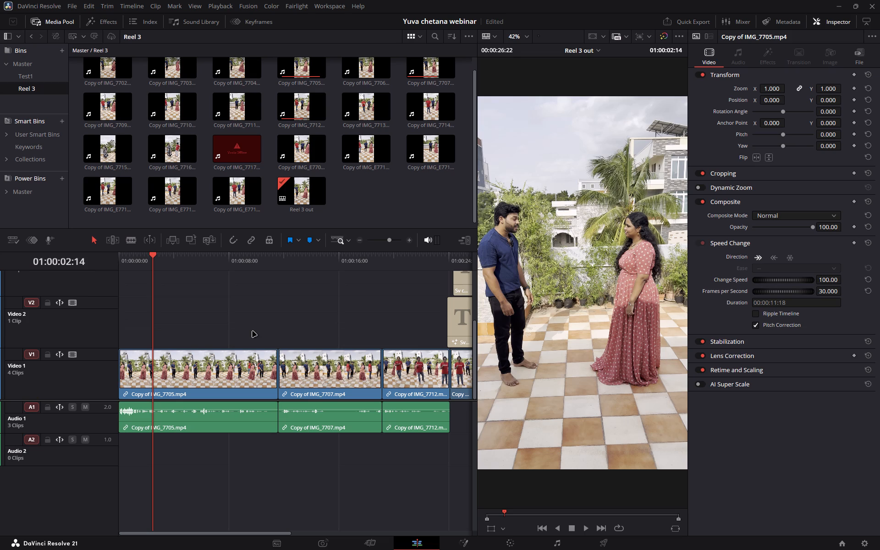
key(space)
click(216, 324)
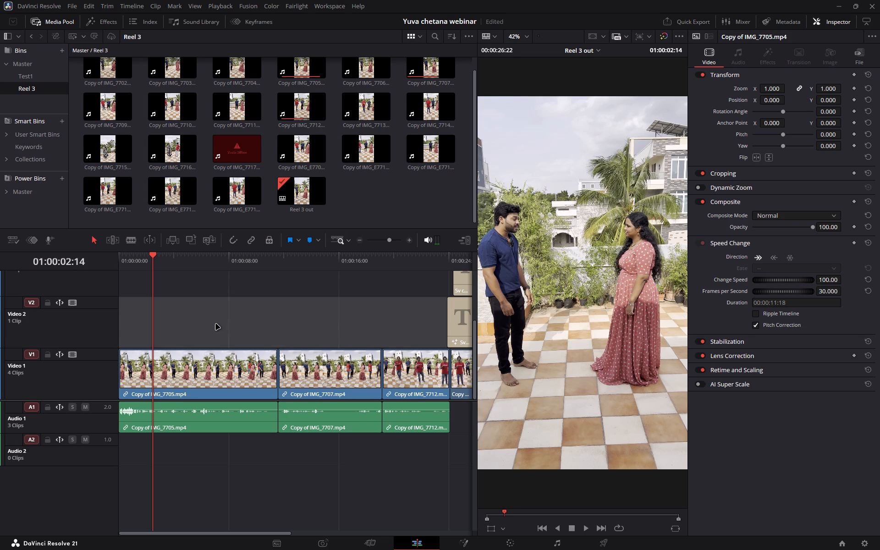
click(216, 324)
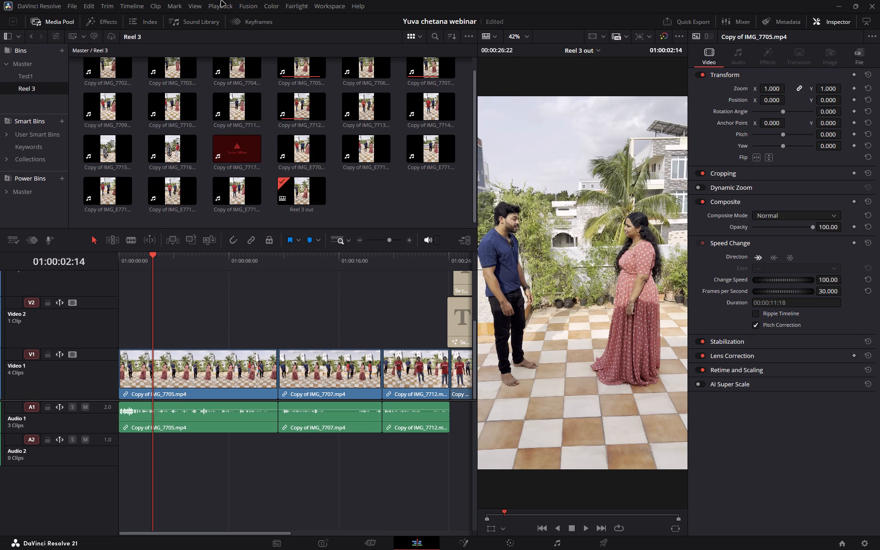
Set the timeline playback resolution to Quarter and restore the Resolve window to full-screen size.
drag(216, 12, 225, 11)
click(225, 11)
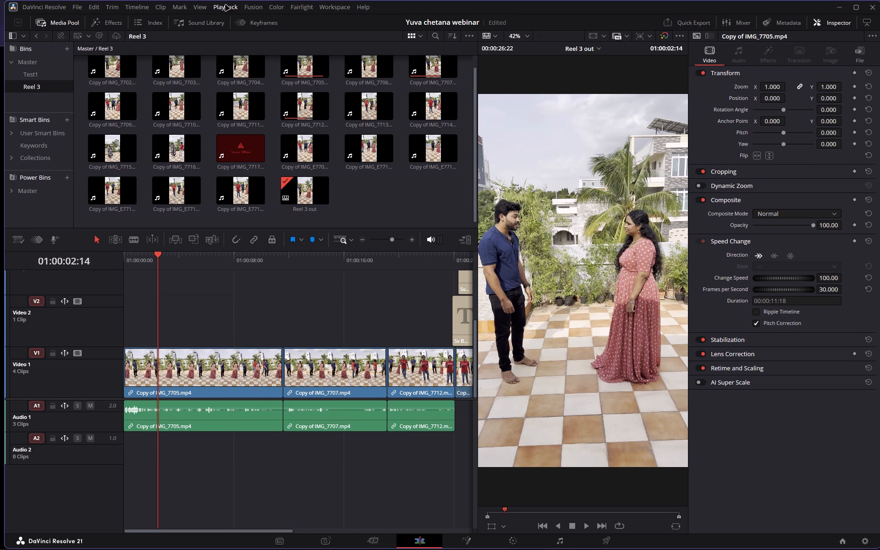
click(225, 5)
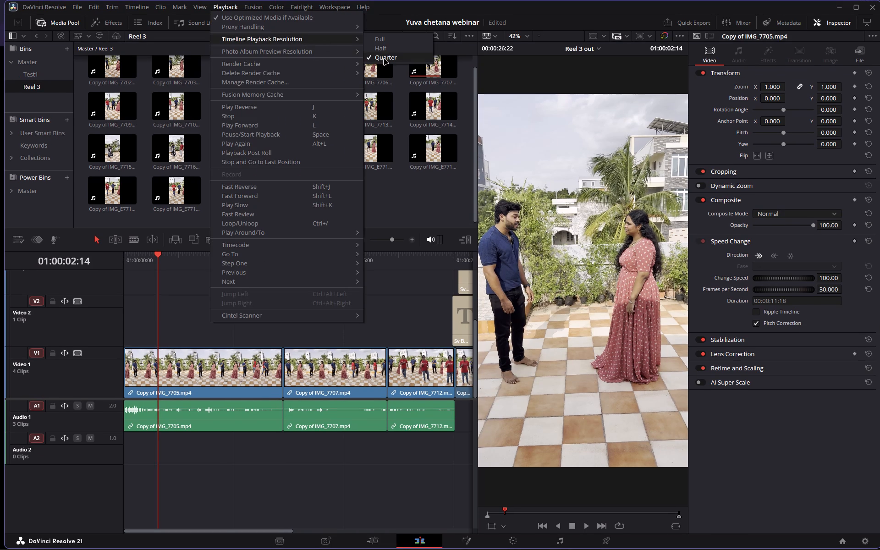
click(384, 59)
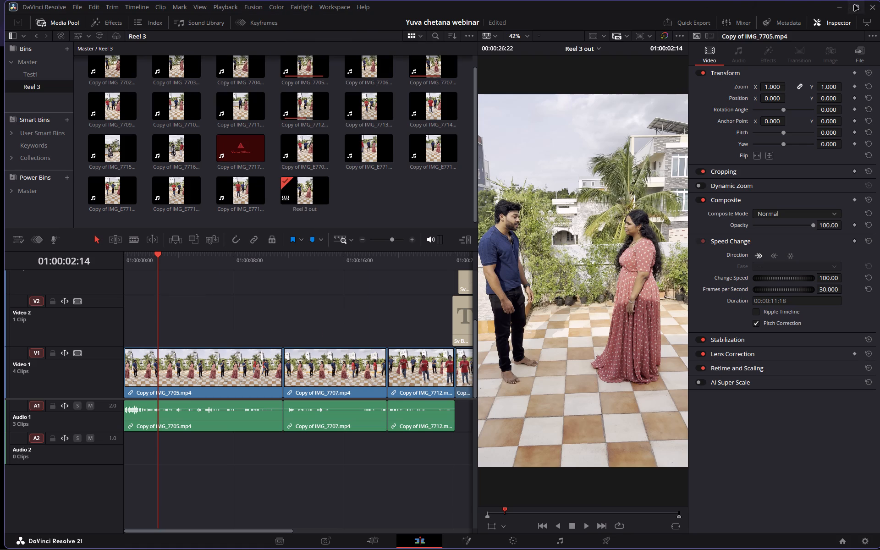
click(854, 5)
click(220, 6)
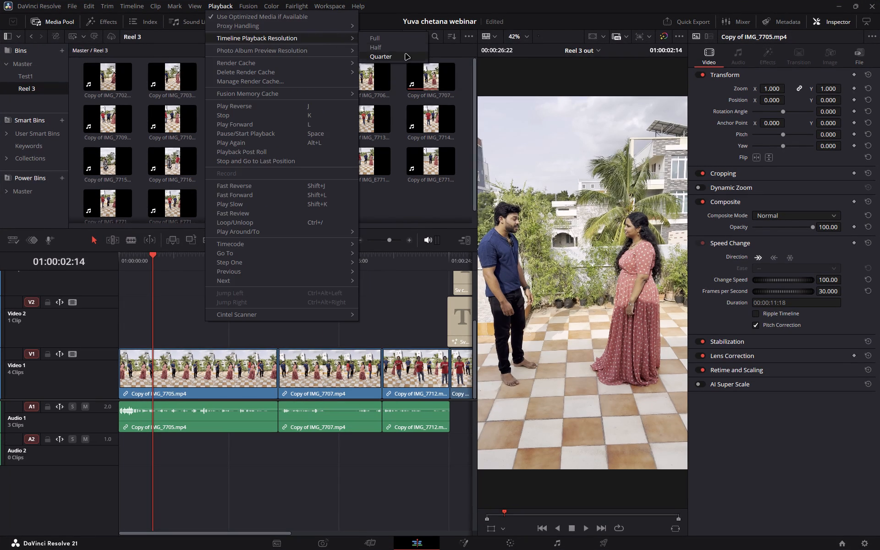
click(405, 55)
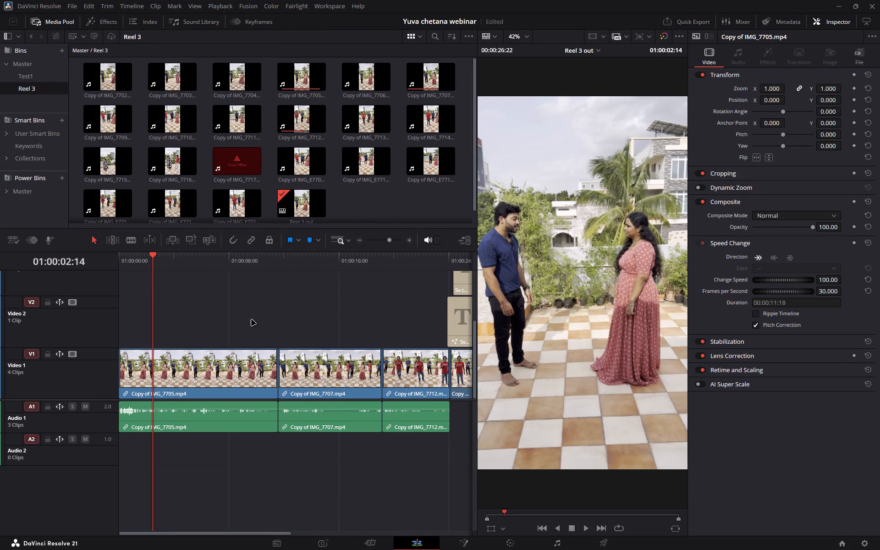
Play Reel 3 out from 01:00:02:14 to about 01:00:10:12 to review the first clip.
click(252, 320)
key(space)
click(252, 320)
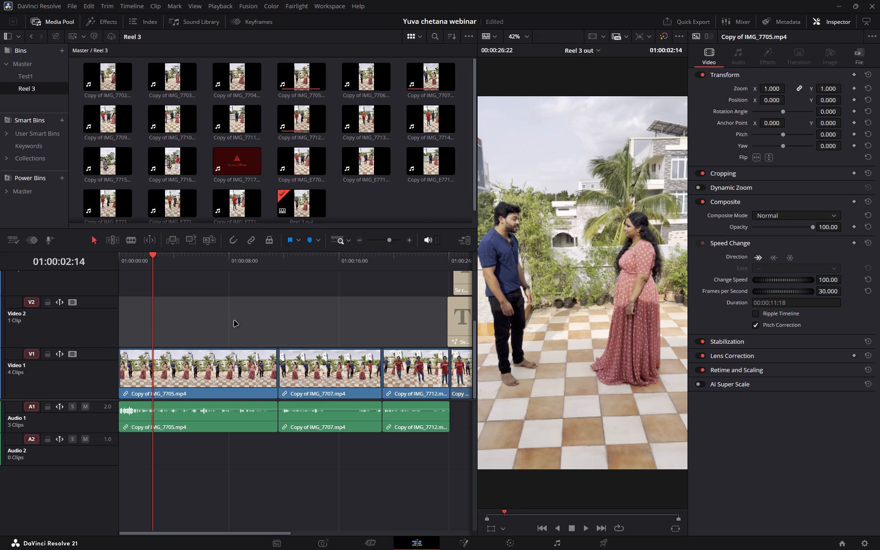
click(212, 293)
click(212, 293)
key(space)
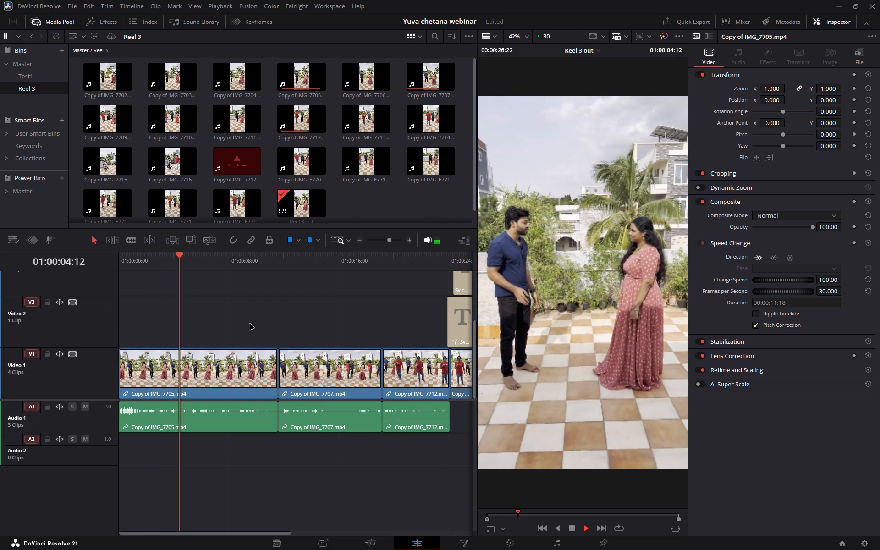
scroll(269, 338, left, 1)
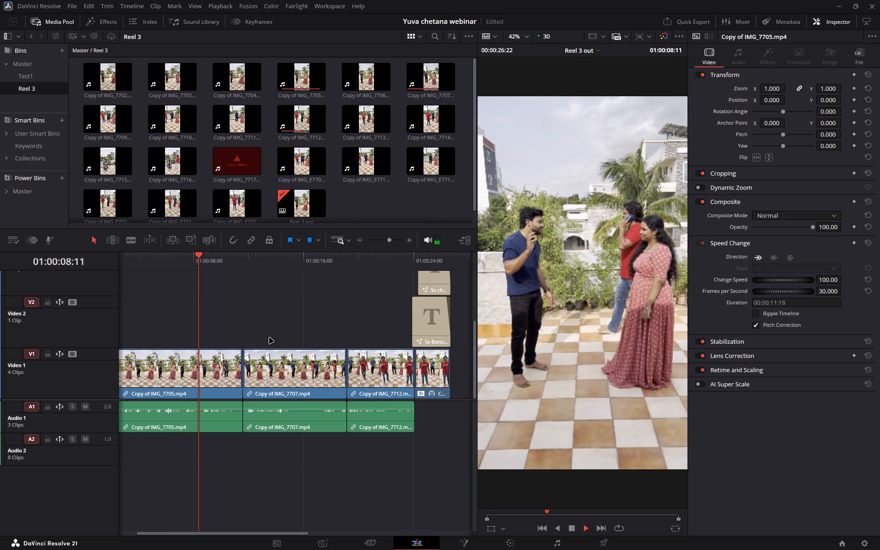
key(space)
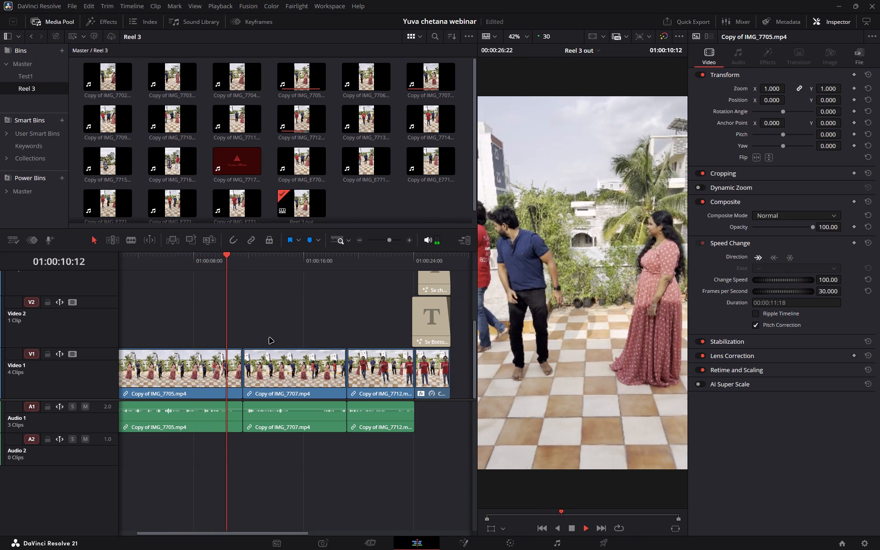
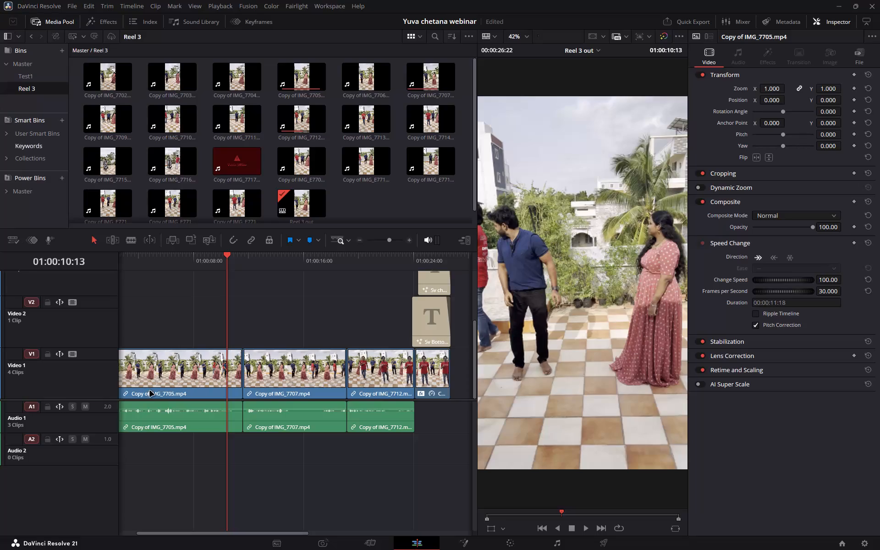
Play Reel 3 out from 01:00:10:13 to about 01:00:22:04 to review the second and third clips.
click(298, 313)
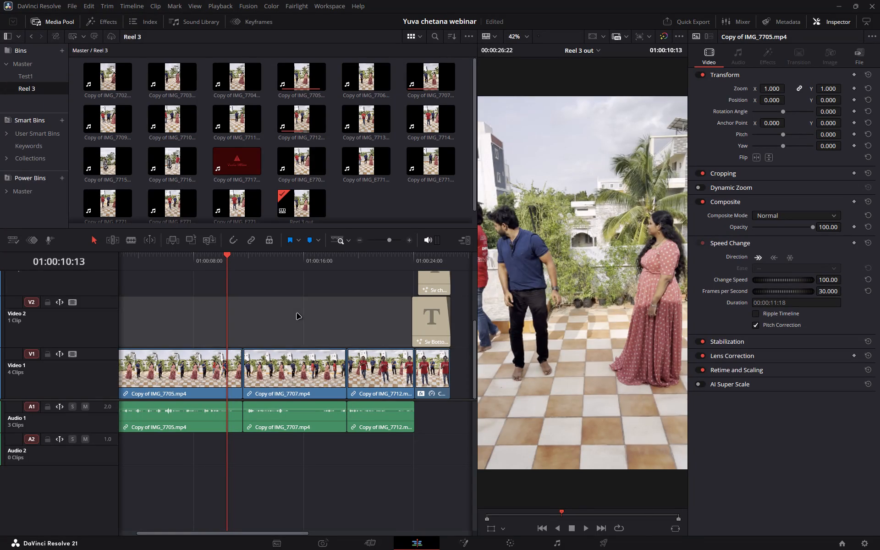
click(297, 313)
key(space)
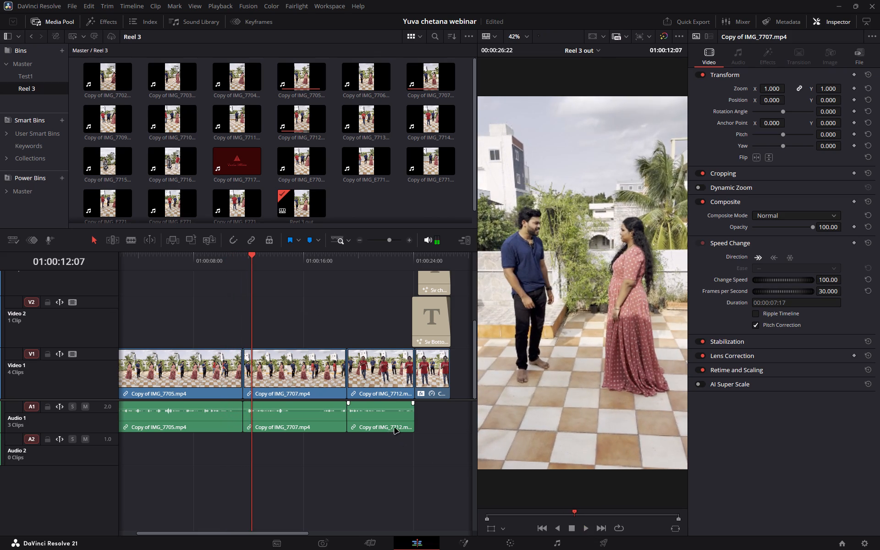
key(space)
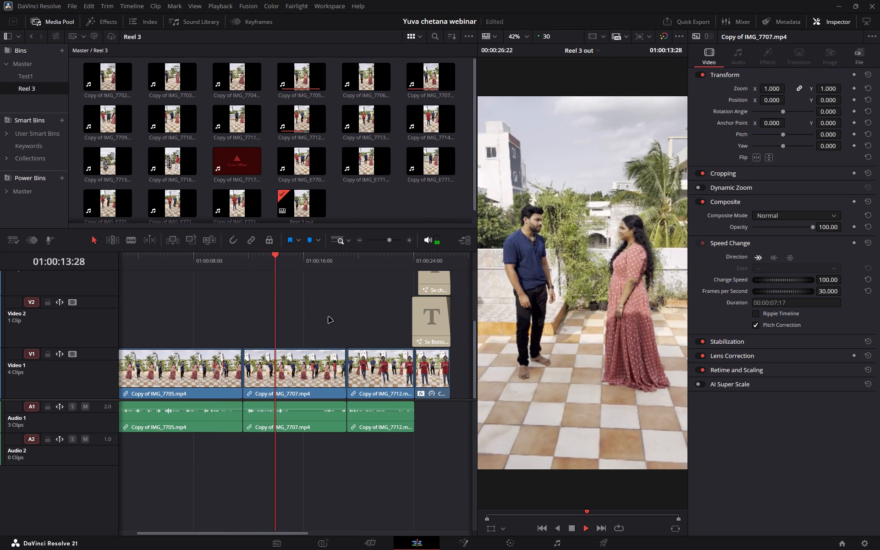
click(303, 313)
click(303, 313)
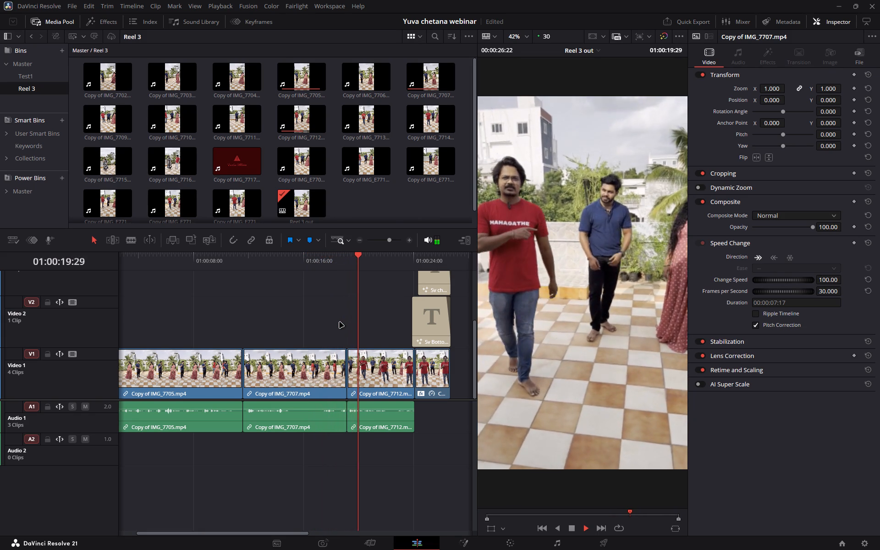
key(ctrl+equal)
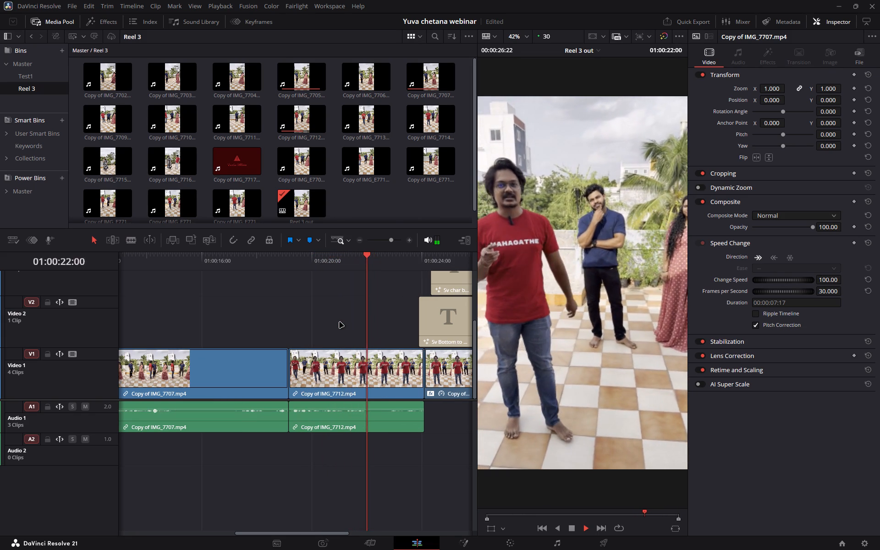
key(space)
Move both IMG_7712 clips and all ending titles about 18 frames later, opening a gap after the IMG_7707 clip.
drag(324, 325, 446, 401)
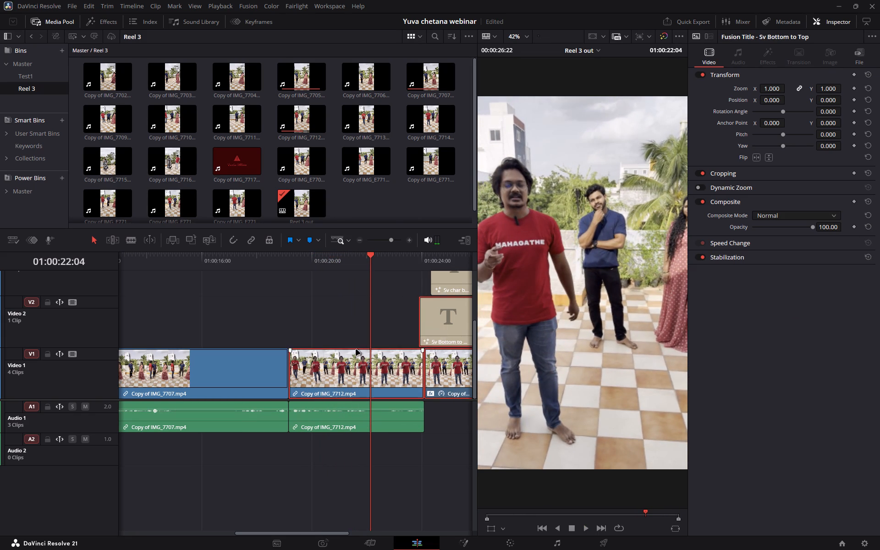
click(345, 329)
drag(400, 480, 453, 270)
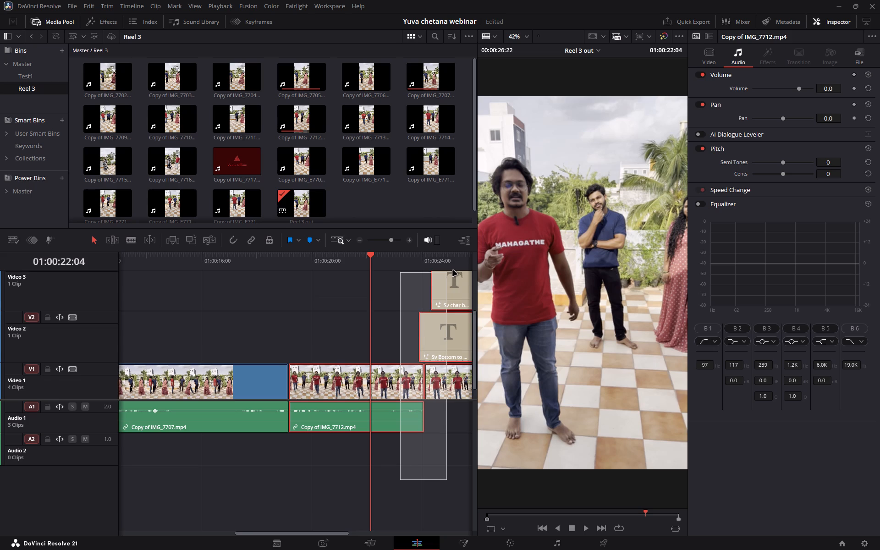
drag(453, 270, 480, 275)
scroll(273, 336, down, 2)
scroll(267, 338, up, 9)
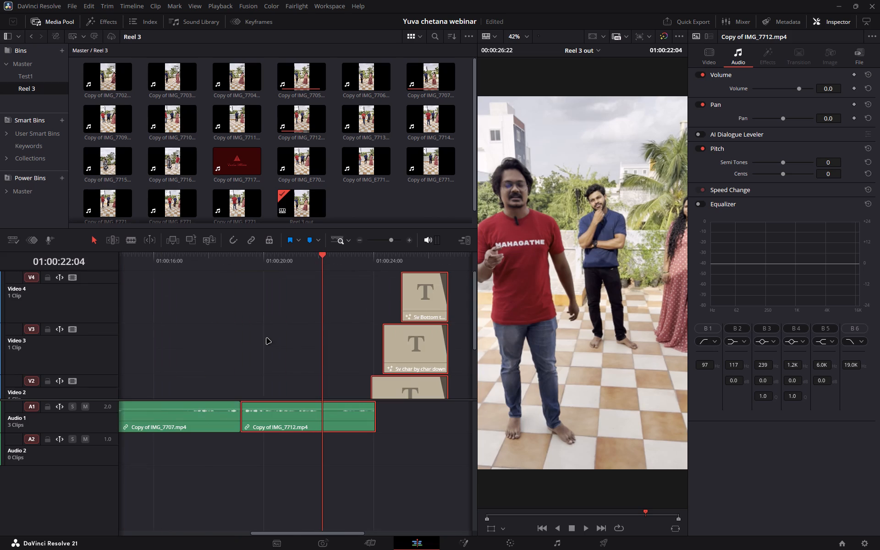
scroll(349, 352, down, 3)
ctrl+scroll(309, 352, up, 1)
drag(323, 376, 327, 376)
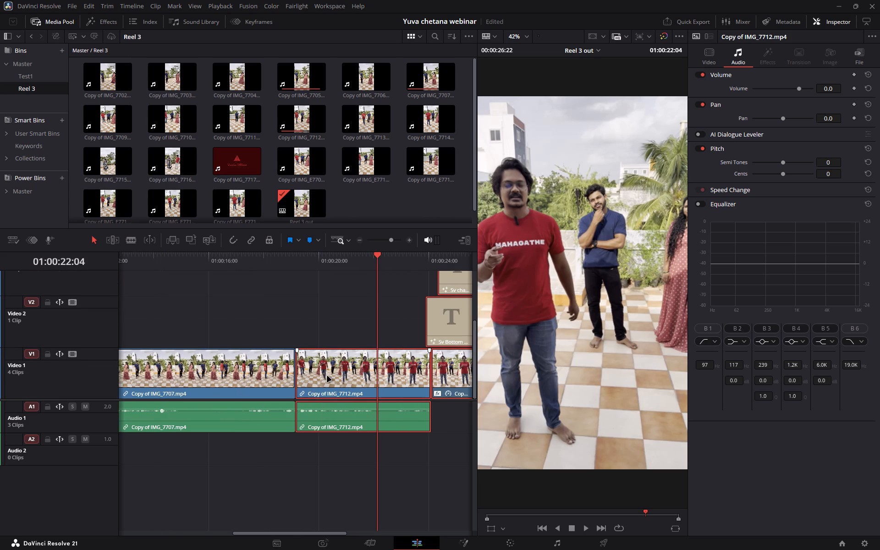
drag(327, 376, 340, 376)
Turn on linked selection and extend the end of the IMG_7707 clip and its audio about 13 frames into the gap.
click(286, 324)
click(293, 374)
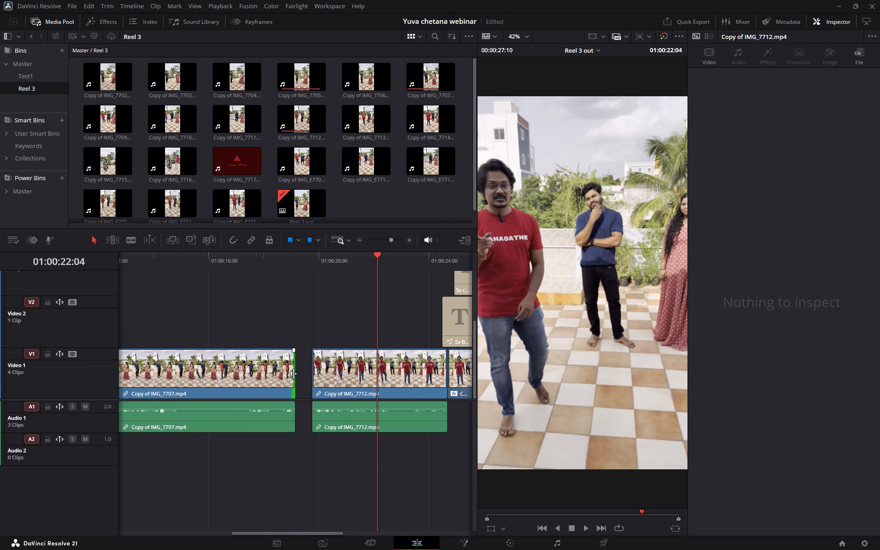
click(275, 330)
click(249, 245)
click(275, 291)
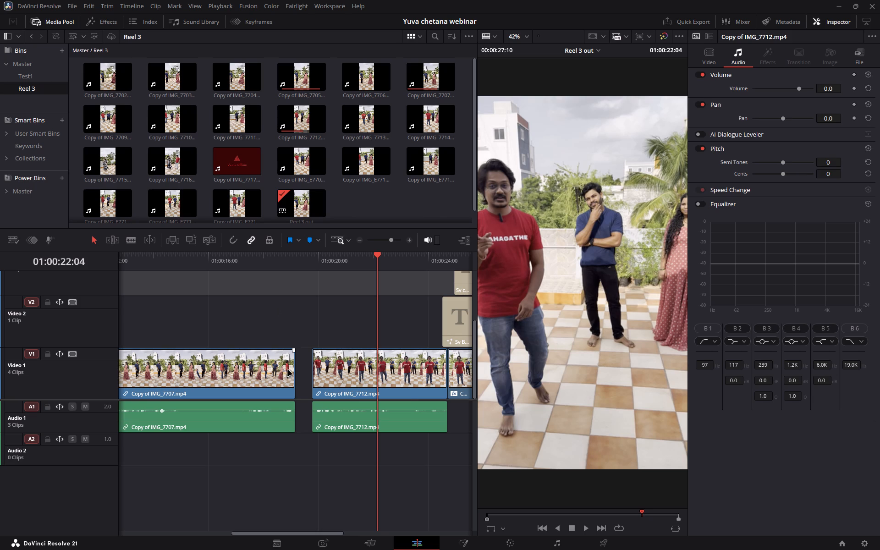
drag(293, 367, 306, 366)
click(274, 313)
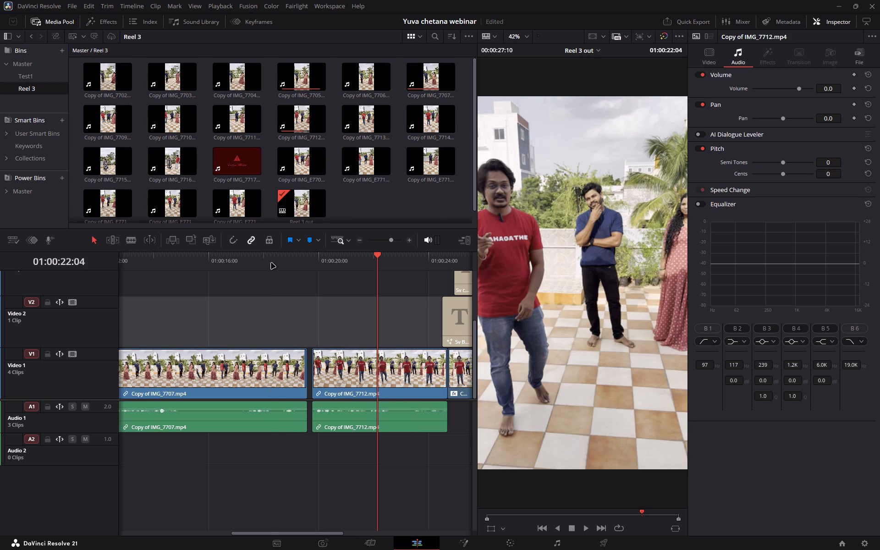
Play the edit from 01:00:14:28 to about 01:00:20:25 to check the extended IMG_7707 clip's ending.
click(271, 262)
click(295, 315)
drag(235, 261, 179, 266)
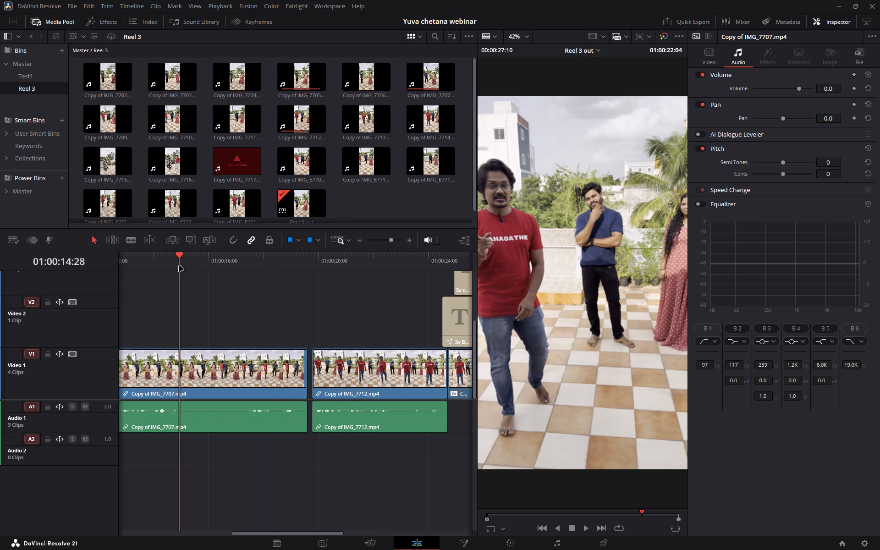
click(213, 302)
click(212, 303)
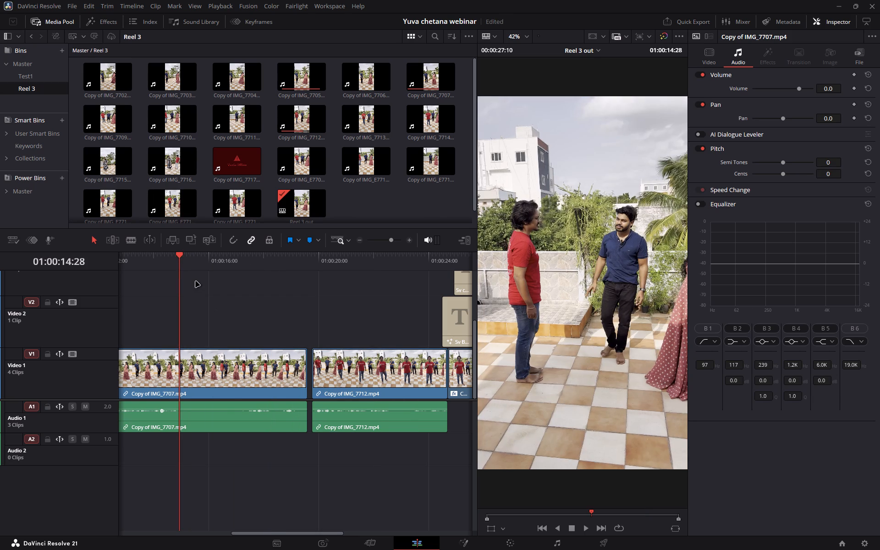
key(space)
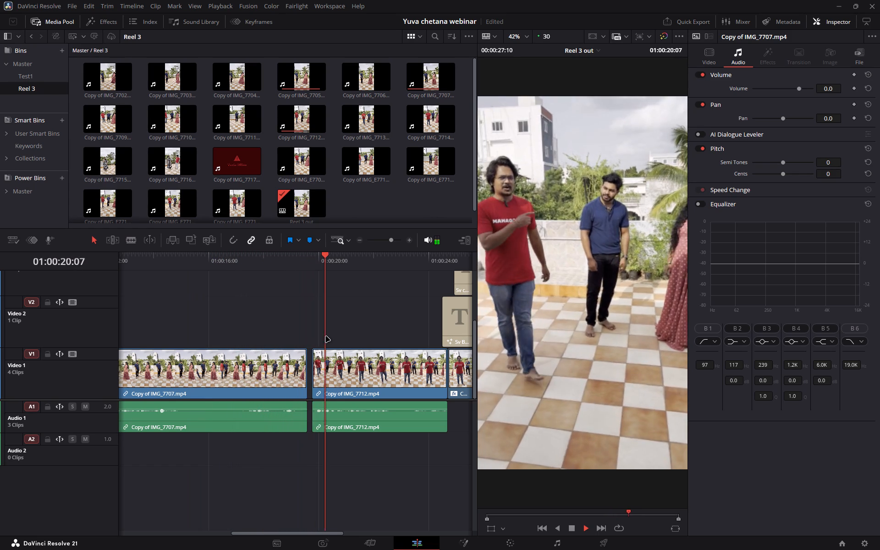
key(space)
key(ctrl+equal)
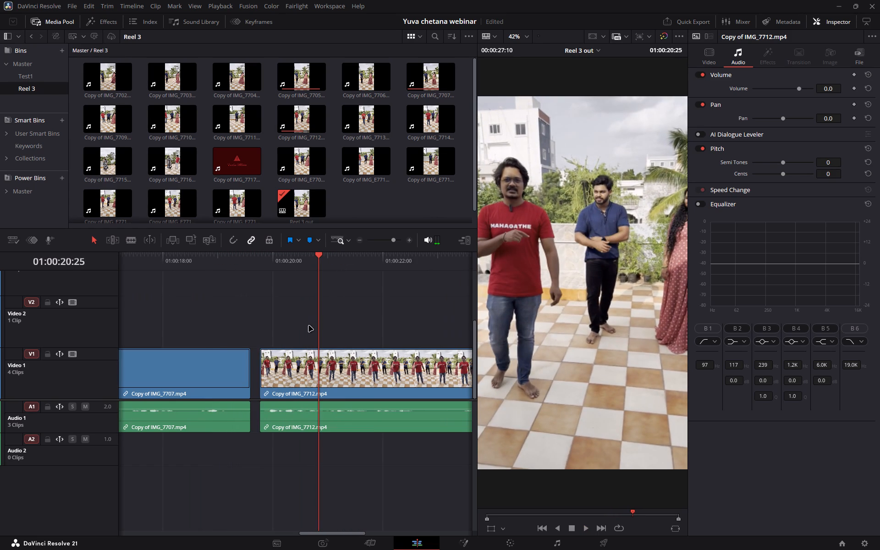
Delete the remaining gap between the IMG_7707 and IMG_7712 clips so the later clips and titles close up.
click(245, 260)
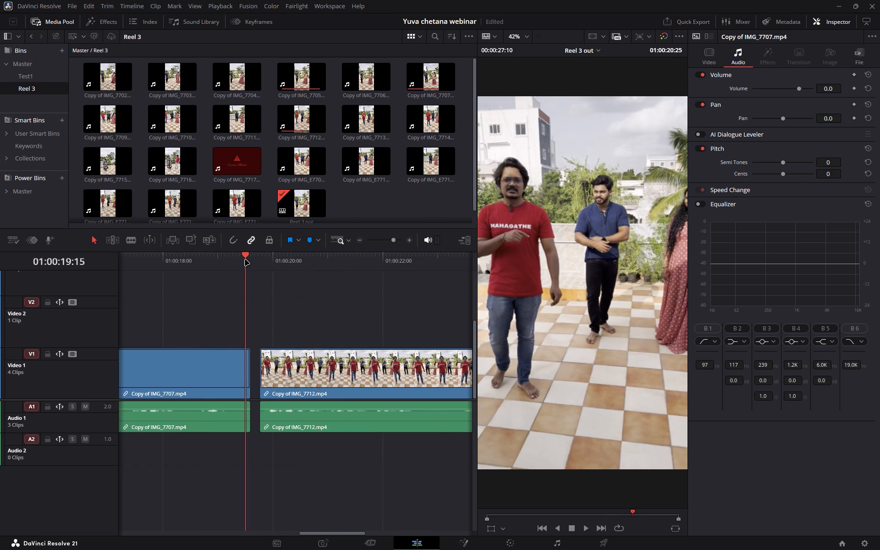
key(ctrl+equal)
key(ctrl+equal)
key(ctrl+equal)
key(ctrl+equal)
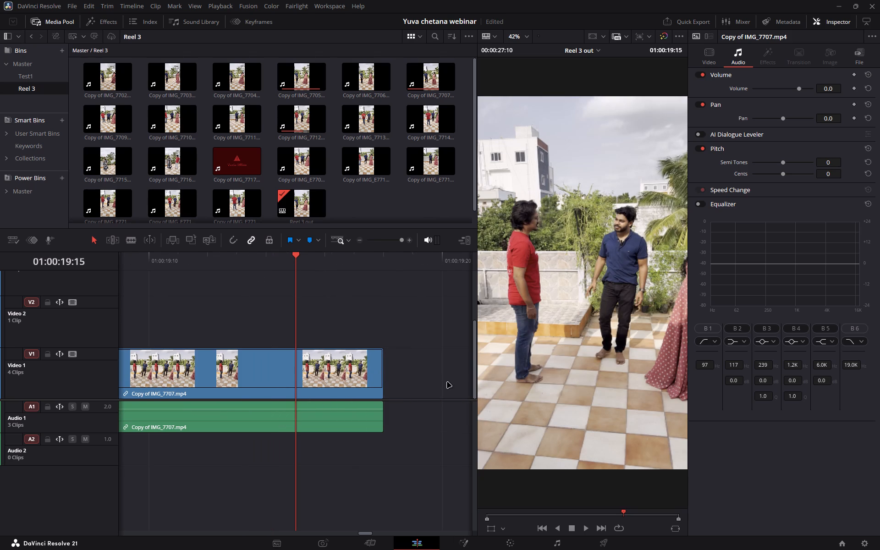
click(433, 377)
key(Delete)
click(375, 303)
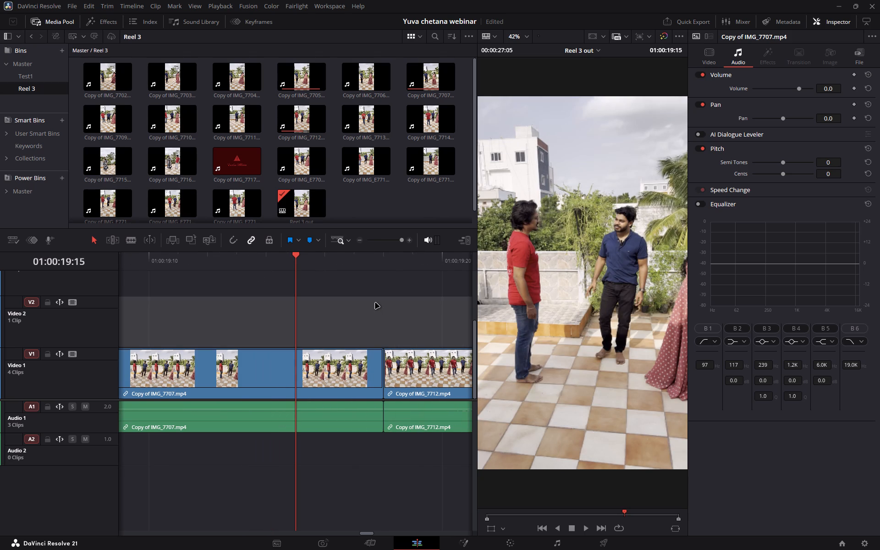
Play through the closed cut and the ending titles to about 01:00:26:04.
key(space)
click(375, 303)
key(ctrl+minus)
key(ctrl+minus)
key(ctrl+minus)
click(221, 265)
key(space)
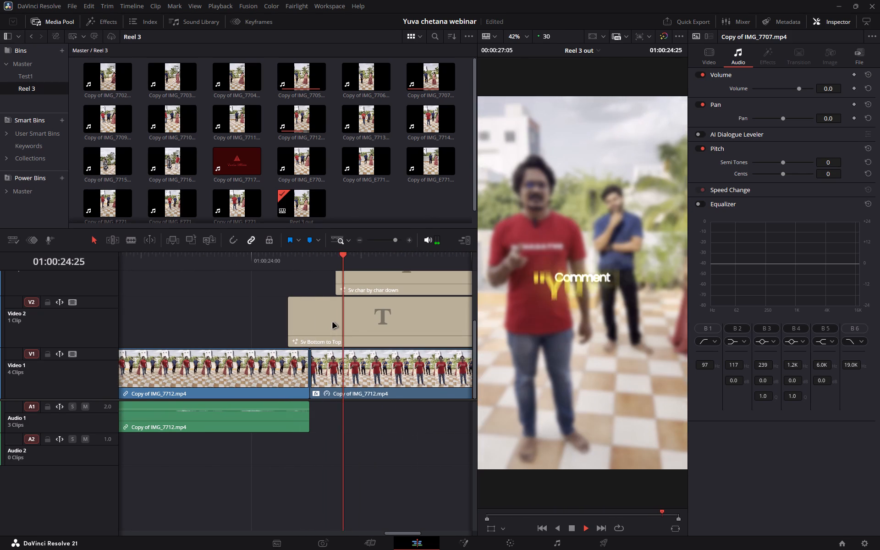
key(space)
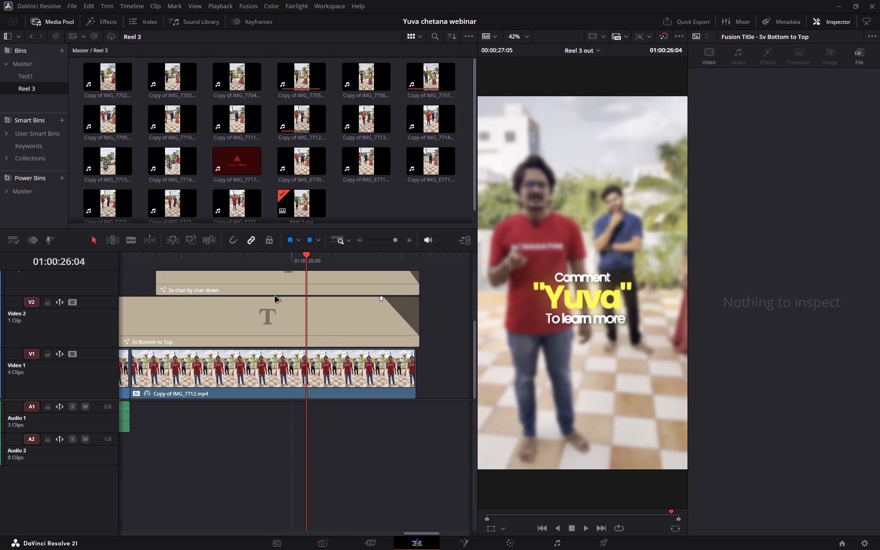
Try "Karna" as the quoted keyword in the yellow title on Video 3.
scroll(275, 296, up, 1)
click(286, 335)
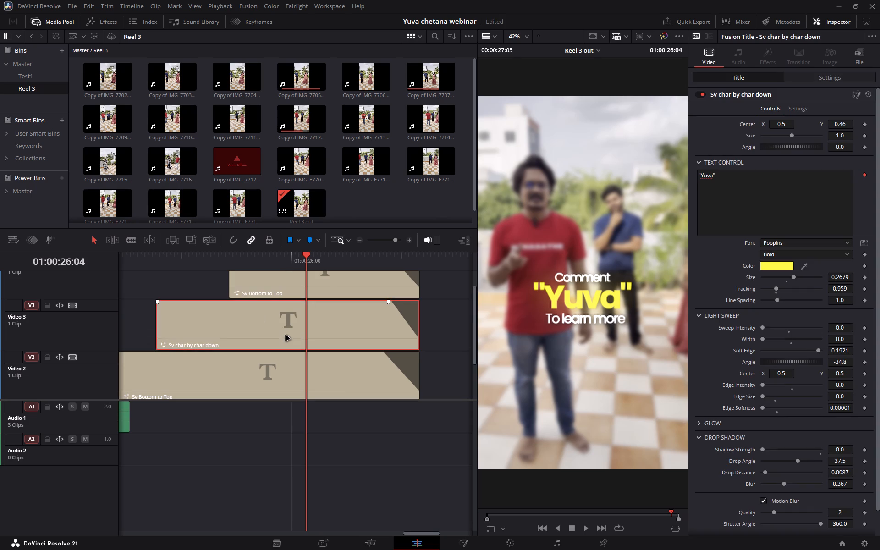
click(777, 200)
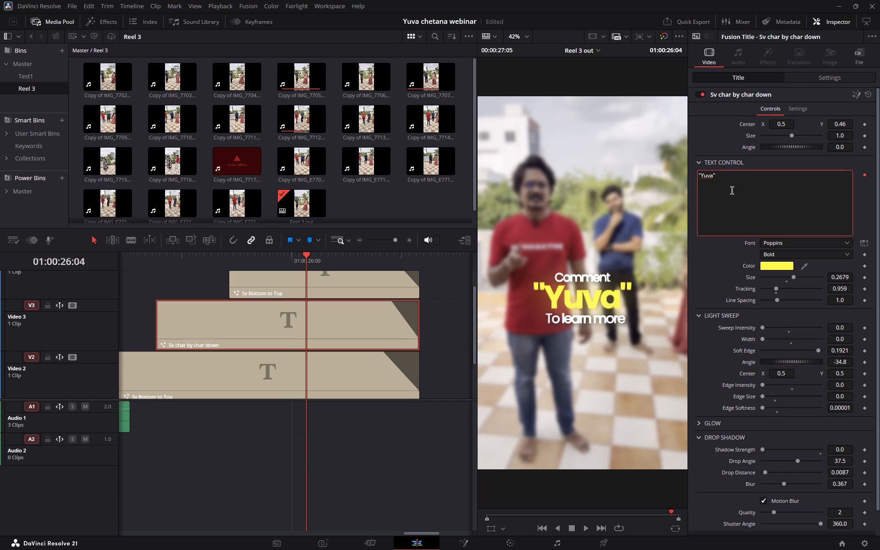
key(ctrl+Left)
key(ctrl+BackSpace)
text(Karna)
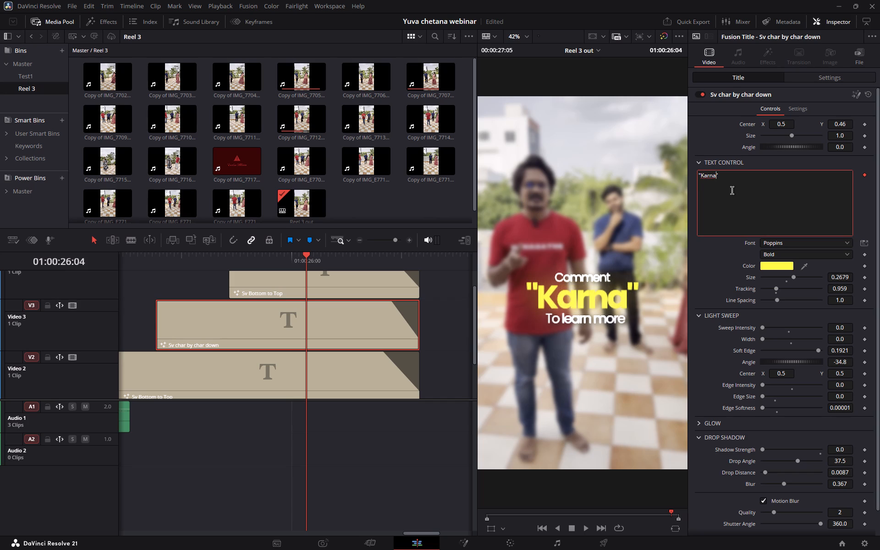
Set the yellow Video 3 title's keyword to Movie with a capital M, keeping the quotation marks around it.
key(BackSpace)
key(BackSpace)
key(BackSpace)
key(BackSpace)
key(BackSpace)
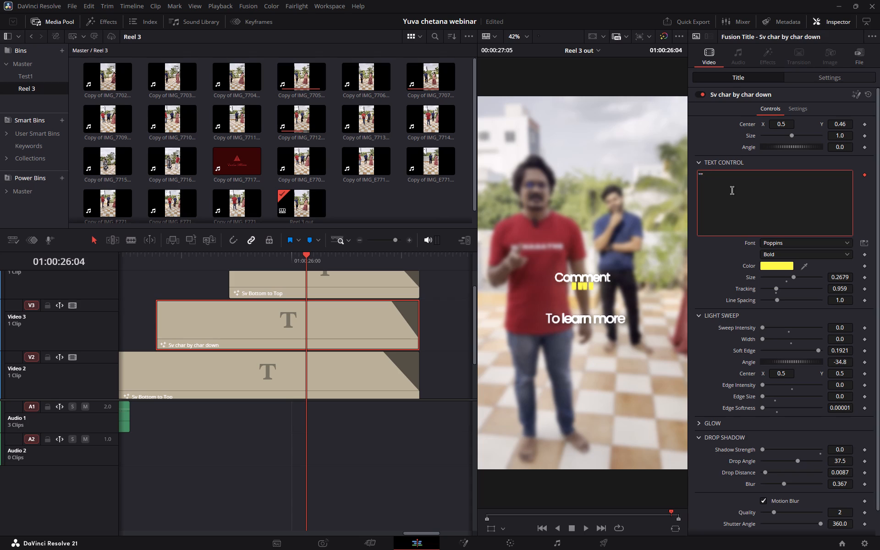
text(movie)
key(space)
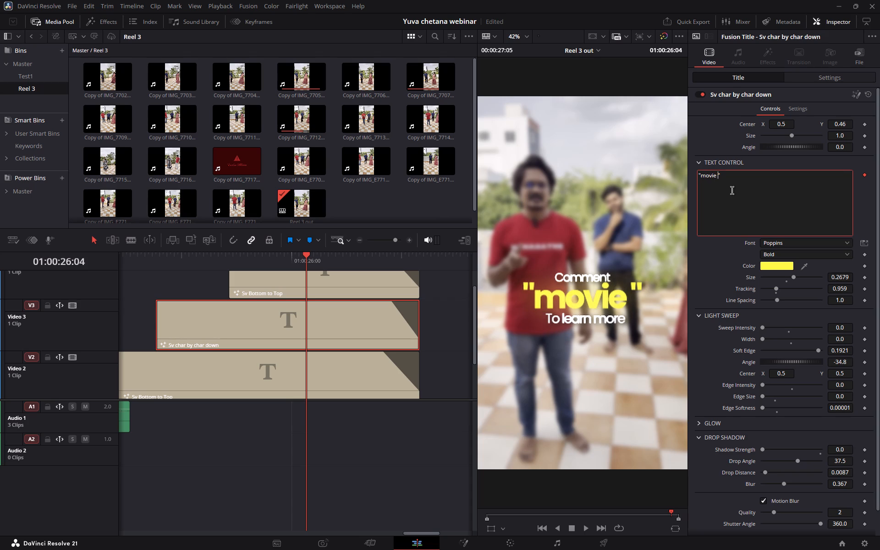
key(BackSpace)
key(ctrl+BackSpace)
text(Movie)
key(Left)
key(space)
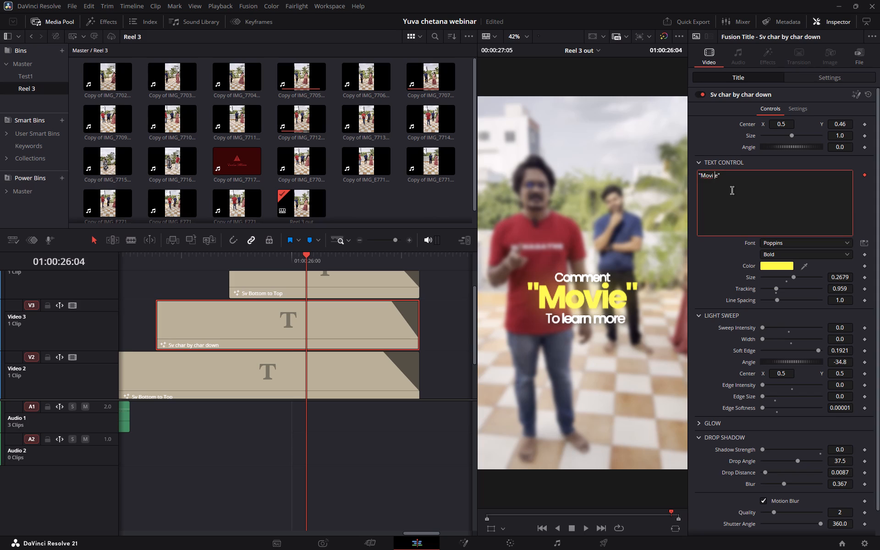
key(Right)
key(BackSpace)
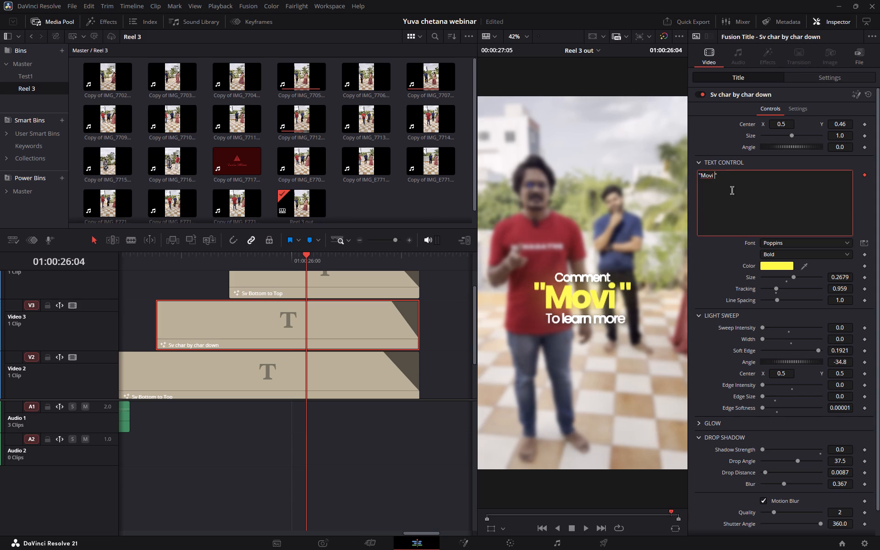
key(e)
key(BackSpace)
key(BackSpace)
key(e)
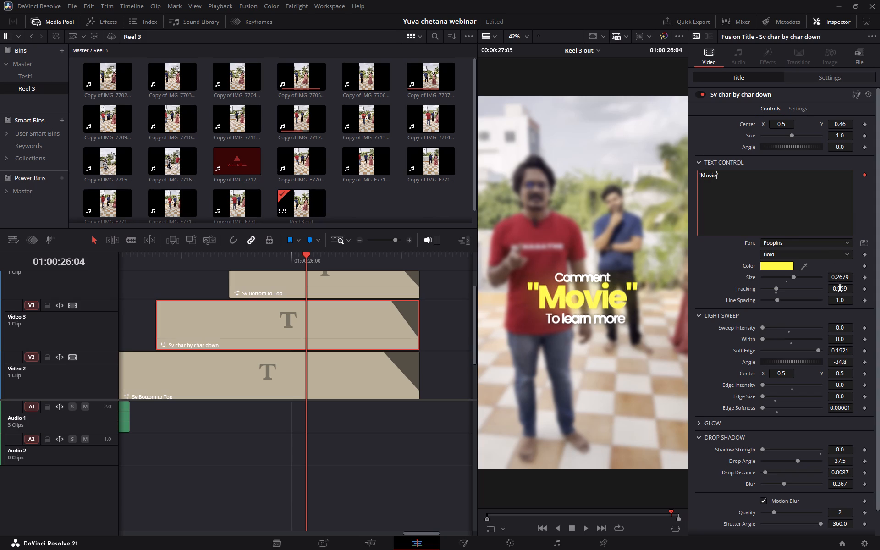
Set the "Movie" title's tracking to 0.977.
drag(840, 288, 845, 287)
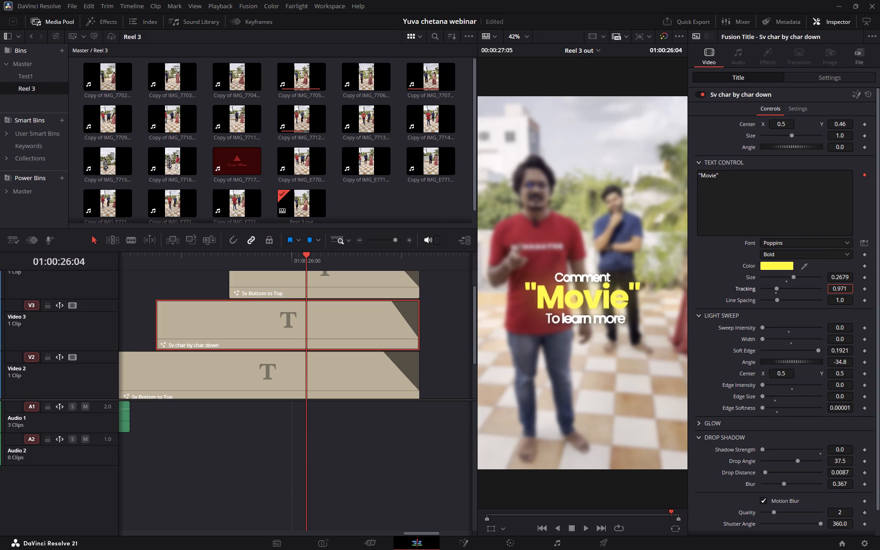
drag(845, 287, 848, 286)
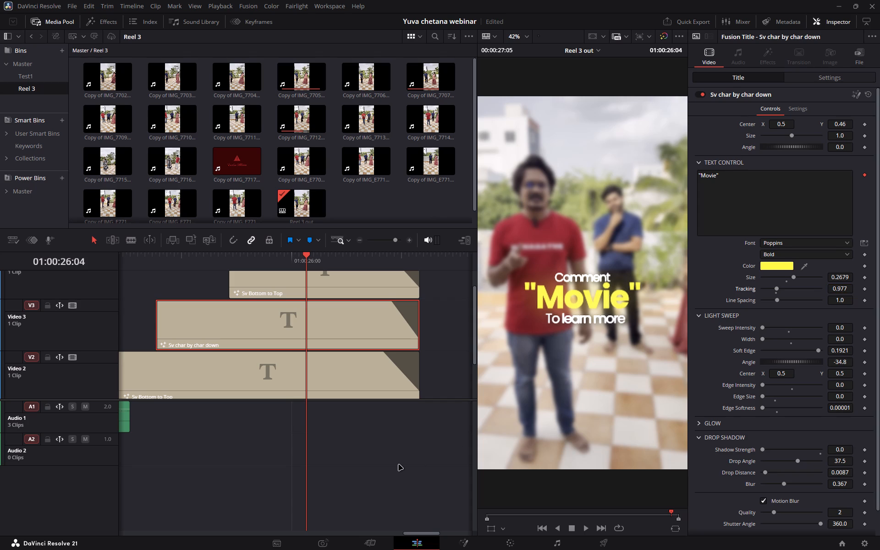
click(399, 465)
Play through the ending titles from just after 01:00:24:00, then park the playhead at 01:00:26:02.
ctrl+scroll(339, 418, up, 2)
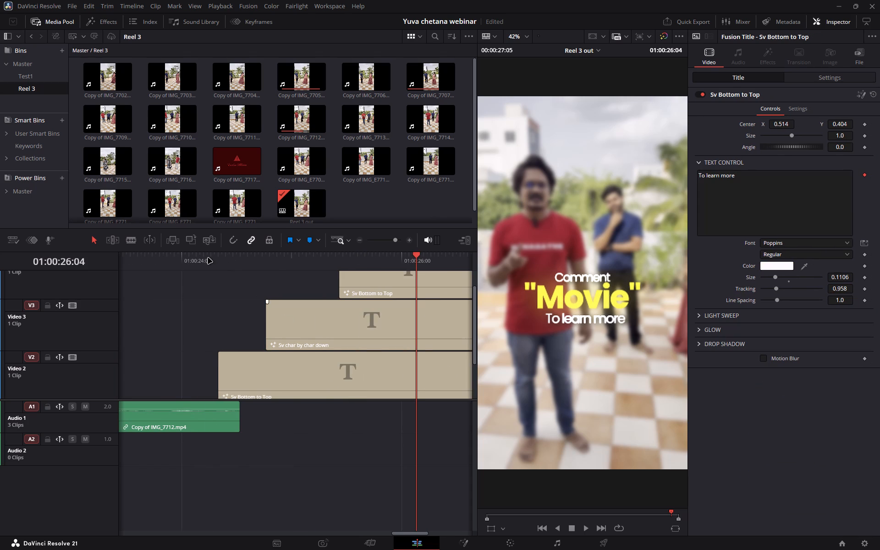
click(208, 258)
key(space)
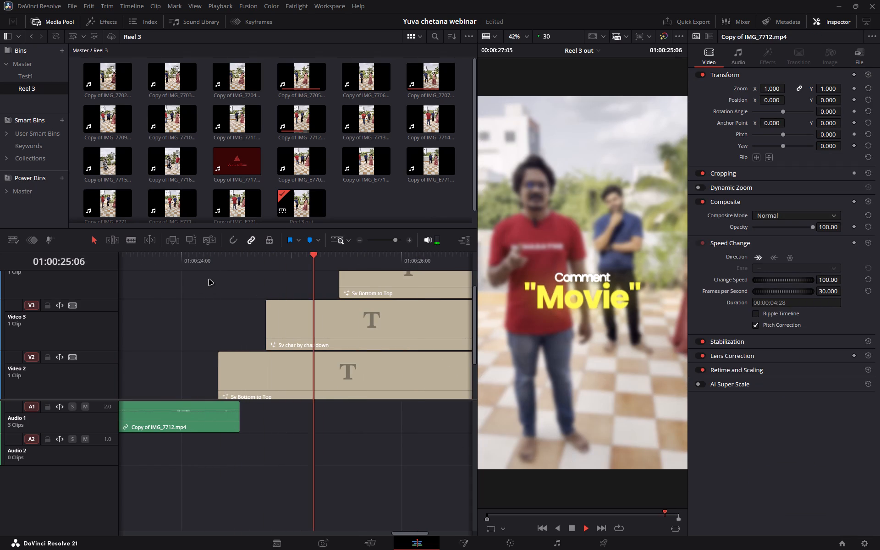
key(space)
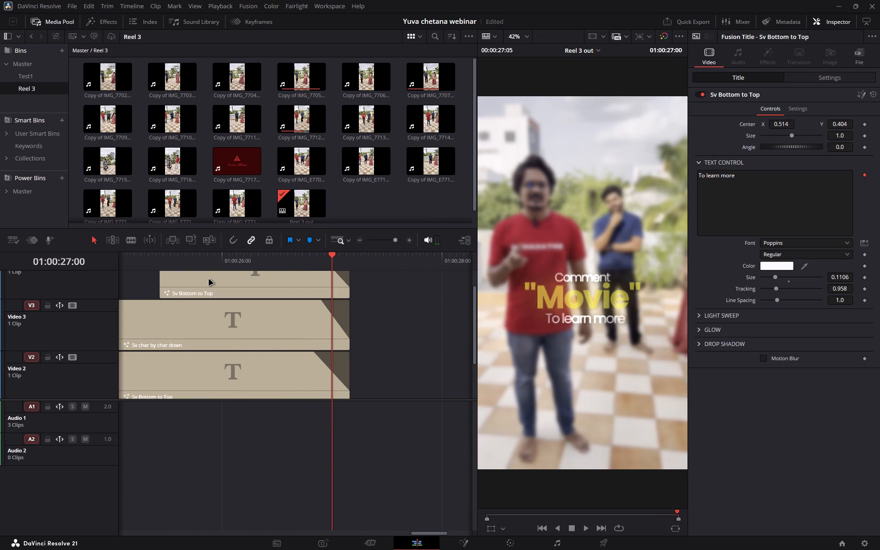
click(229, 262)
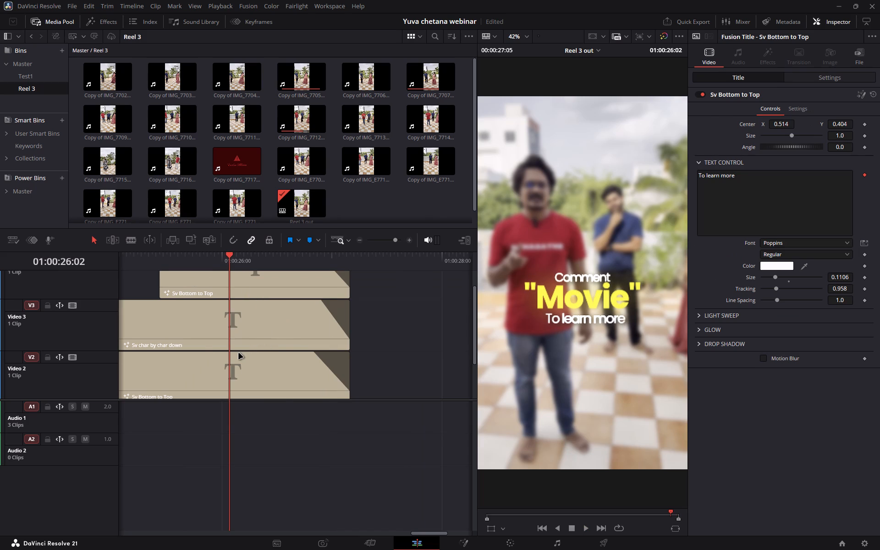
Set the timeline playback resolution to Full.
ctrl+scroll(239, 352, up, 3)
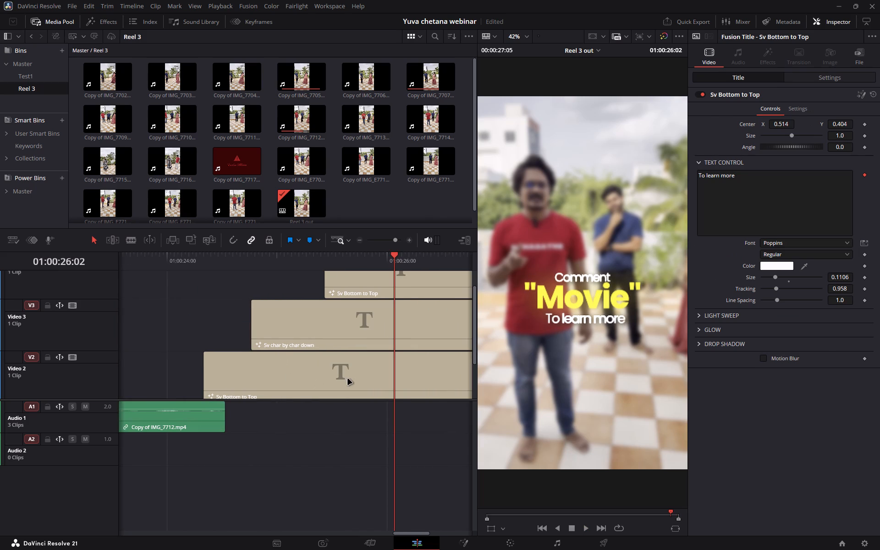
click(348, 379)
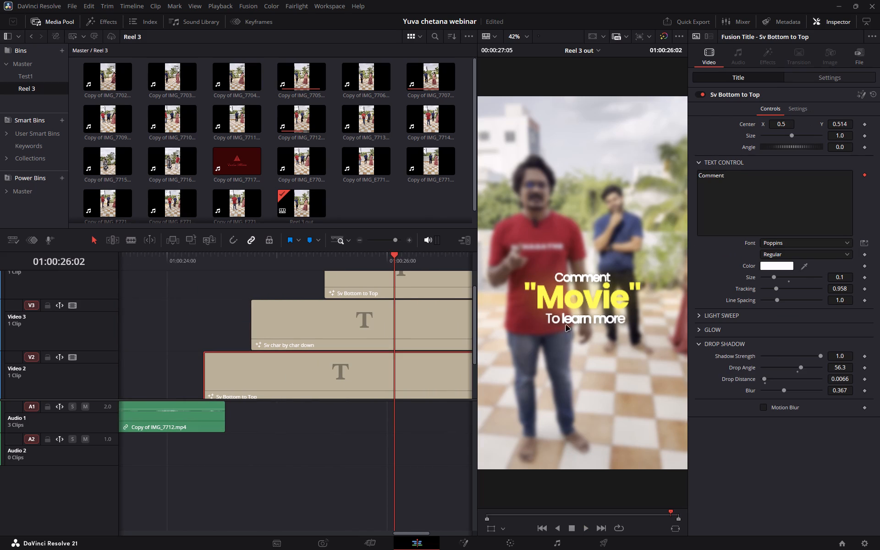
click(215, 5)
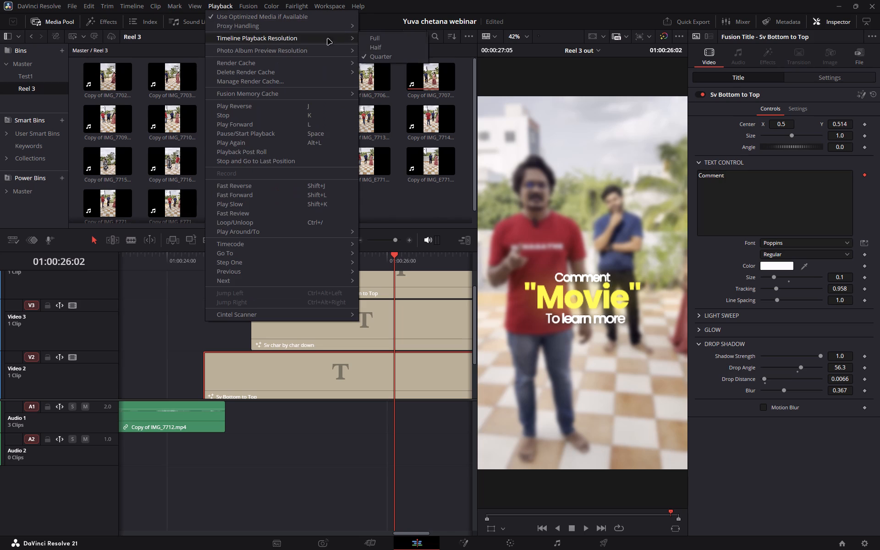
click(401, 39)
click(376, 471)
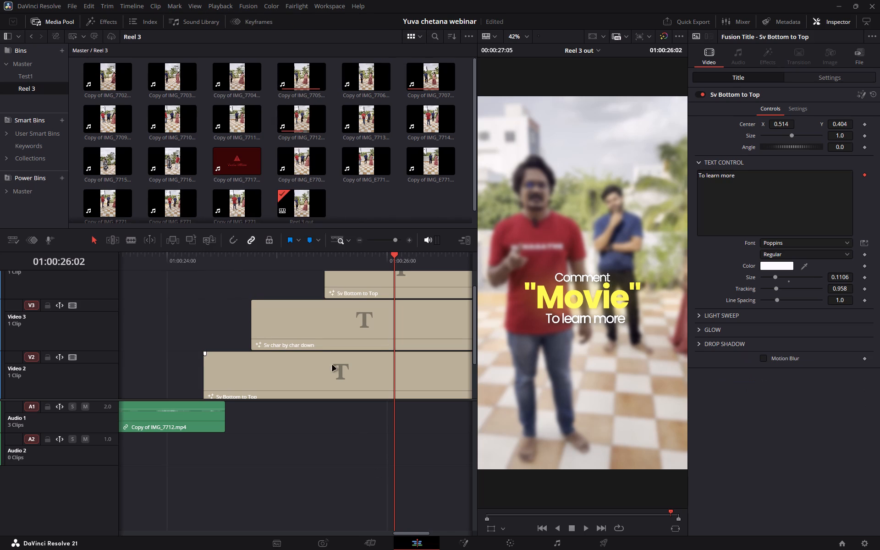
Replay the "Comment Movie To learn more" ending from 01:00:24:00 and return the playhead to 01:00:26:05.
click(191, 264)
click(166, 256)
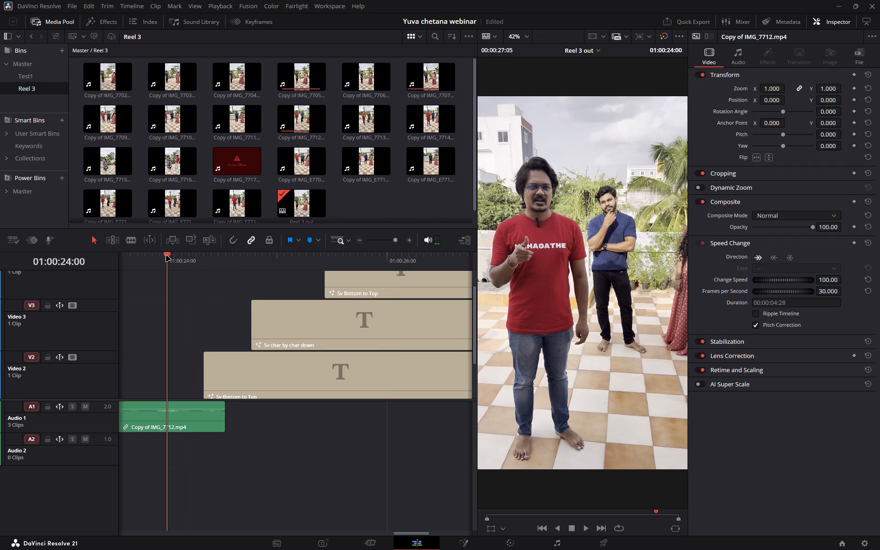
key(space)
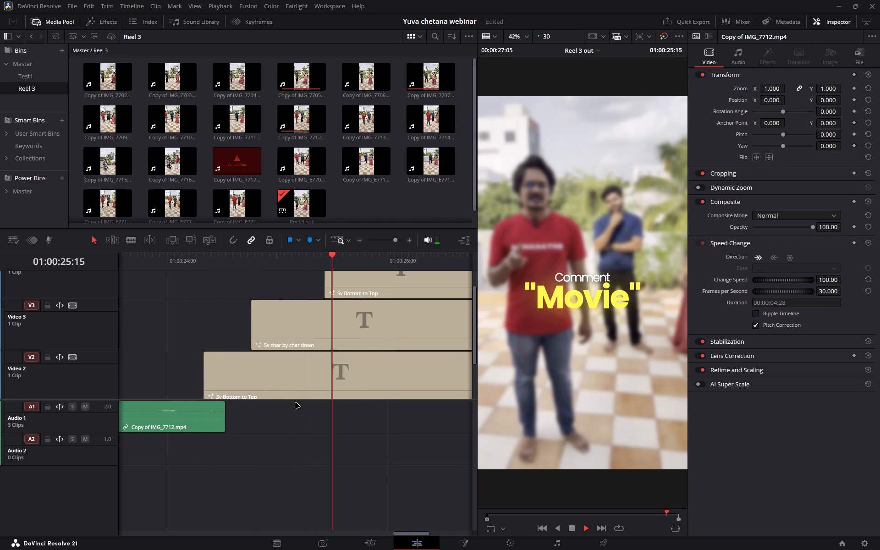
key(space)
key(space)
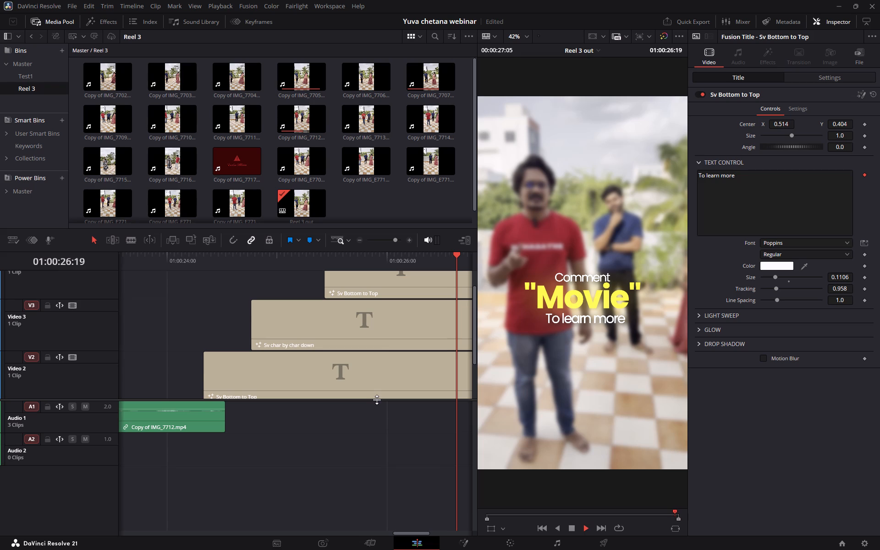
click(226, 254)
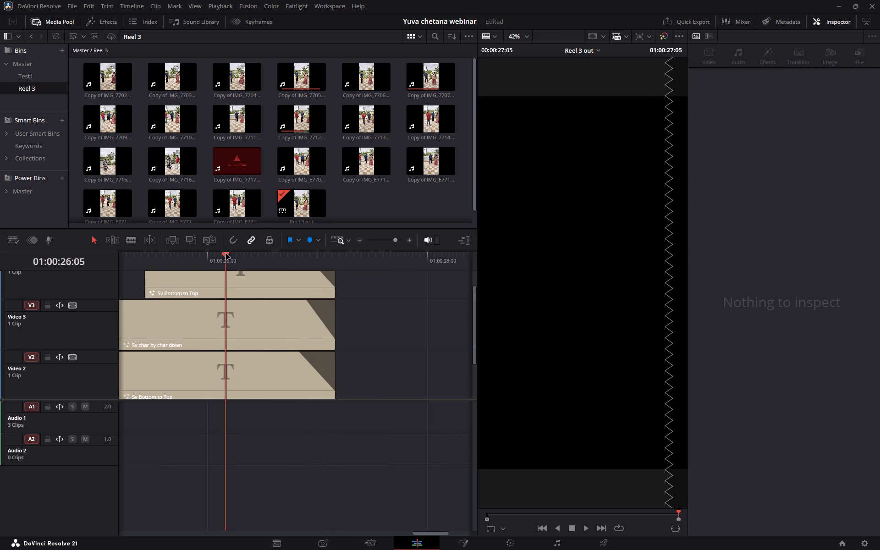
Return the playhead to the start of the Reel 3 timeline at 01:00:00:00.
scroll(264, 345, down, 2)
scroll(264, 345, up, 2)
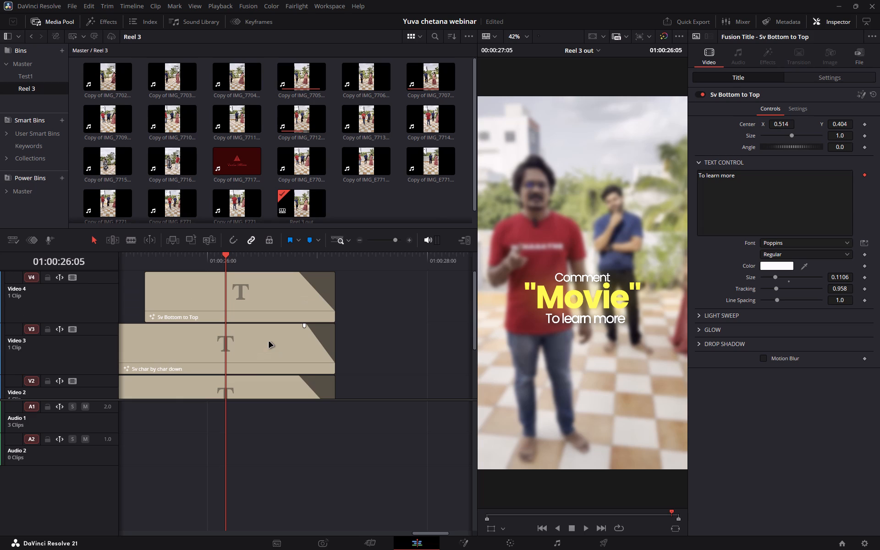
scroll(301, 357, up, 6)
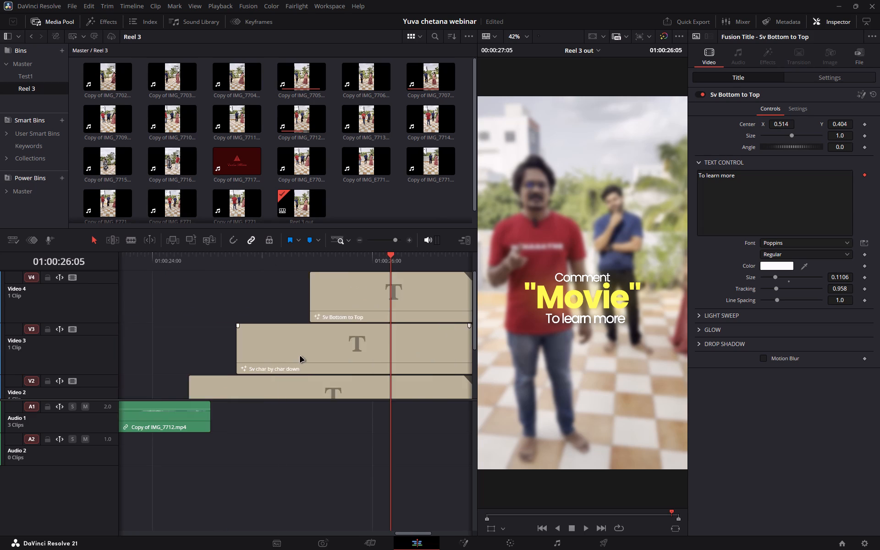
scroll(300, 357, up, 2)
drag(216, 262, 181, 258)
ctrl+scroll(252, 329, up, 7)
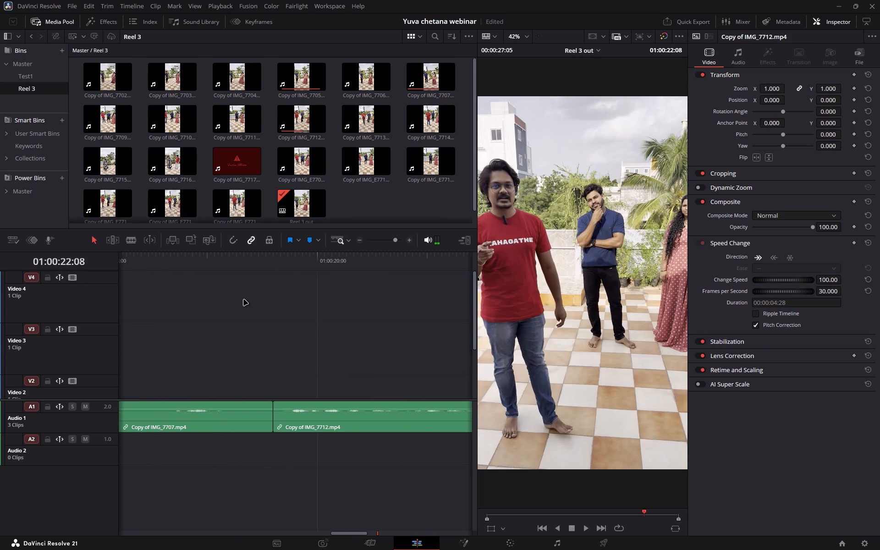
scroll(244, 300, down, 3)
key(ctrl+minus)
key(ctrl+minus)
ctrl+scroll(240, 300, up, 6)
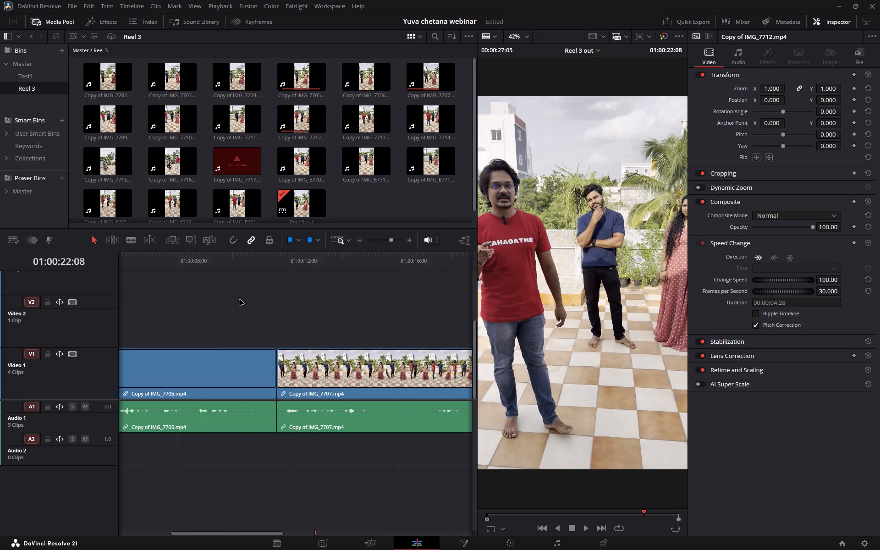
drag(132, 256, 107, 264)
key(ctrl+minus)
key(ctrl+minus)
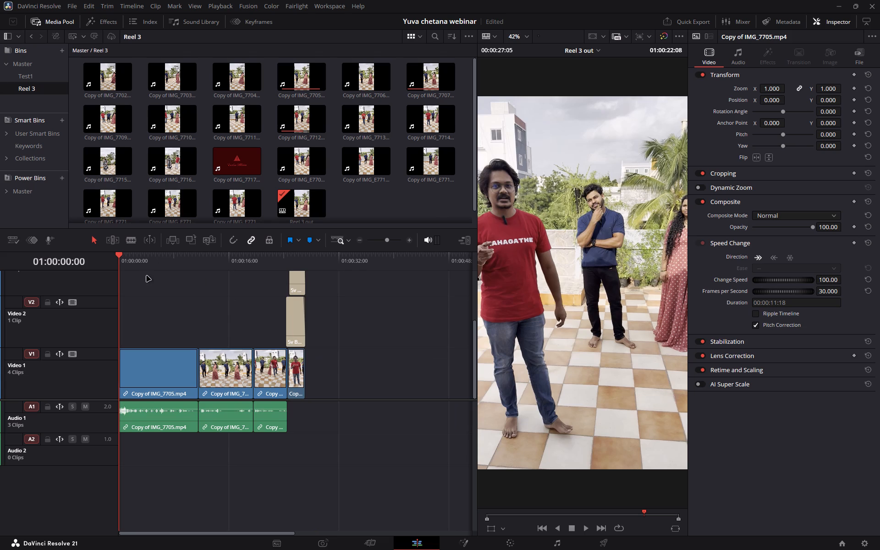
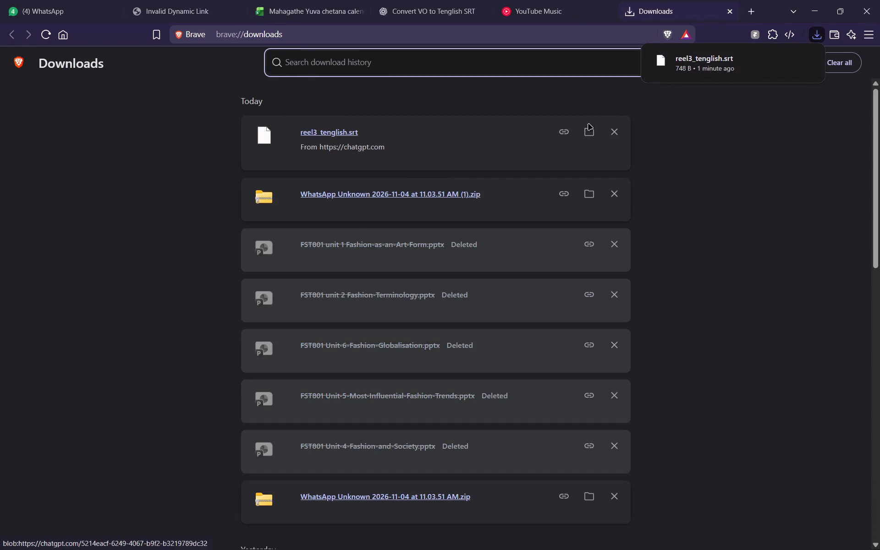
Import reel3_tenglish.srt from the browser downloads into the Reel 3 bin in DaVinci Resolve.
drag(714, 64, 357, 189)
key(alt+Tab)
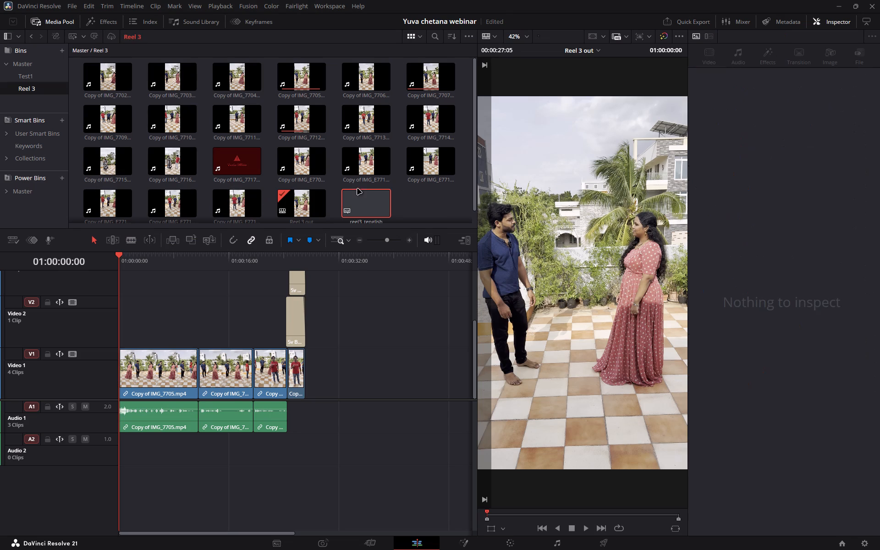
Add reel3_tenglish to the Reel 3 timeline as a subtitle track, with its first caption just after the timeline start.
drag(363, 195, 336, 278)
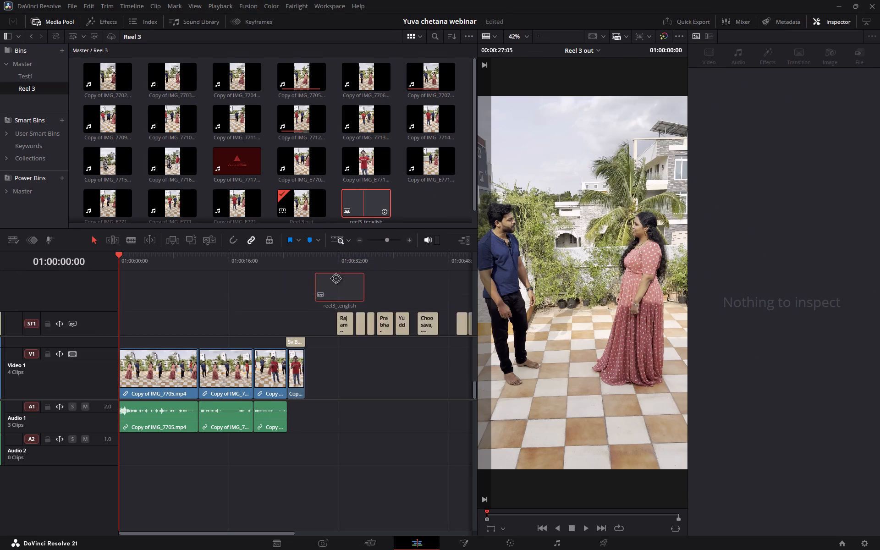
drag(336, 278, 130, 328)
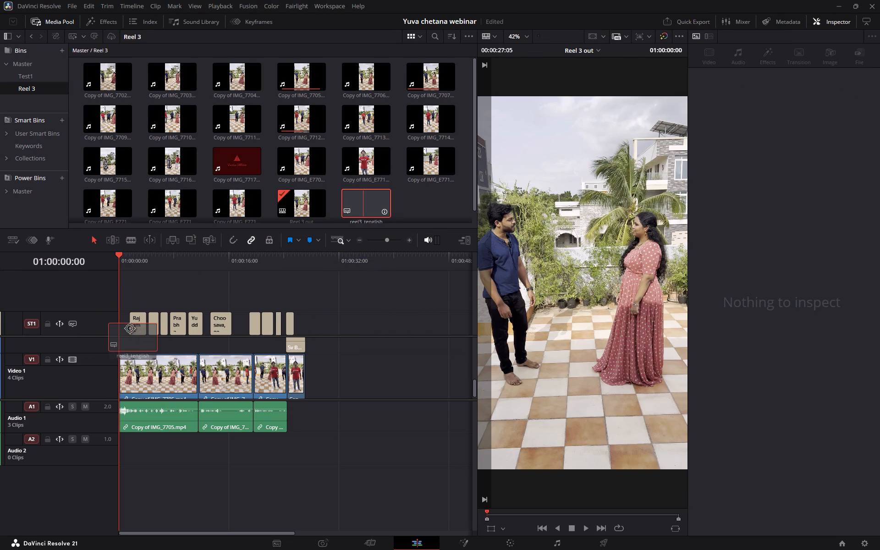
drag(130, 328, 123, 333)
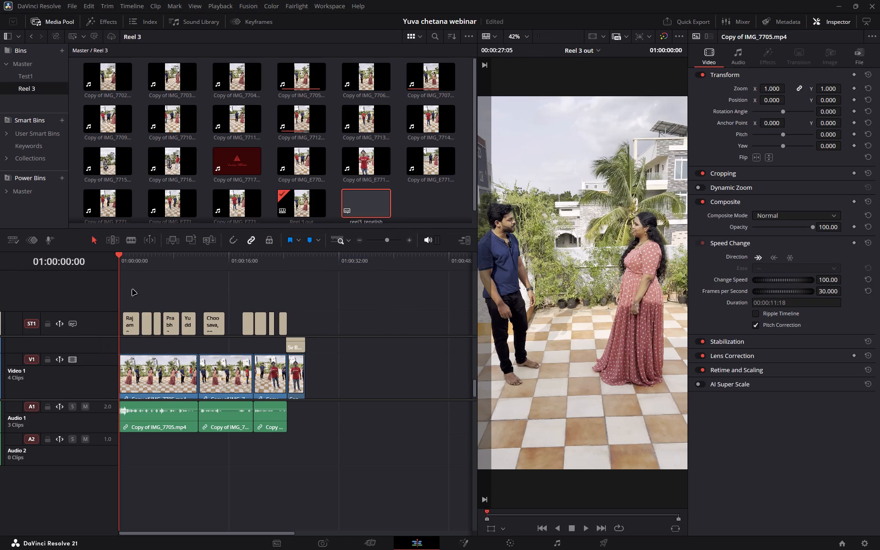
Park the playhead at 01:00:01:11 on the first caption and set the subtitle track's font size to 36.
click(128, 262)
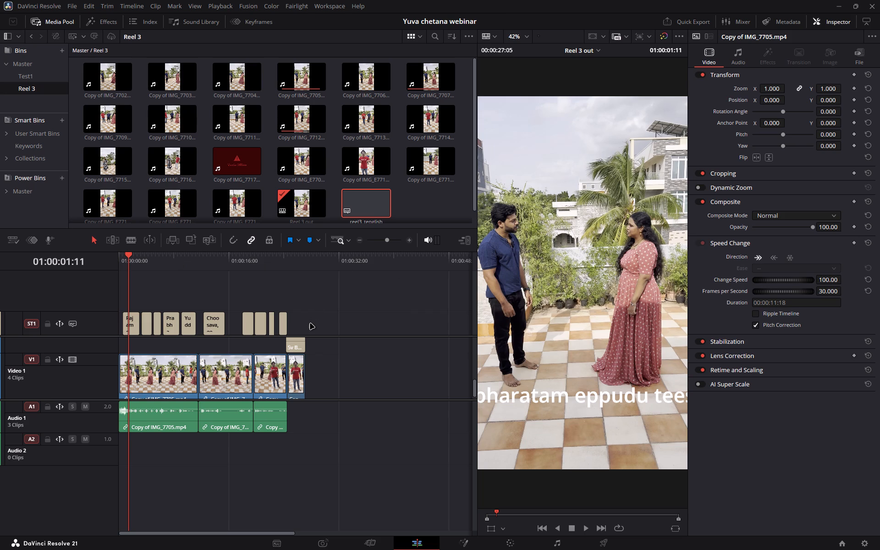
click(310, 324)
click(820, 80)
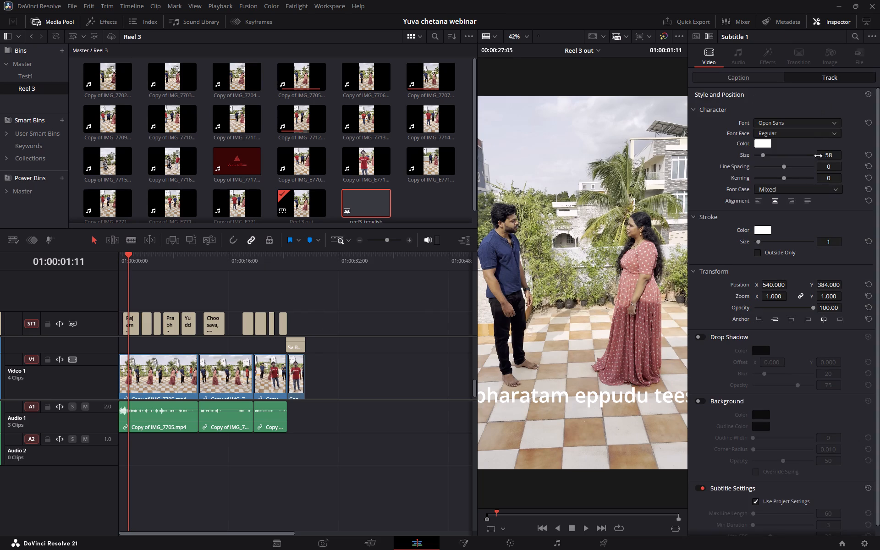
double_click(824, 157)
key(3)
key(6)
key(Return)
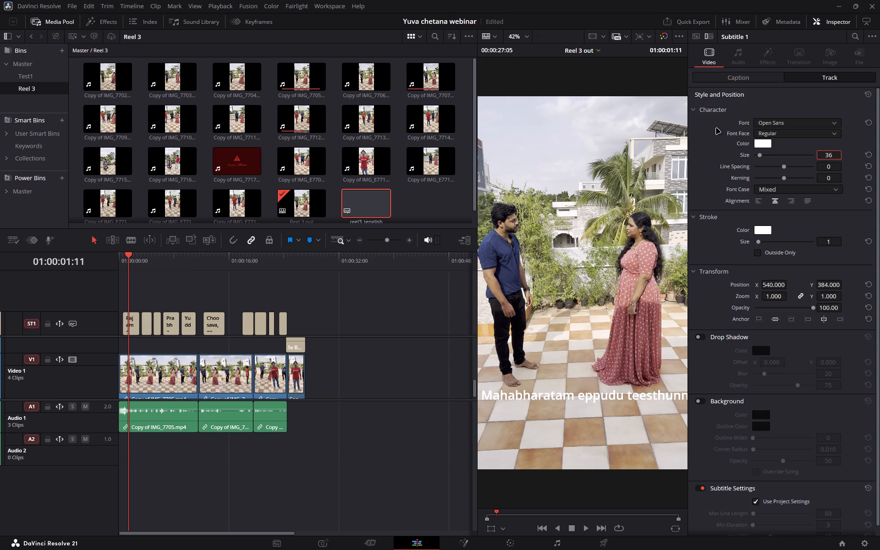
click(716, 128)
Set the subtitle track's font to Poppins.
click(805, 122)
key(p)
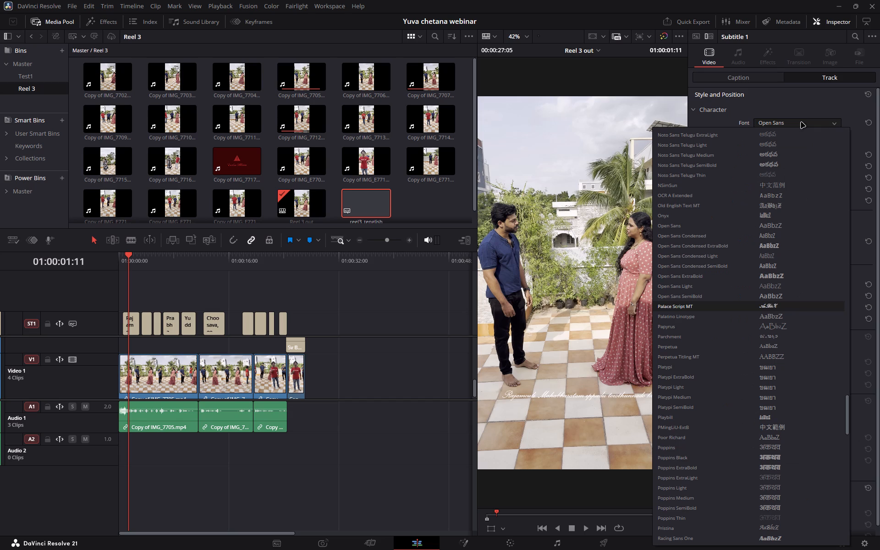
key(Down)
key(Down)
key(Down)
key(Down)
key(Down)
key(Down)
key(Down)
key(Down)
key(Down)
key(Down)
key(Down)
key(Down)
key(Down)
key(Down)
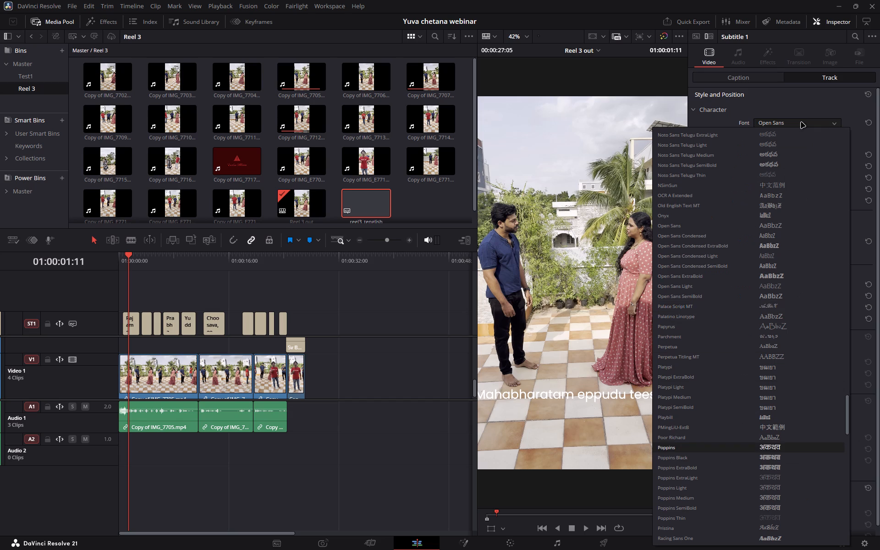
key(Return)
Set the subtitle track's stroke colour to black (#000000).
click(762, 143)
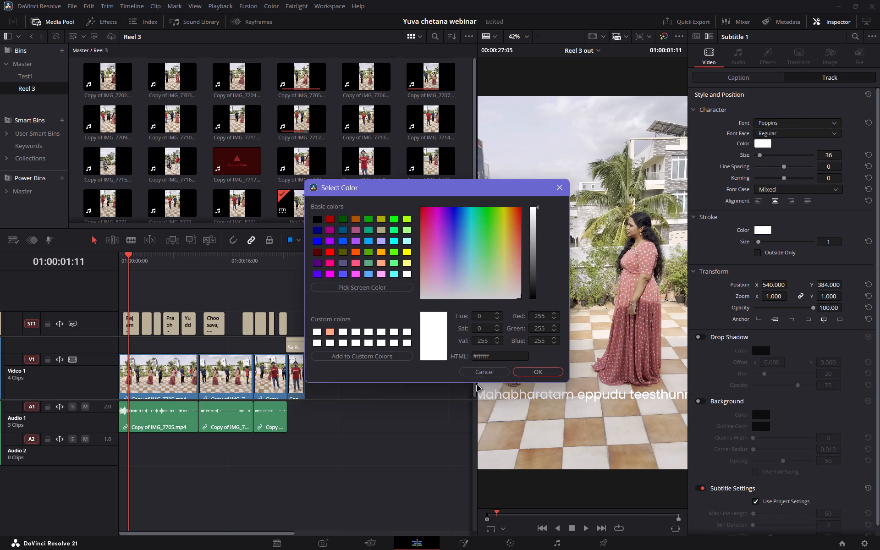
click(485, 367)
click(755, 228)
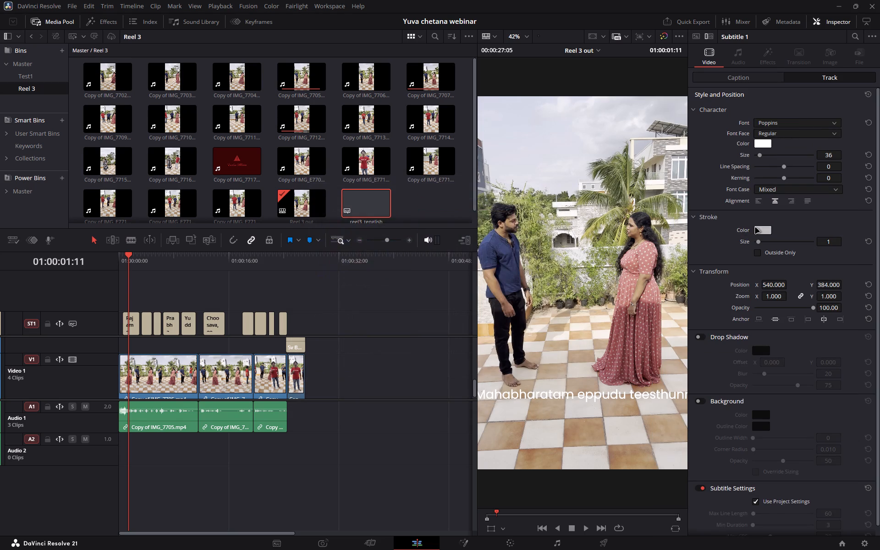
drag(532, 230, 540, 337)
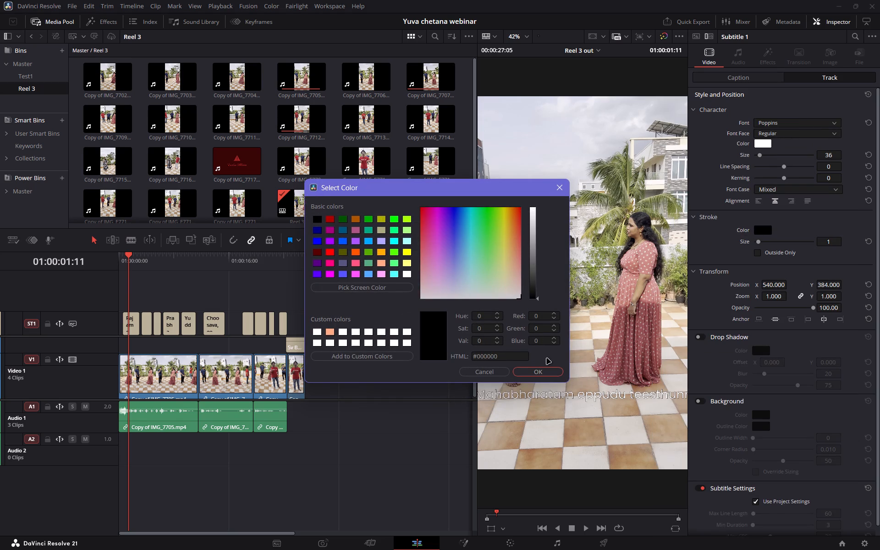
click(547, 367)
click(542, 374)
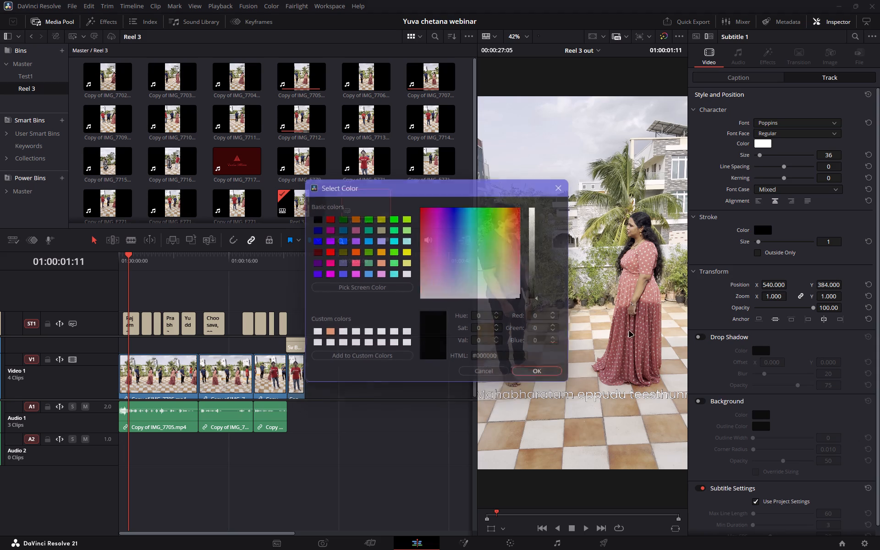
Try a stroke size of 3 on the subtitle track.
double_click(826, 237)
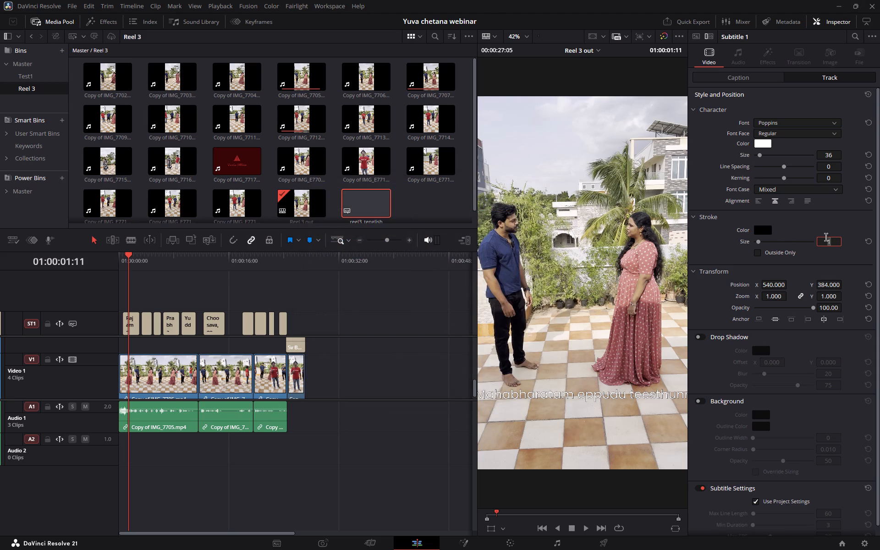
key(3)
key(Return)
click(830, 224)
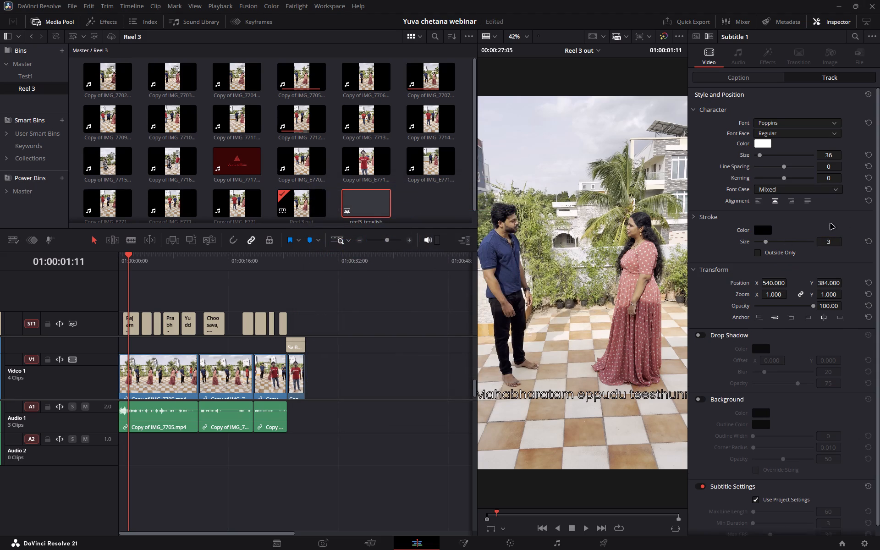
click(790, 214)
Set the subtitle track's stroke size to 4.
double_click(824, 239)
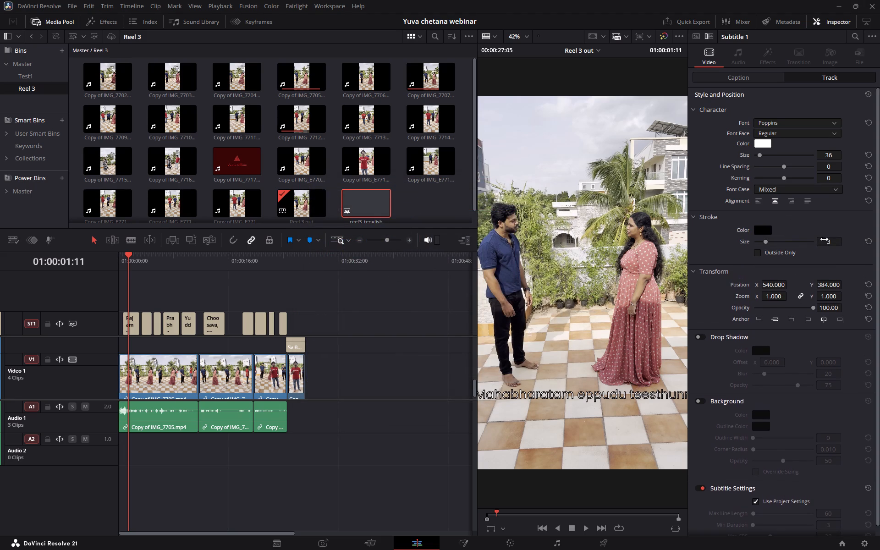
key(4)
key(Return)
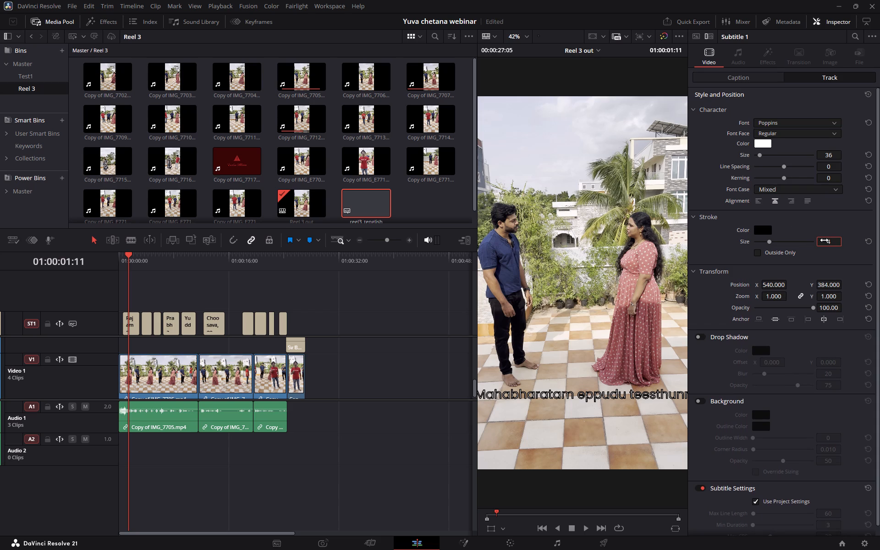
Set the subtitle track's font face to Bold.
click(769, 135)
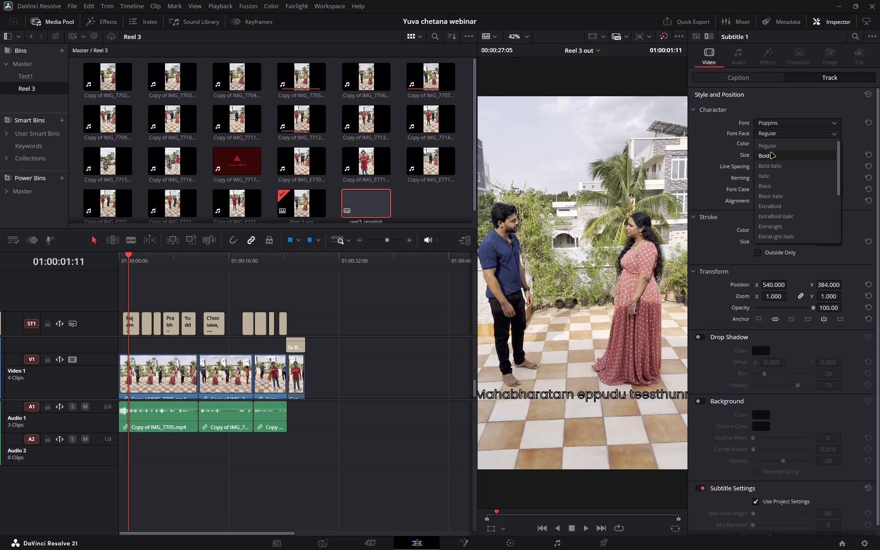
click(773, 160)
Move the first caption, "Rajamouli Mahabharatam eppudu teesthunnado kada!", to start at 01:00:00:00.
click(338, 328)
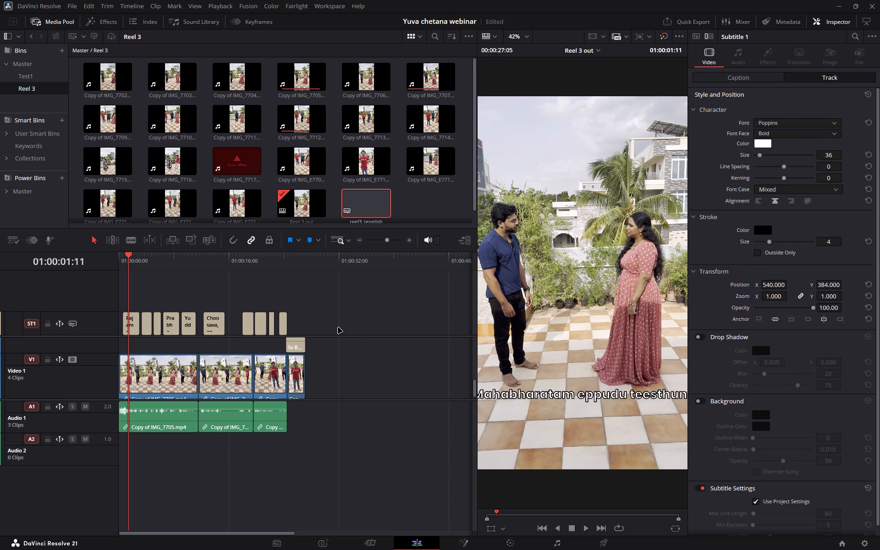
click(337, 321)
click(308, 320)
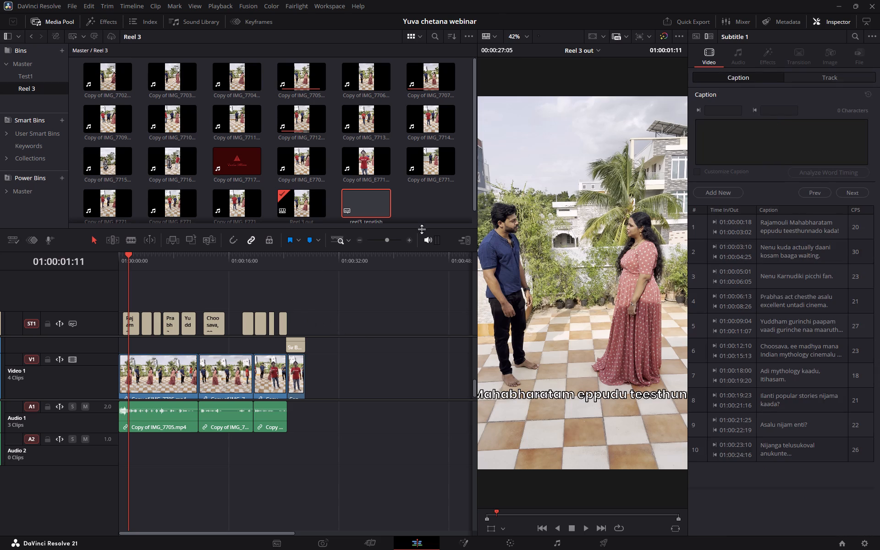
key(ctrl+equal)
key(ctrl+equal)
key(ctrl+equal)
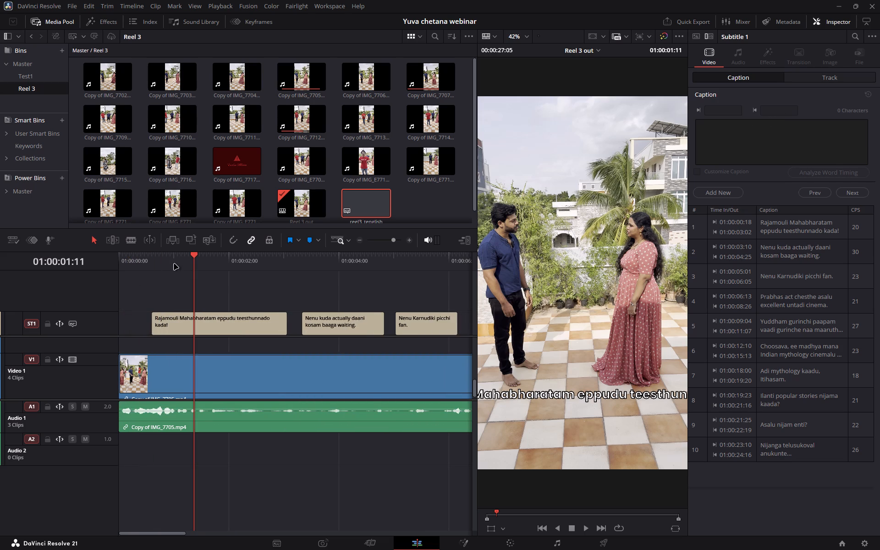
drag(133, 264, 101, 271)
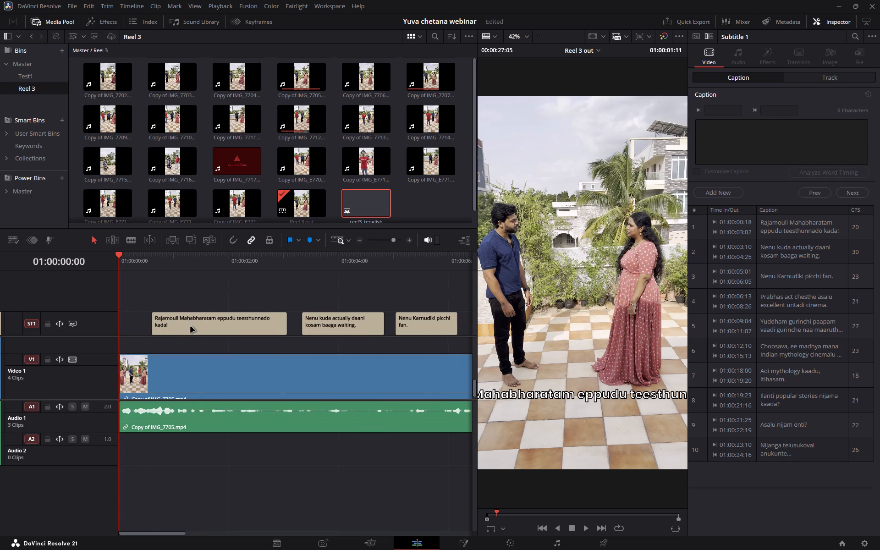
drag(191, 327, 122, 325)
Play the opening from 01:00:00:00 to 01:00:02:08 to check the first caption against the dialogue.
click(164, 292)
key(space)
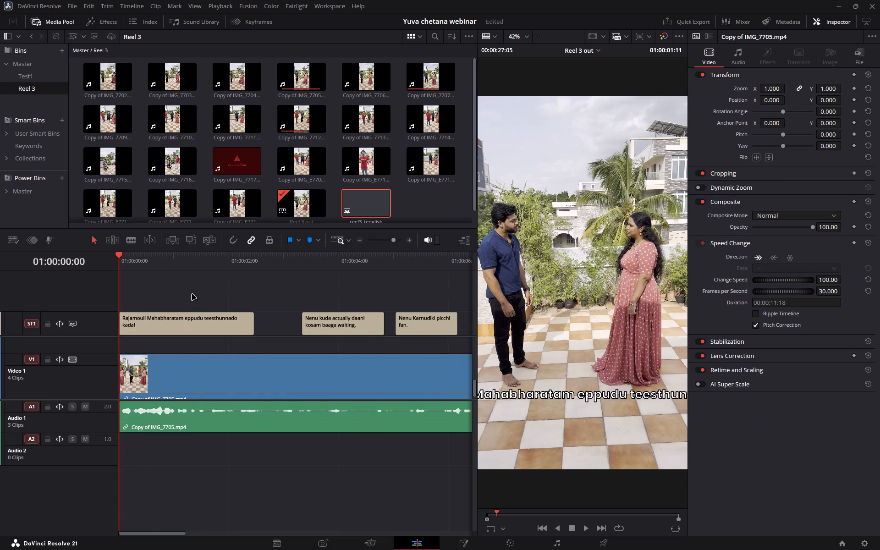
click(192, 294)
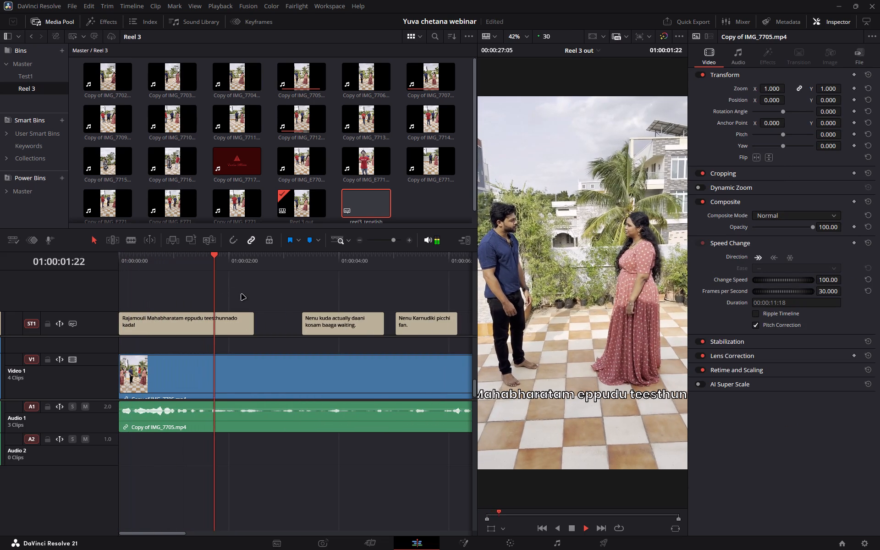
key(space)
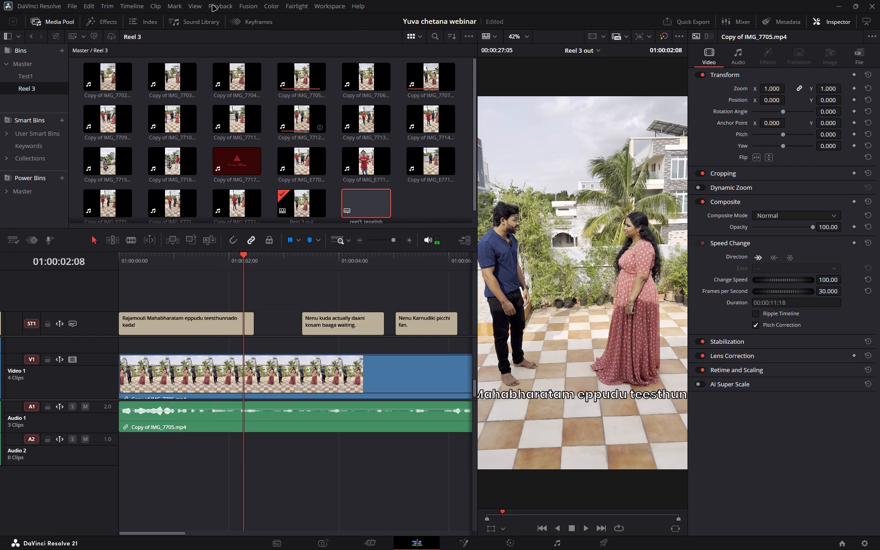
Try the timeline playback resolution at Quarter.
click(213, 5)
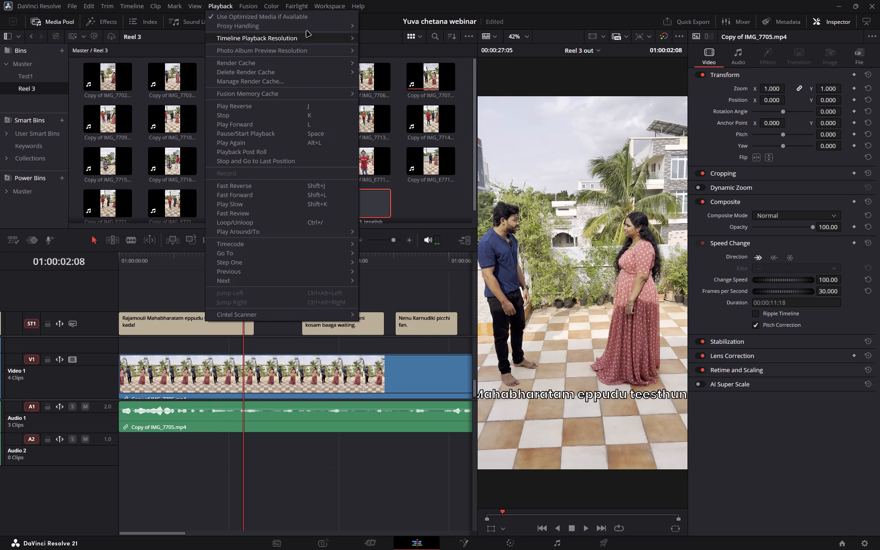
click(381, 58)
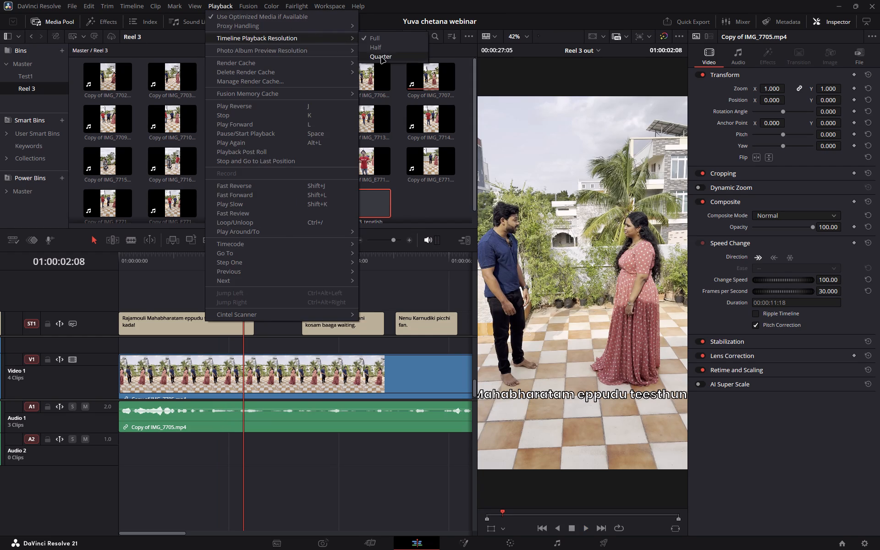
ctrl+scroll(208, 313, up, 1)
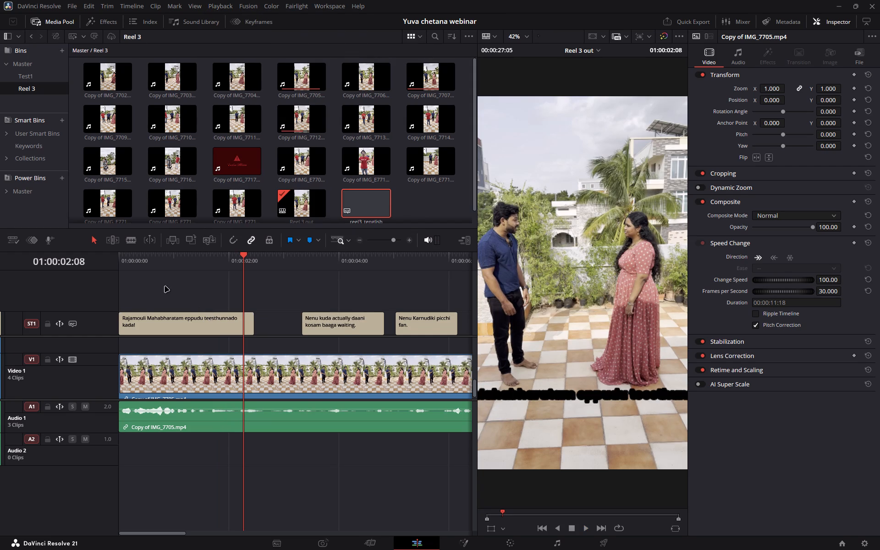
Set the timeline playback resolution to Half.
click(225, 5)
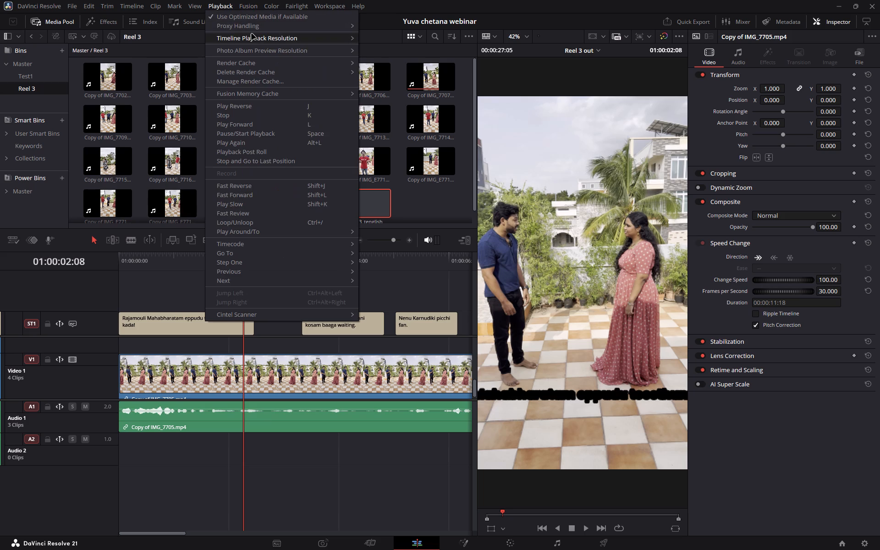
click(384, 44)
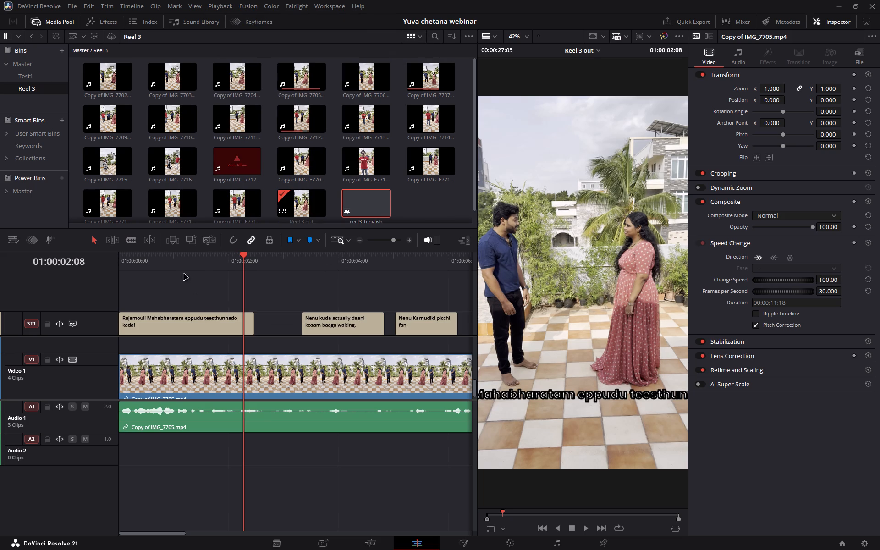
Replay the opening from the timeline start and split the first caption at 01:00:01:07.
drag(153, 264, 113, 269)
click(174, 290)
key(space)
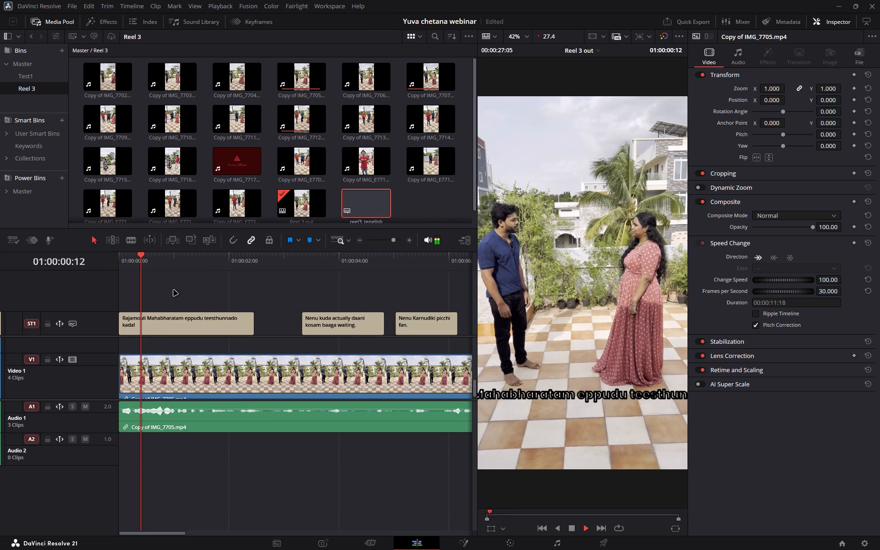
key(space)
key(space)
key(space)
click(187, 319)
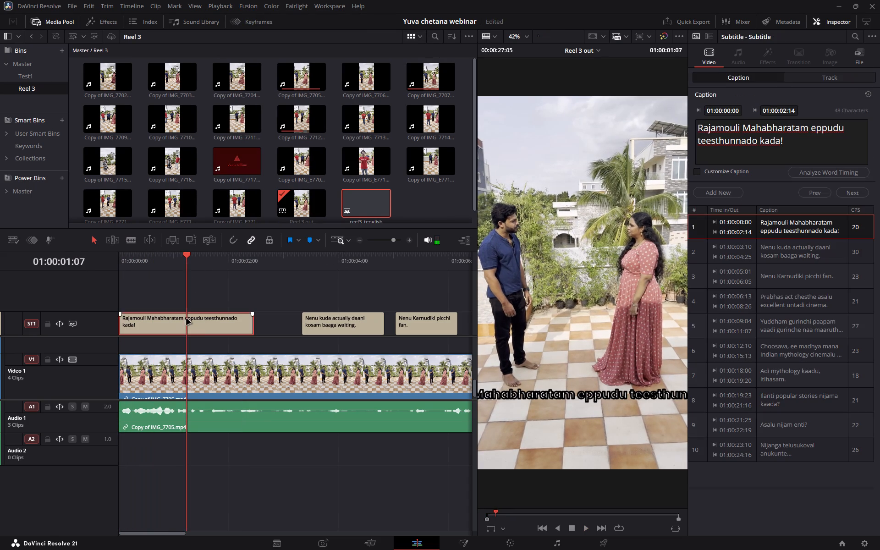
key(ctrl+b)
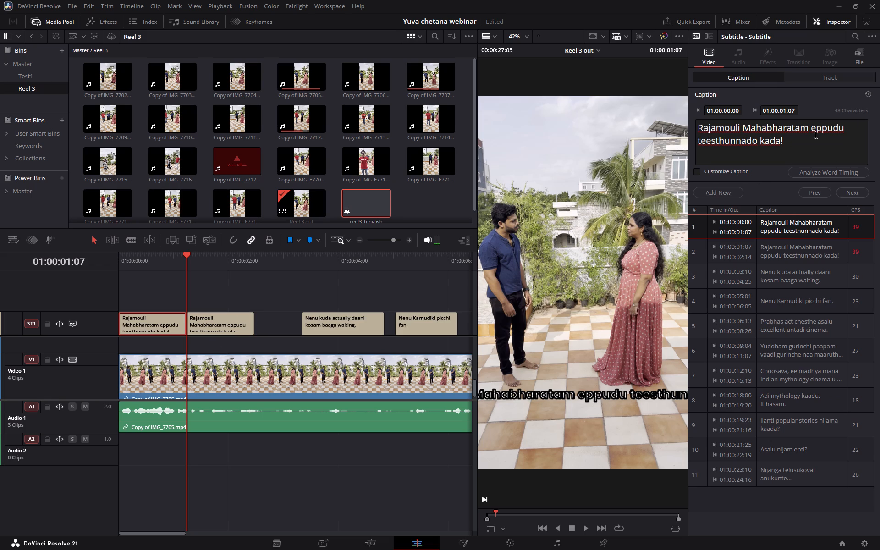
Shorten the first caption's text to "Rajamouli Mahabharatam".
drag(808, 128, 693, 125)
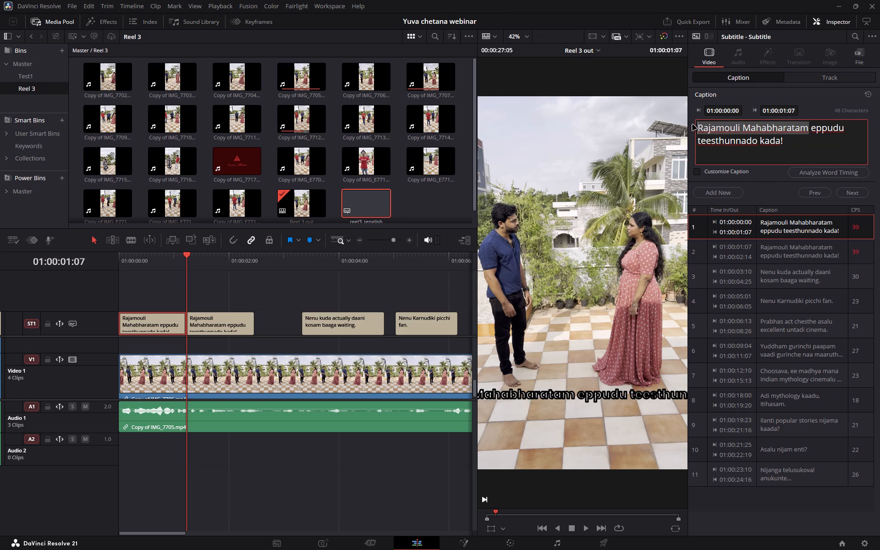
key(BackSpace)
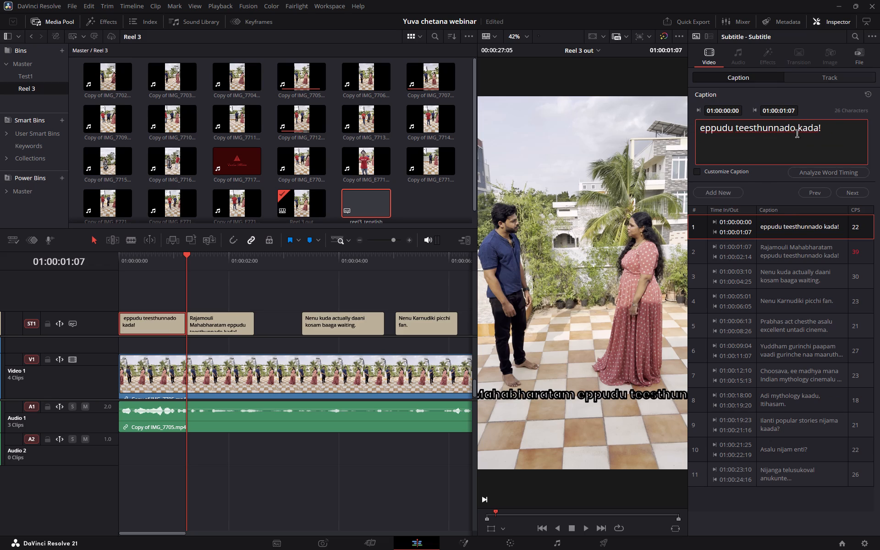
key(ctrl+z)
drag(809, 126, 818, 138)
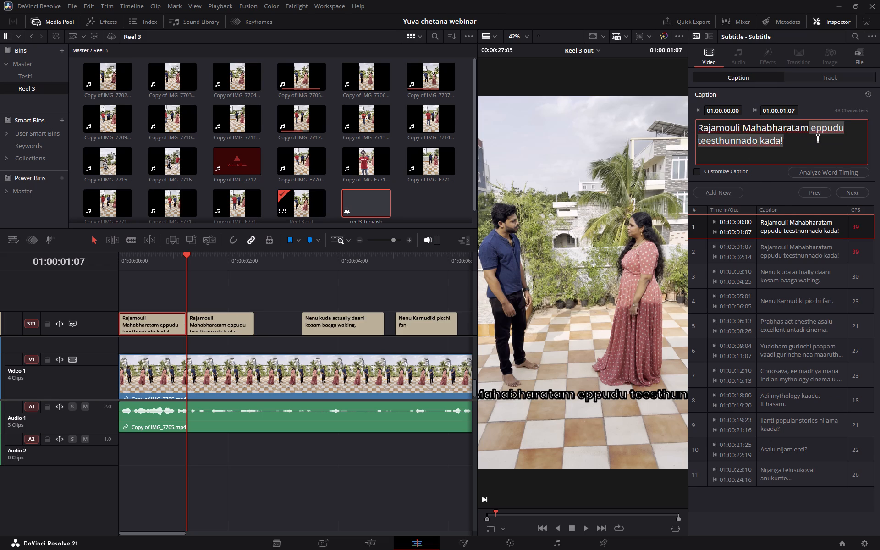
drag(818, 138, 819, 143)
key(BackSpace)
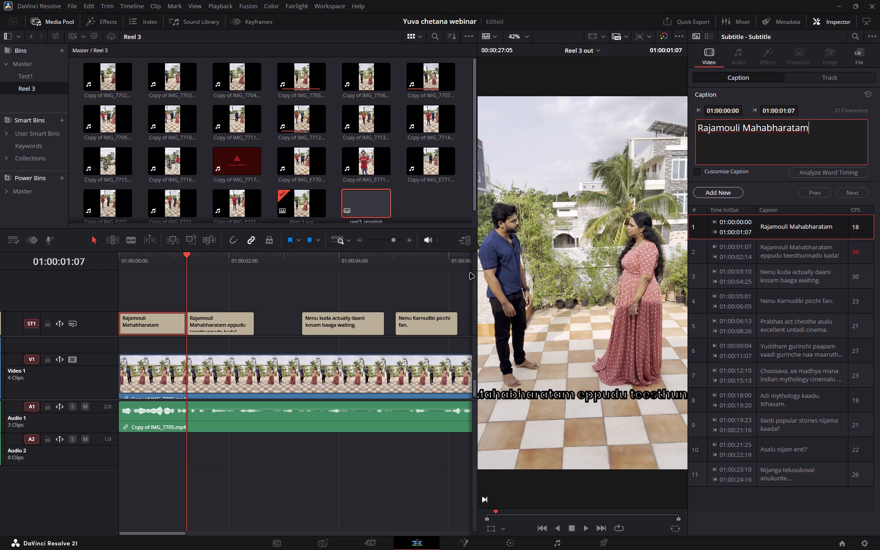
Change the second caption's text to "eppudu teesthunnado.......".
click(217, 322)
drag(812, 129, 803, 128)
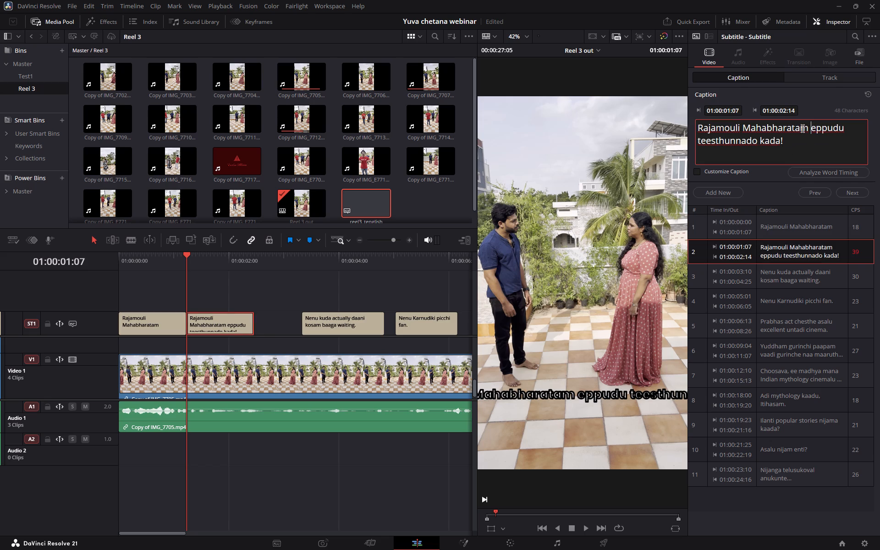
drag(803, 128, 695, 130)
key(BackSpace)
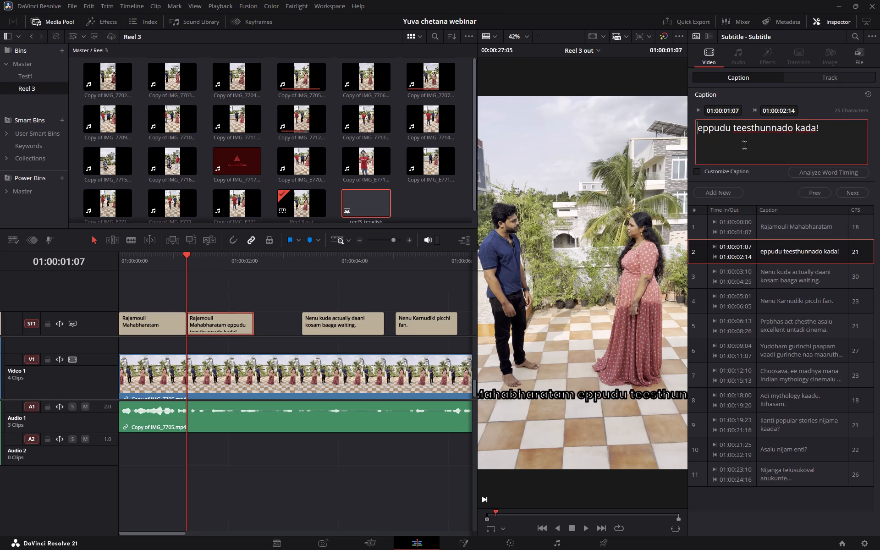
key(Delete)
click(823, 127)
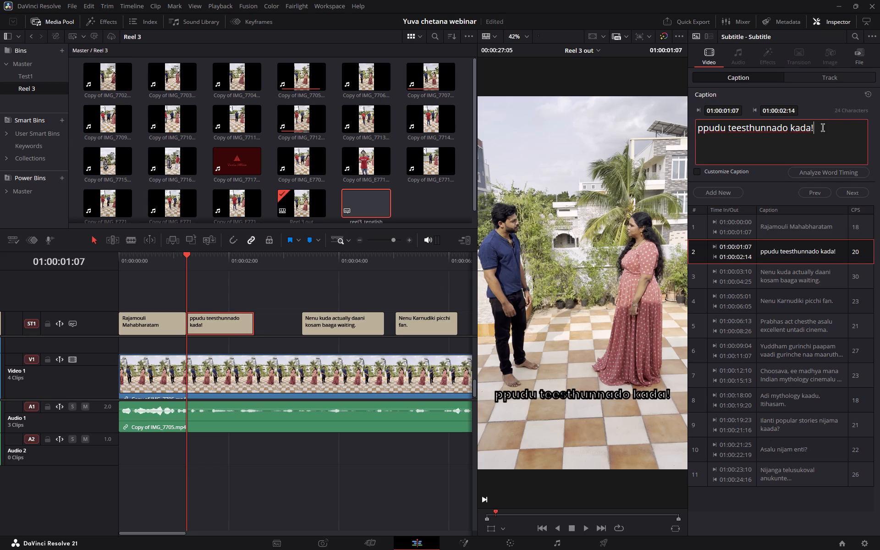
key(BackSpace)
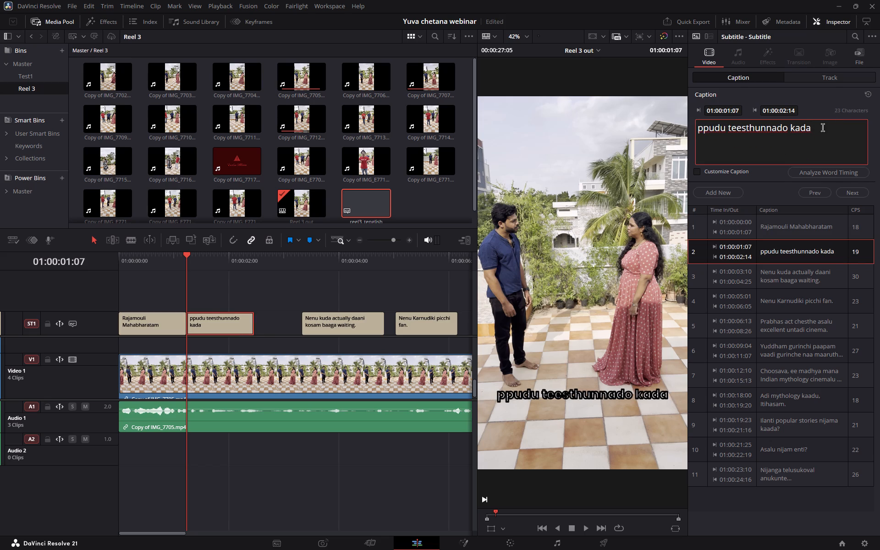
key(ctrl+BackSpace)
text(....)
key(period)
key(period)
key(ctrl+BackSpace)
key(BackSpace)
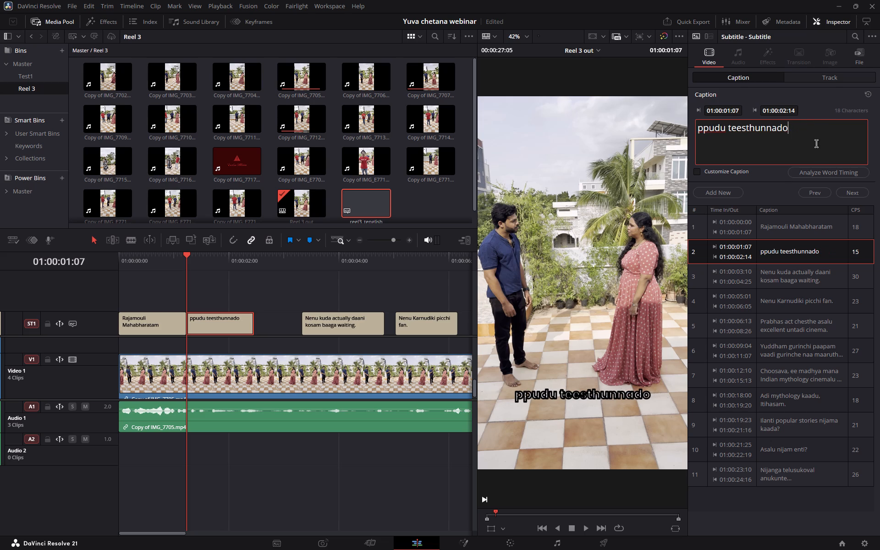
text(.......)
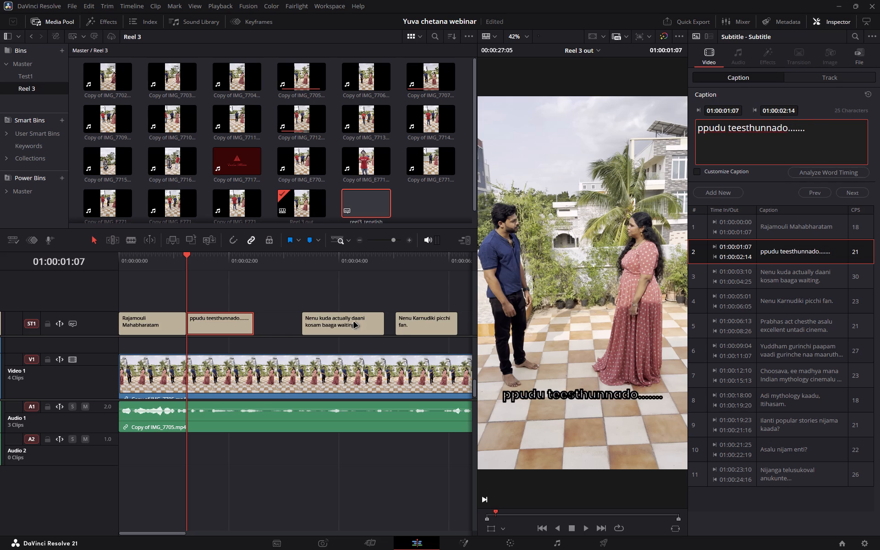
click(278, 332)
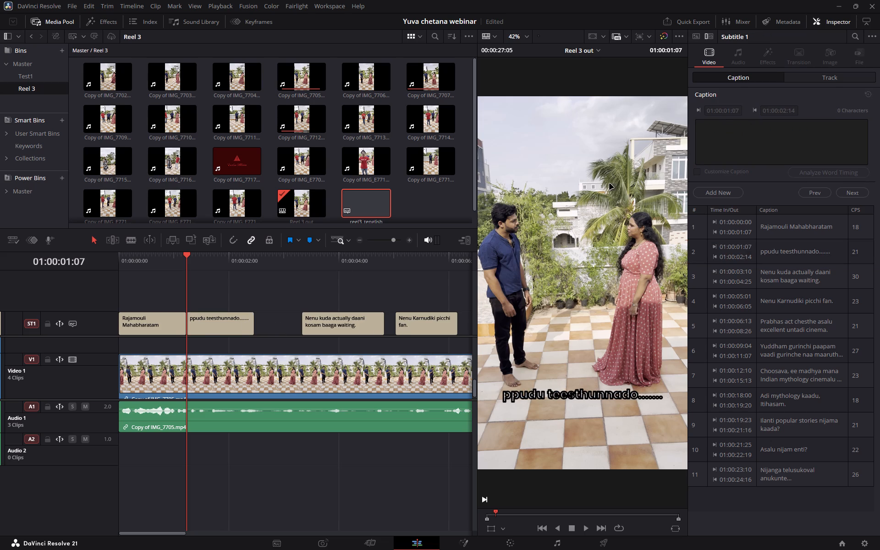
click(235, 323)
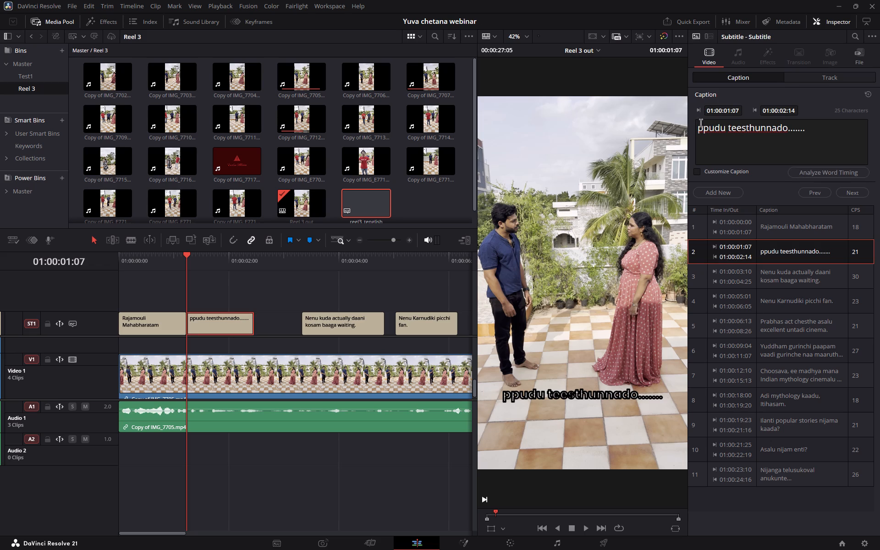
click(698, 126)
key(e)
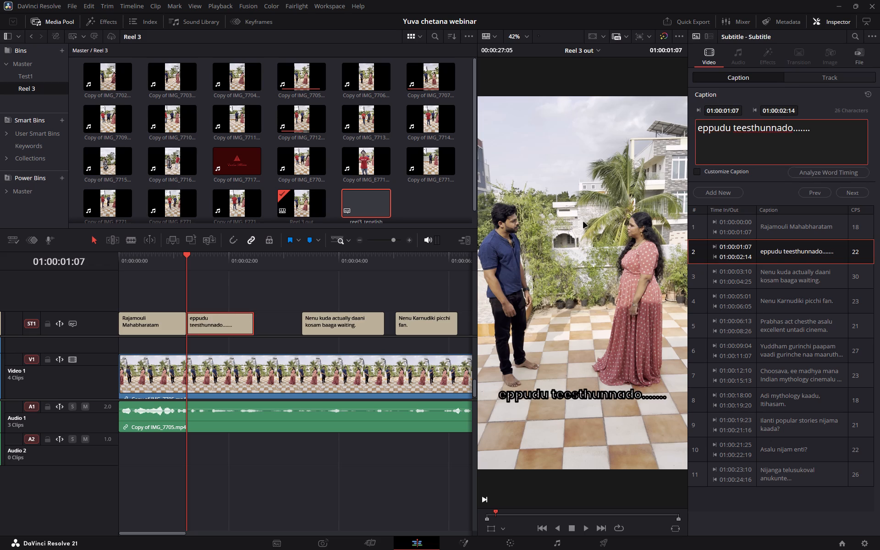
Replay the opening from the timeline start and trim the end of the "eppudu teesthunnado......." caption back to 01:00:02:09.
click(260, 286)
drag(128, 264, 110, 264)
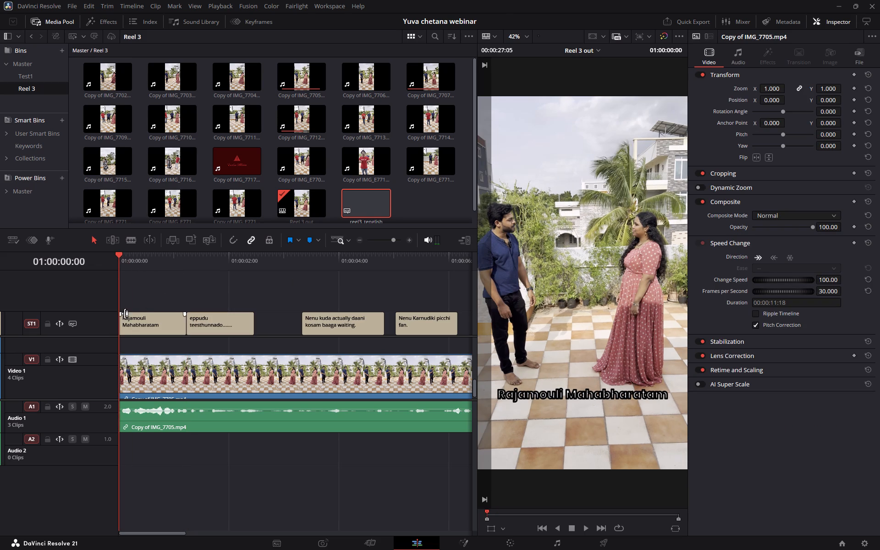
key(space)
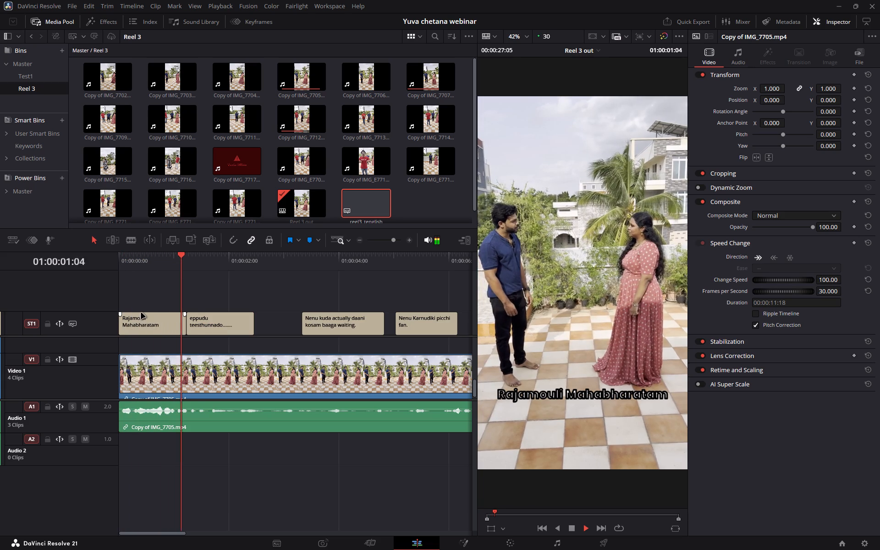
key(space)
key(space)
key(space)
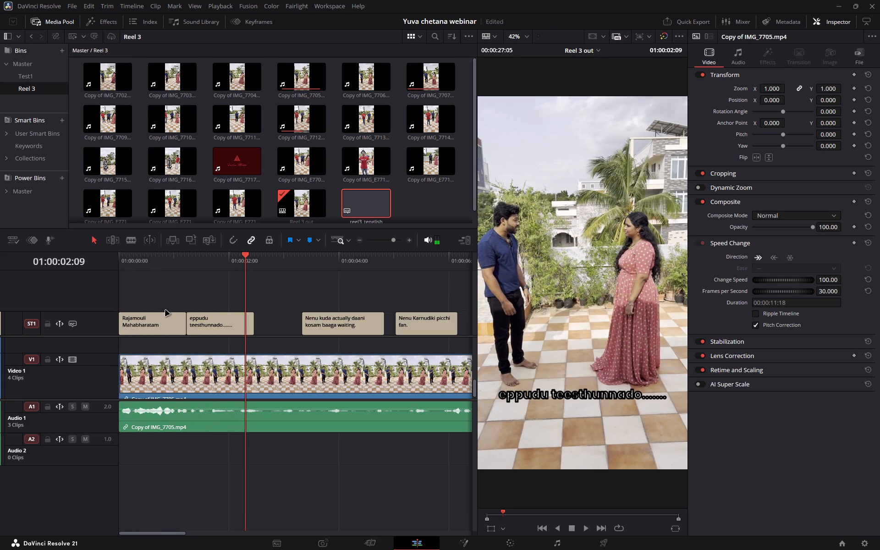
drag(252, 325, 243, 327)
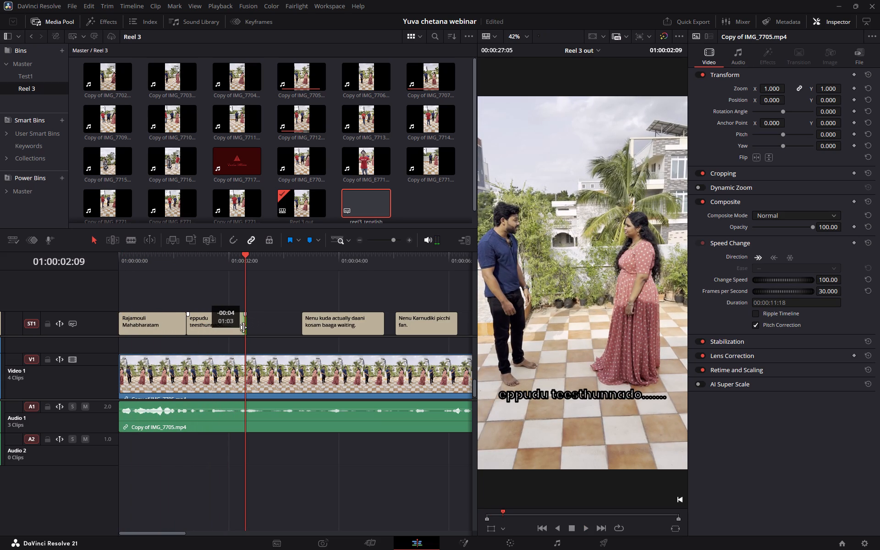
drag(243, 327, 242, 329)
Duplicate the "eppudu teesthunnado......." caption to start at 01:00:02:07 and change the copy's text to "Kada...".
click(234, 323)
alt+drag(222, 326, 239, 324)
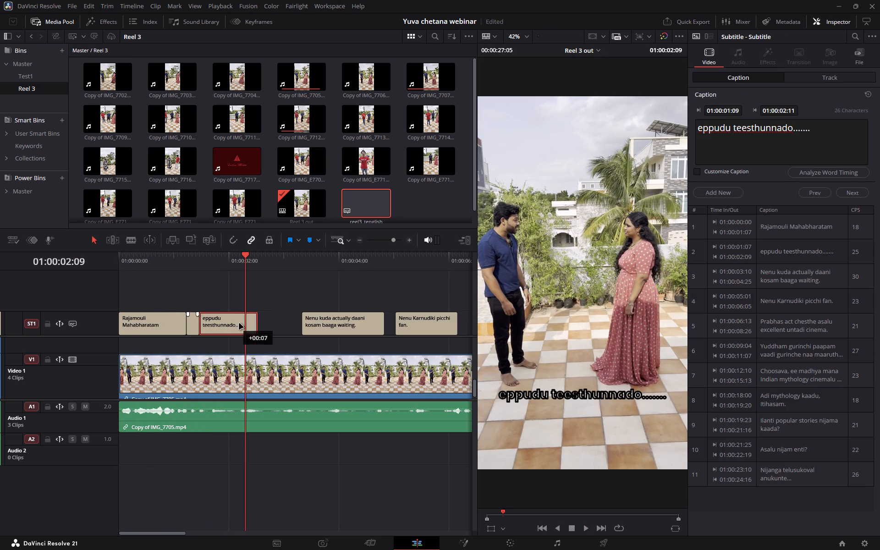
alt+drag(239, 324, 280, 325)
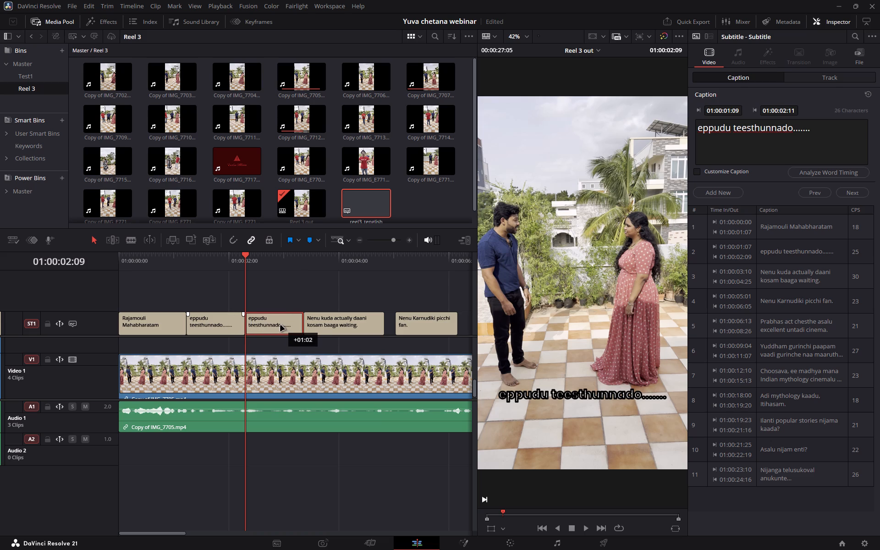
alt+drag(280, 325, 279, 326)
click(277, 326)
click(786, 132)
key(ctrl+a)
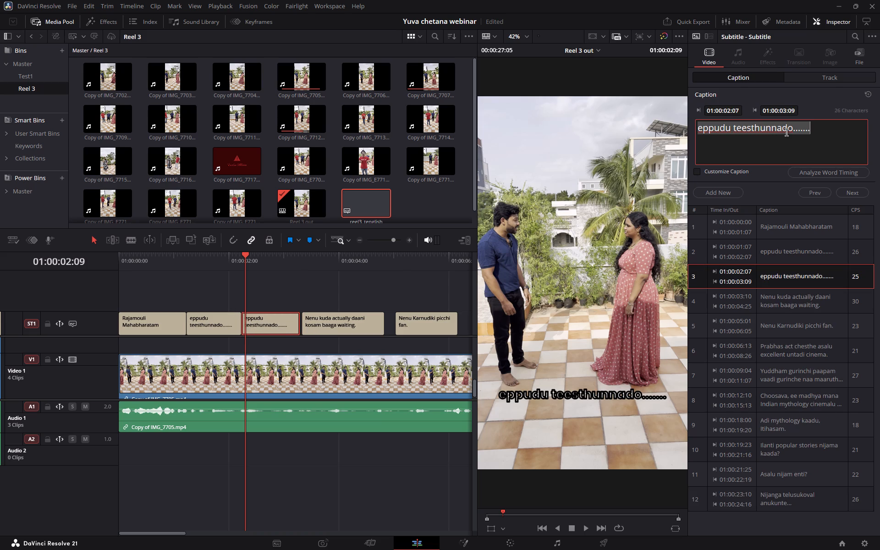
text(Kada...)
click(321, 302)
Play on to 01:00:02:27 and extend the start of the "Nenu kuda actually daani kosam baaga waiting." caption back to that point.
key(space)
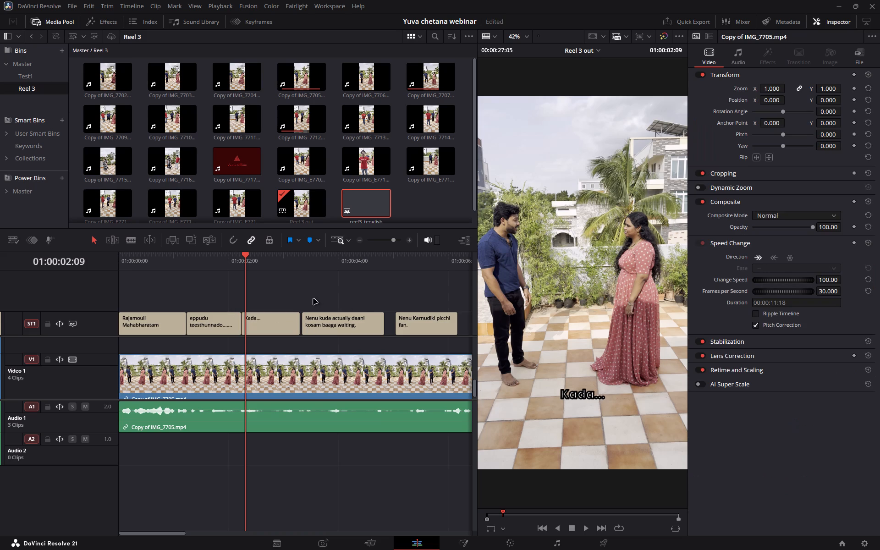
key(space)
key(space)
key(space)
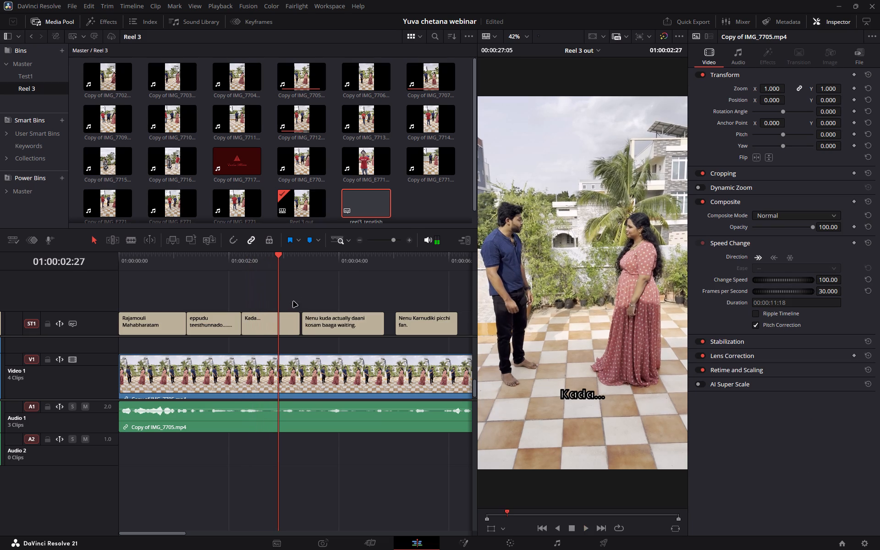
drag(307, 324, 282, 331)
click(317, 325)
Play through the "Nenu kuda actually daani kosam baaga waiting." caption to find the phrase break and split it at 01:00:03:09.
key(space)
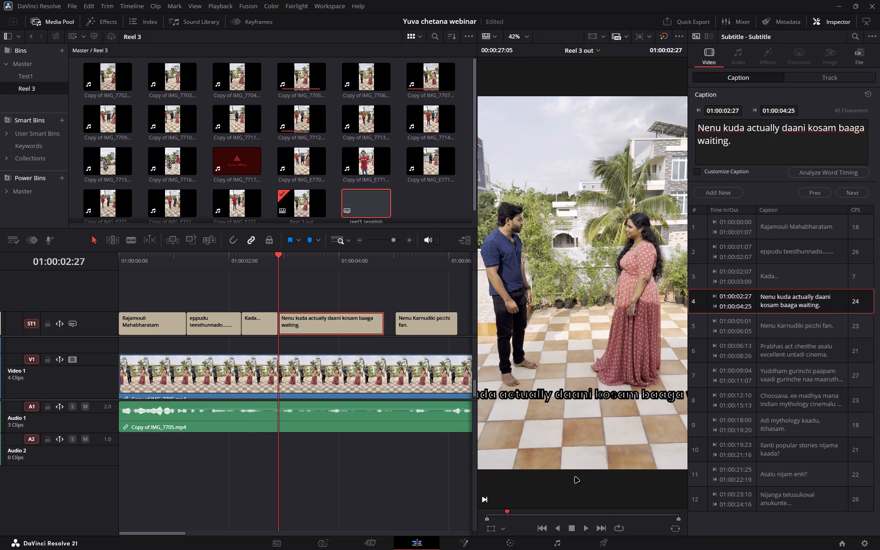
click(584, 530)
key(space)
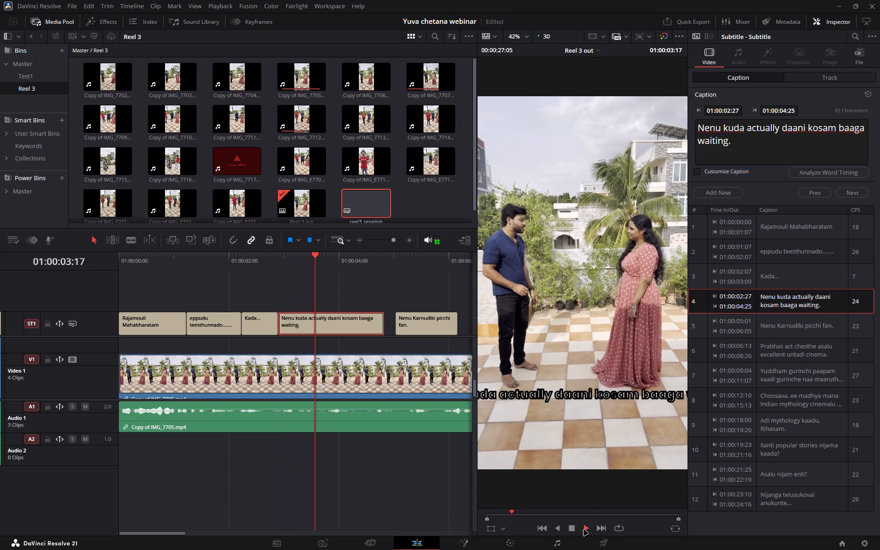
drag(293, 266, 287, 266)
key(space)
key(space)
key(space)
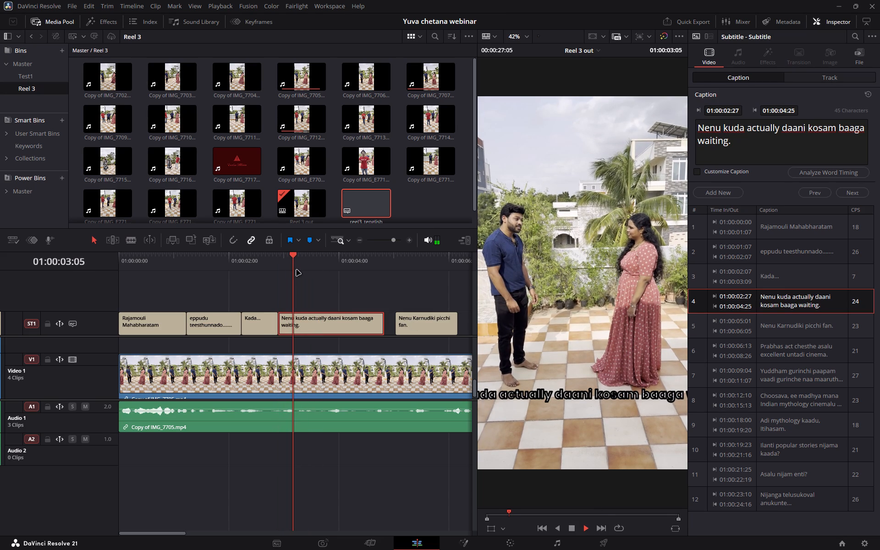
key(space)
click(297, 259)
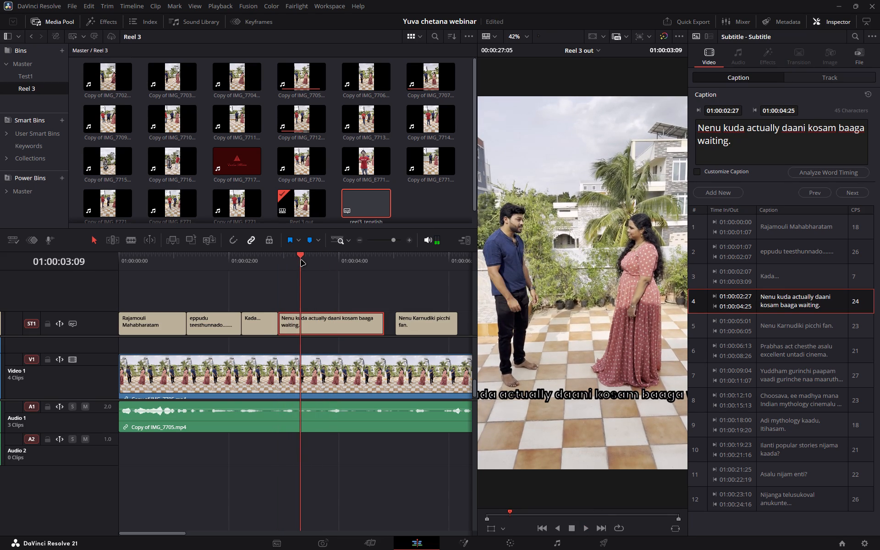
key(ctrl+b)
click(326, 318)
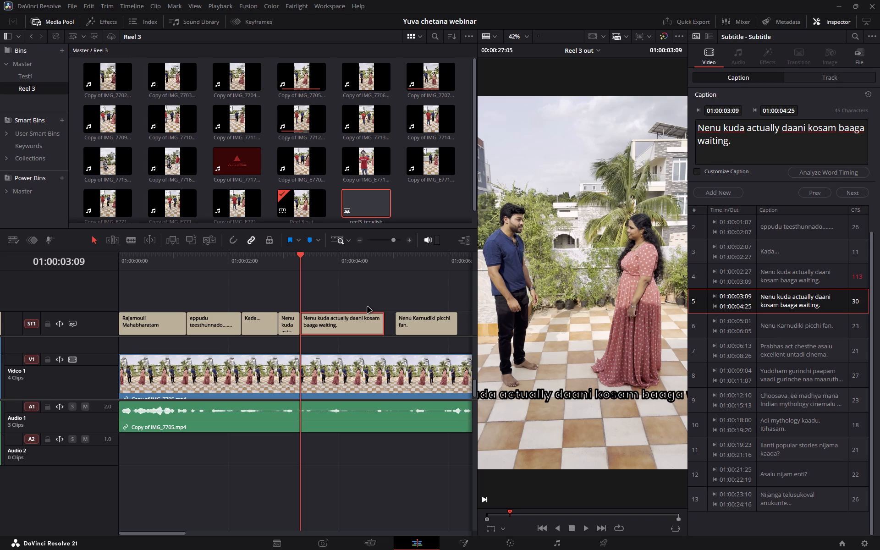
Replay the split from 01:00:03:00 and shorten the first part's caption text to "Nenu kuda".
click(284, 260)
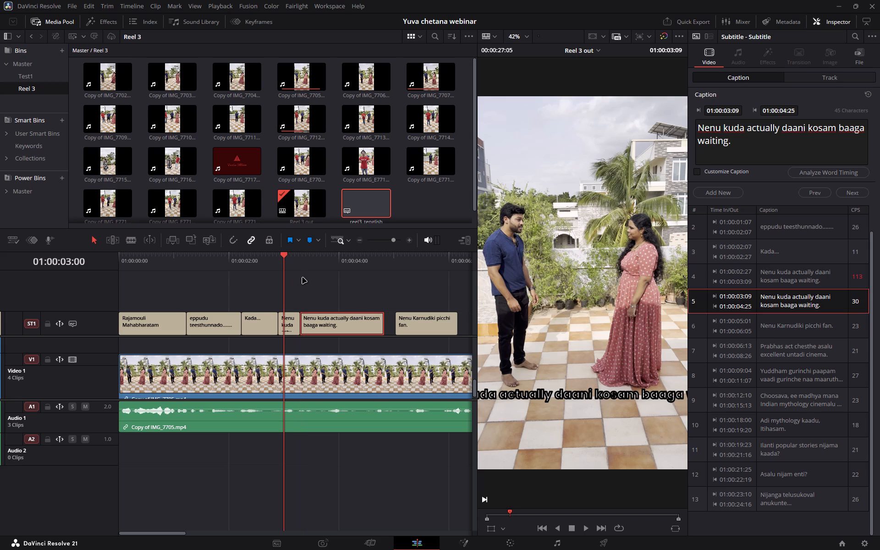
click(312, 285)
key(space)
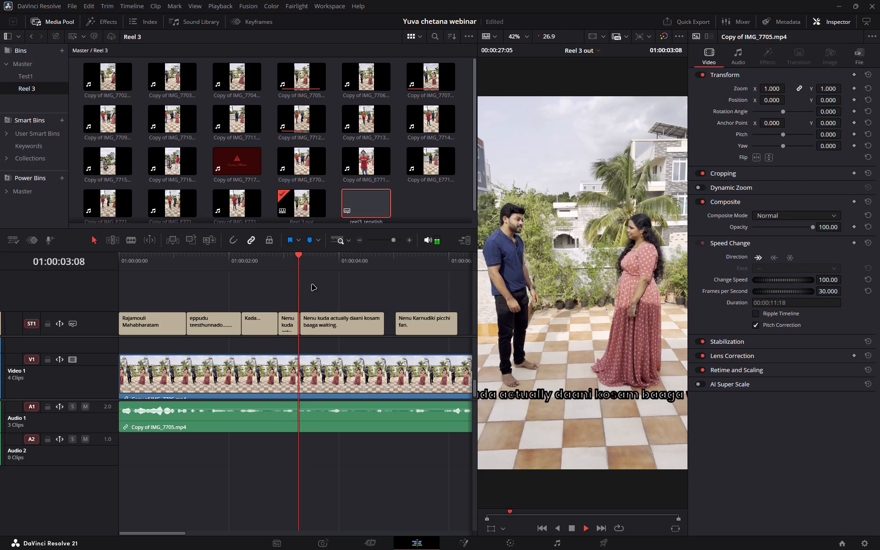
key(space)
click(284, 326)
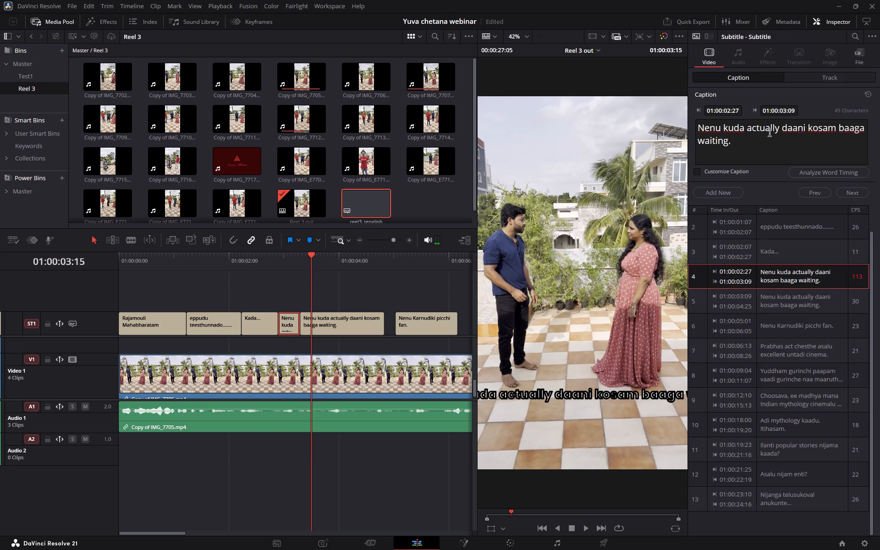
drag(747, 128, 765, 150)
key(BackSpace)
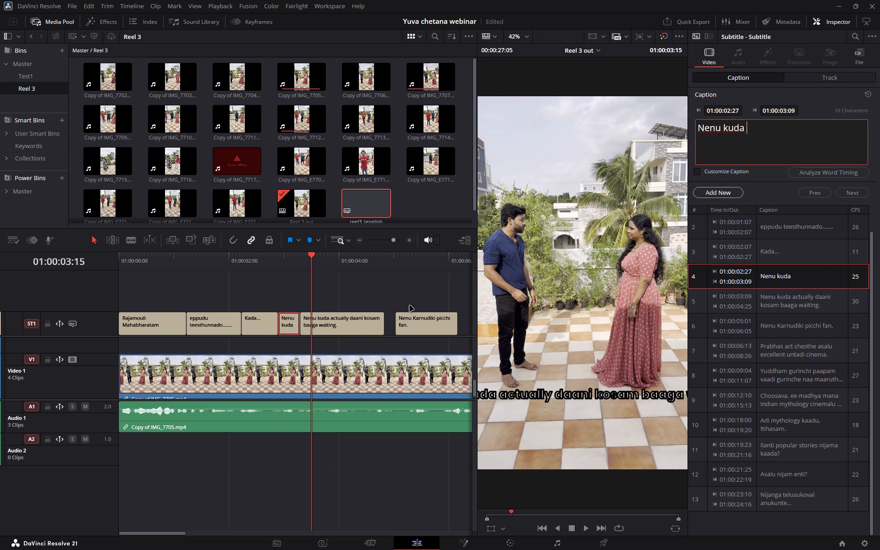
Reduce the caption starting at 01:00:03:09 to "actually daani kosam", removing "Nenu kuda" and cutting "baaga waiting." to the clipboard.
click(356, 329)
drag(746, 126, 688, 128)
key(Delete)
key(Delete)
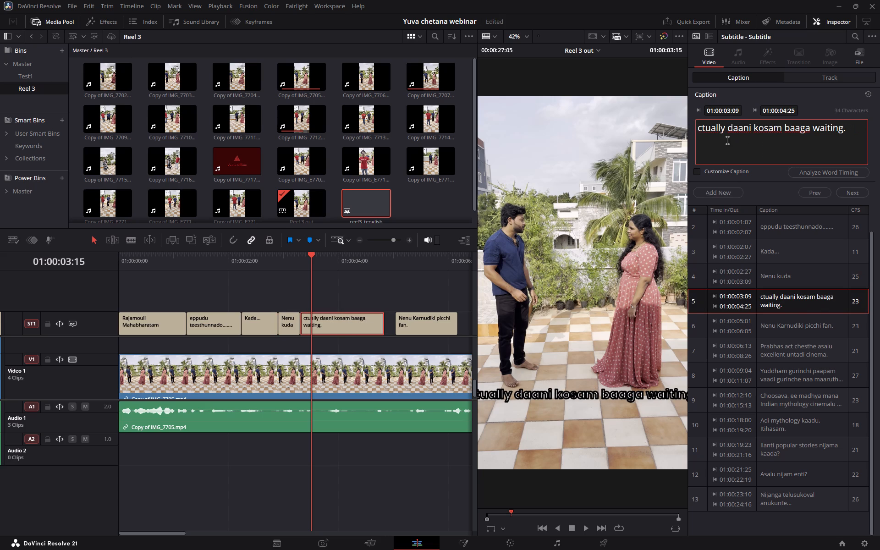
key(a)
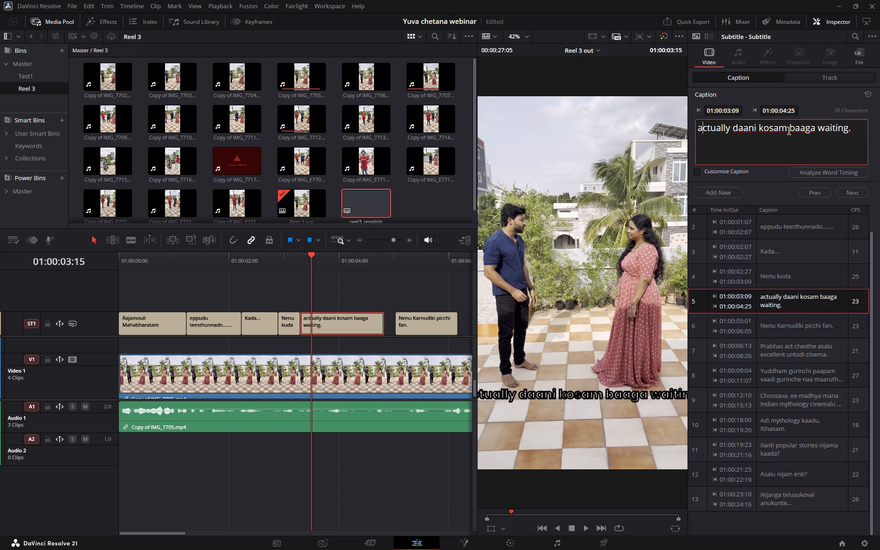
drag(789, 131, 858, 128)
key(ctrl+x)
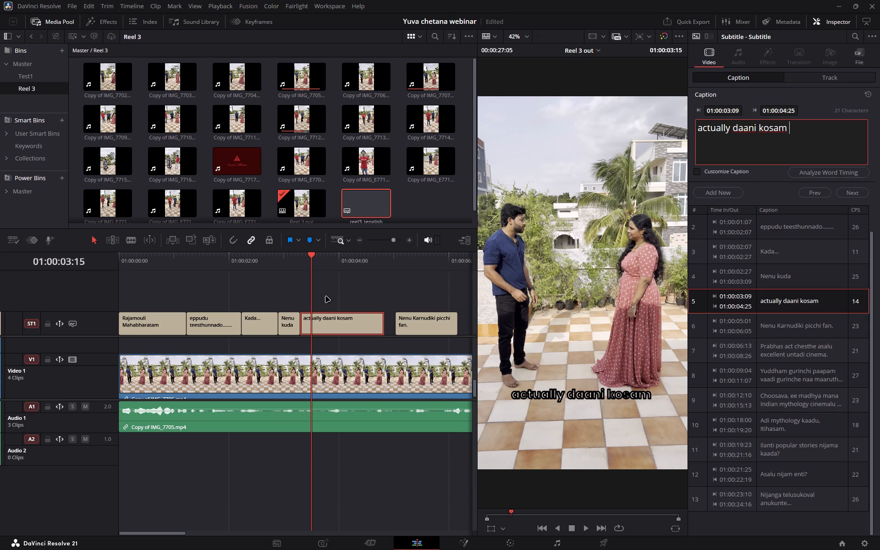
Play the "actually daani kosam" caption from 01:00:03:11 to find the phrase break and split it at 01:00:03:29.
click(326, 297)
click(305, 260)
key(space)
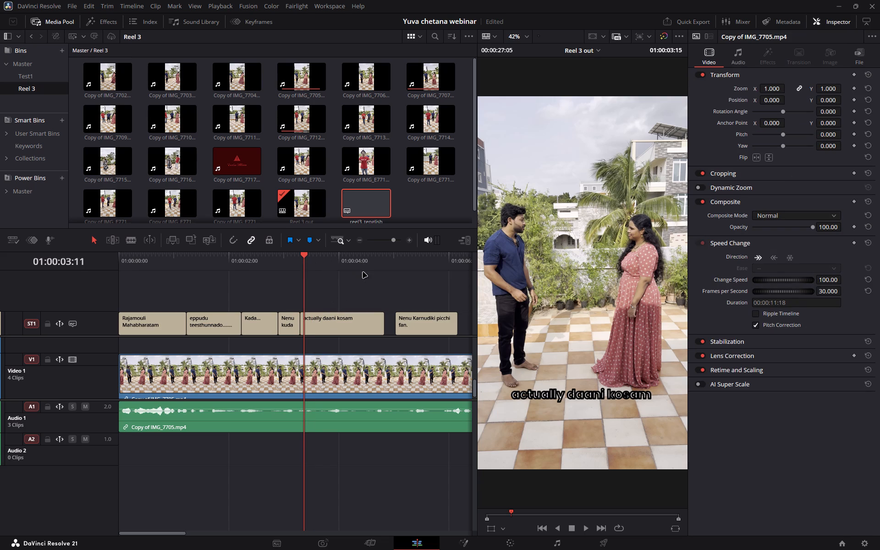
key(space)
click(341, 313)
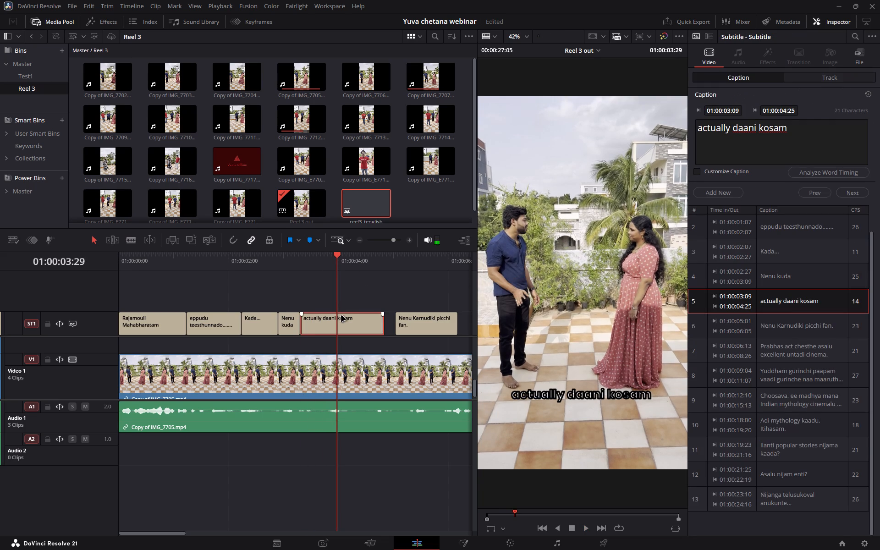
key(ctrl+b)
Replace the text of the caption starting at 01:00:03:29 with the cut phrase "baaga waiting", without the full stop.
click(347, 324)
click(826, 132)
key(ctrl+a)
key(ctrl+v)
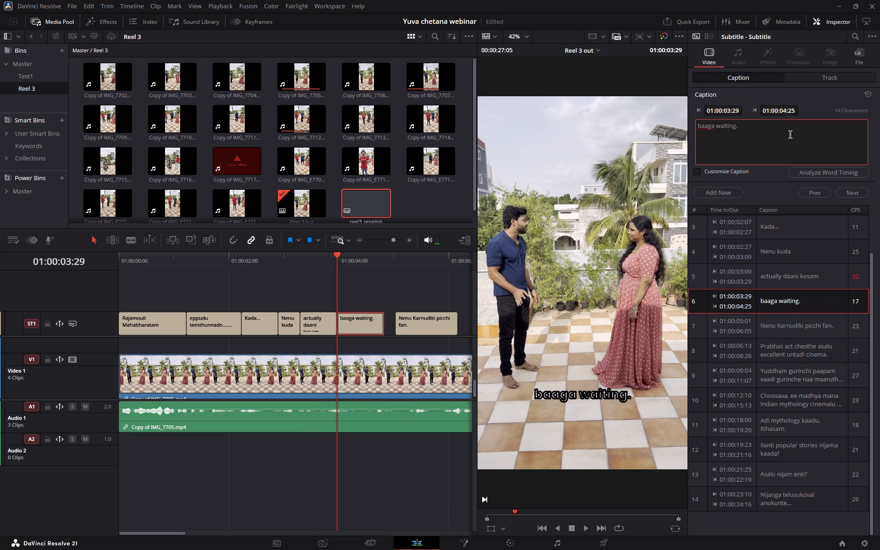
click(754, 135)
key(BackSpace)
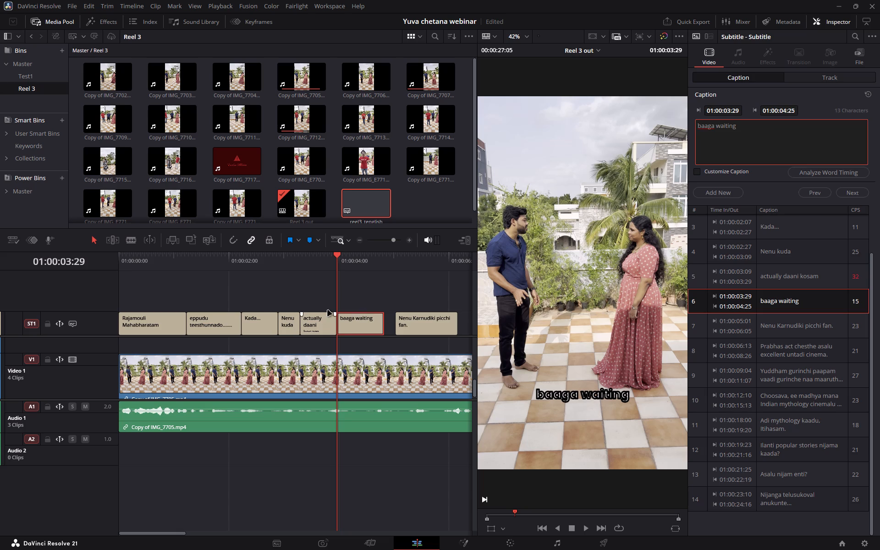
Replay from 01:00:02:28 and move the "Nenu Karnudiki picchi fan." caption earlier, to start at 01:00:04:20.
click(361, 300)
click(281, 267)
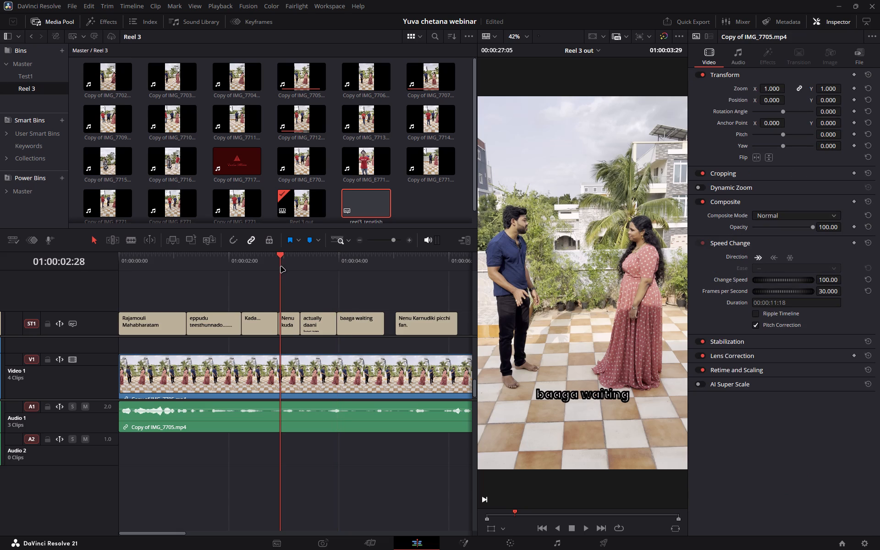
key(space)
key(space)
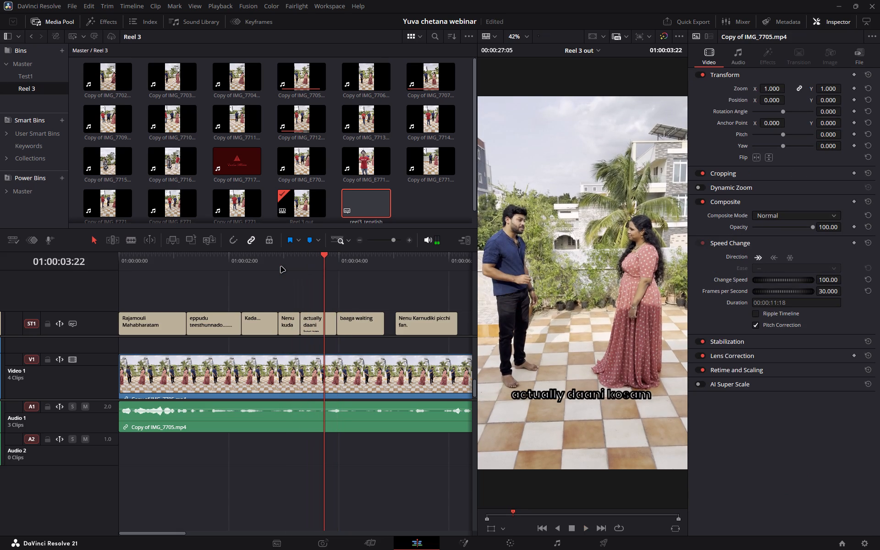
key(space)
key(space)
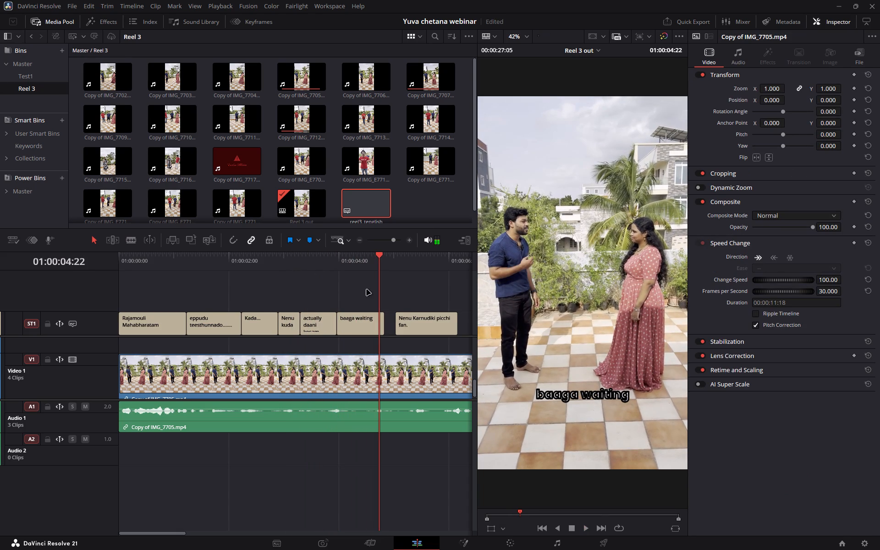
drag(430, 317, 408, 322)
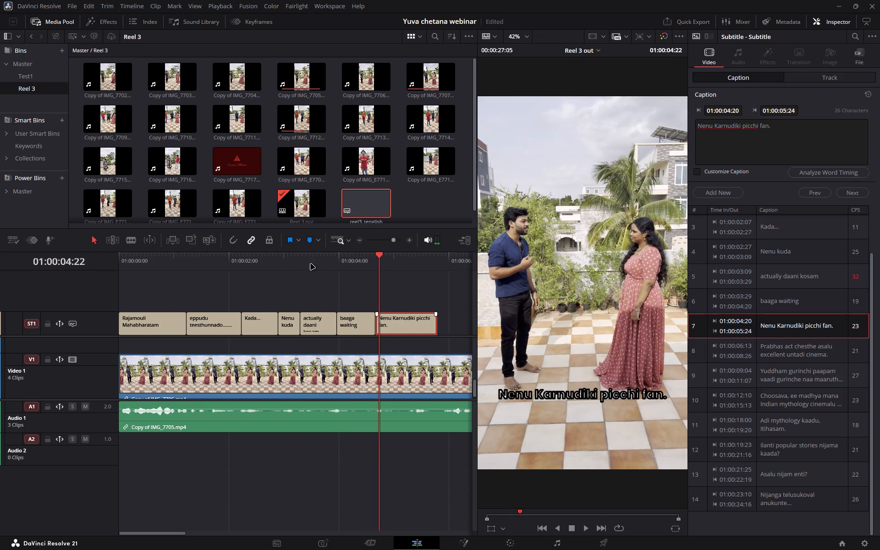
Replay the preceding captions against the dialogue and extend the start of the "Nenu kuda" caption back to 01:00:02:23.
click(310, 264)
click(346, 278)
key(space)
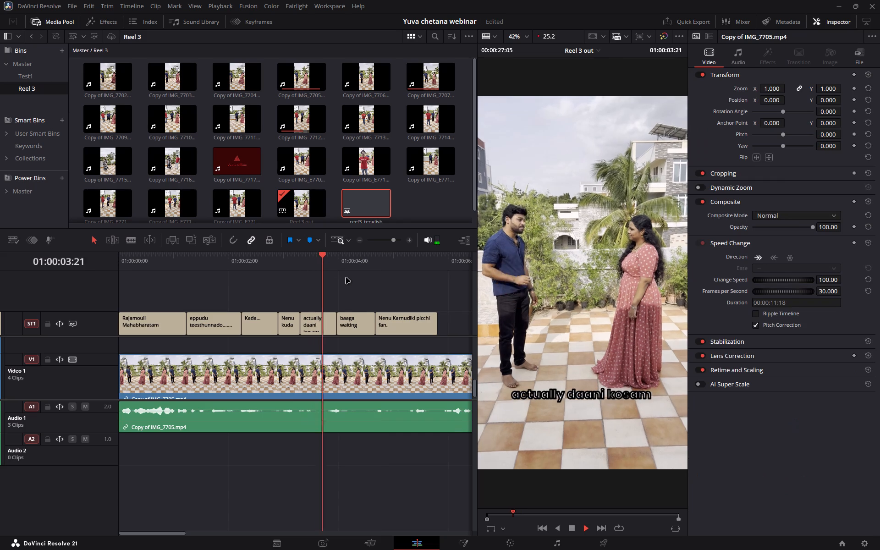
key(space)
click(276, 268)
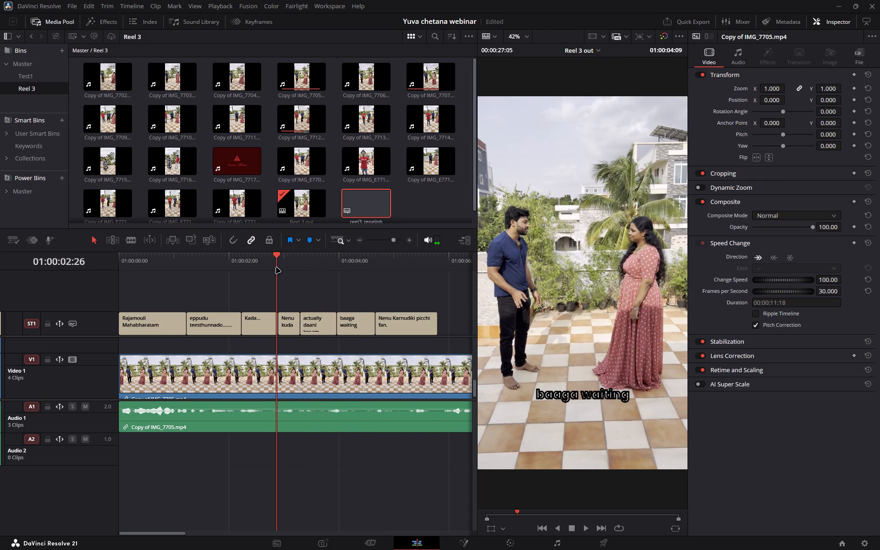
key(space)
click(233, 260)
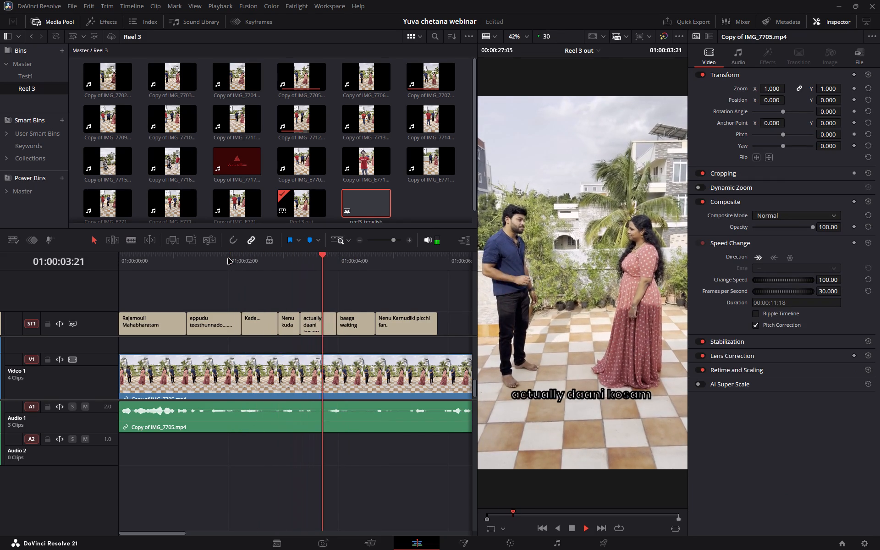
key(space)
click(236, 257)
key(space)
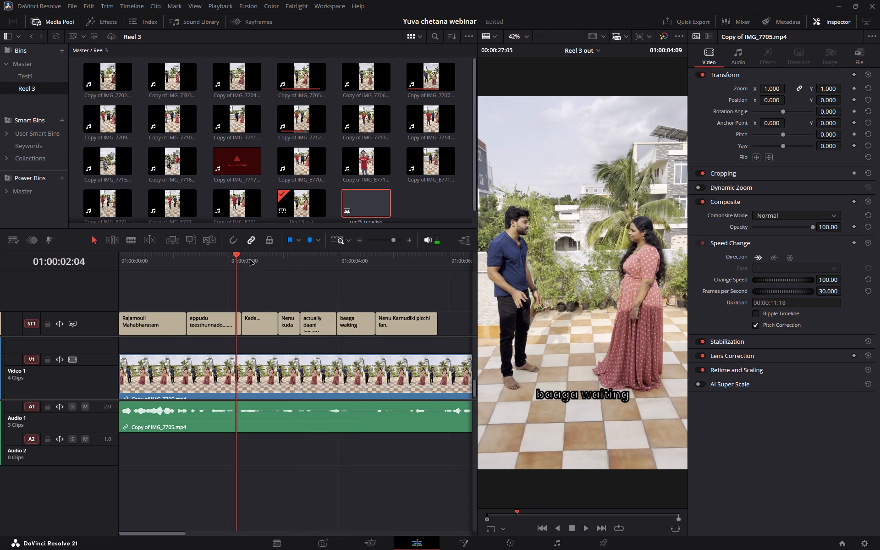
key(space)
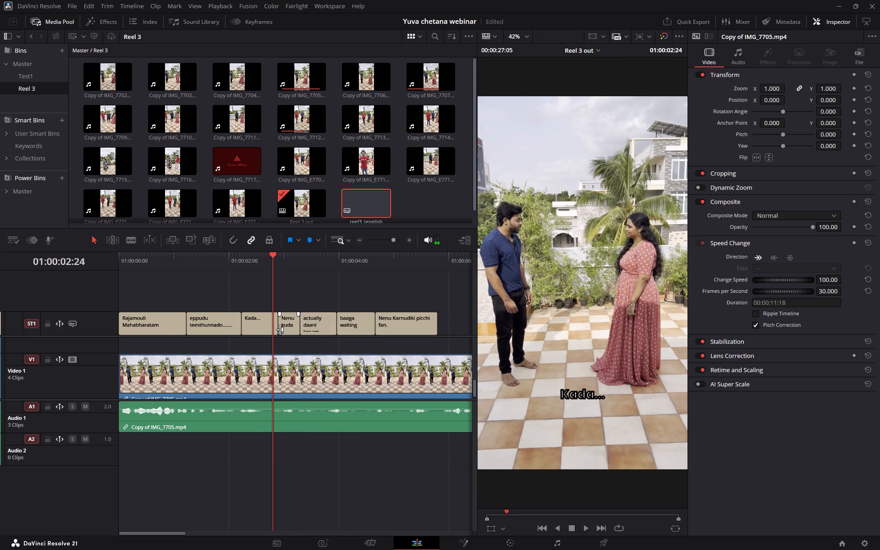
drag(280, 330, 272, 330)
key(space)
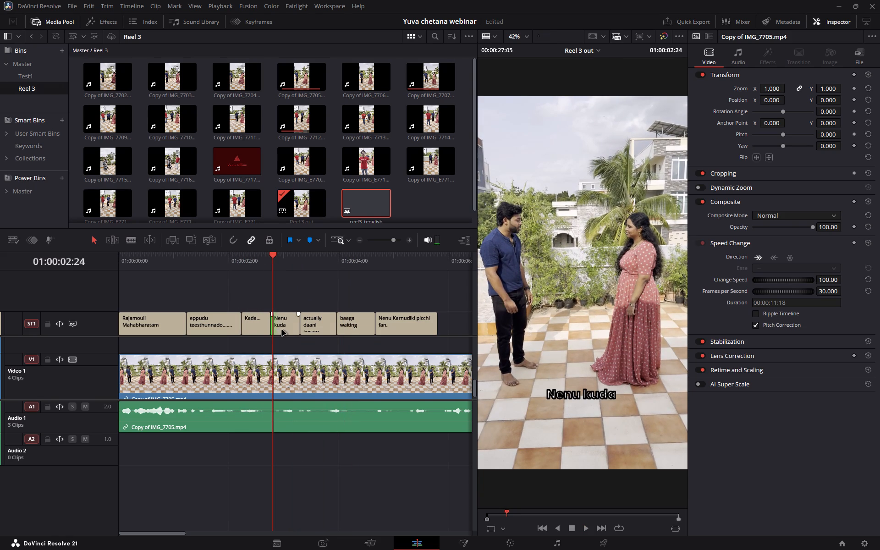
click(308, 303)
Play on, then move the word "actually" from the "daani kosam" caption to the end of the "Nenu kuda" caption.
key(space)
key(space)
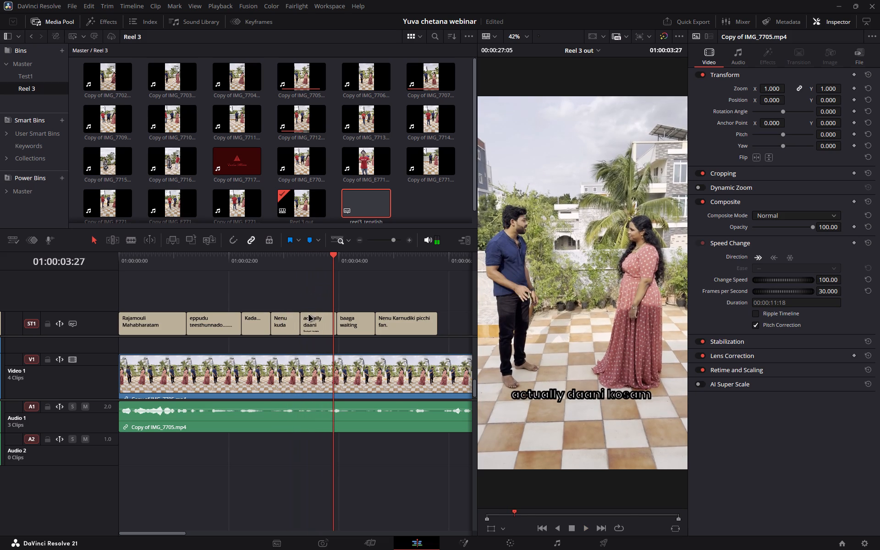
click(283, 324)
click(777, 129)
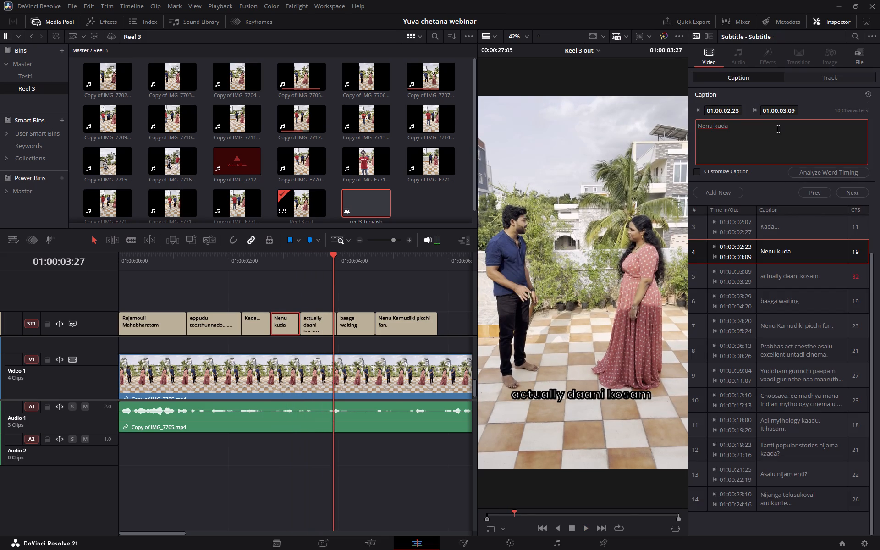
text(actually)
click(314, 326)
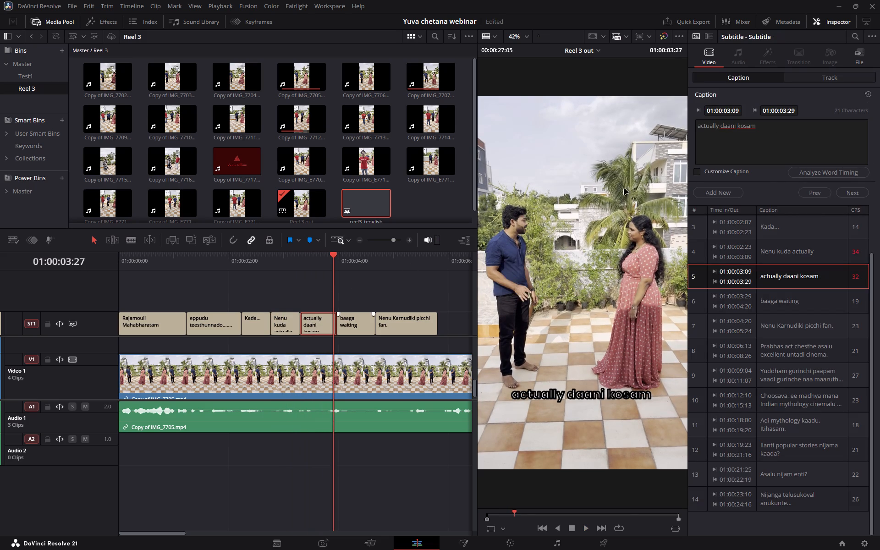
click(721, 126)
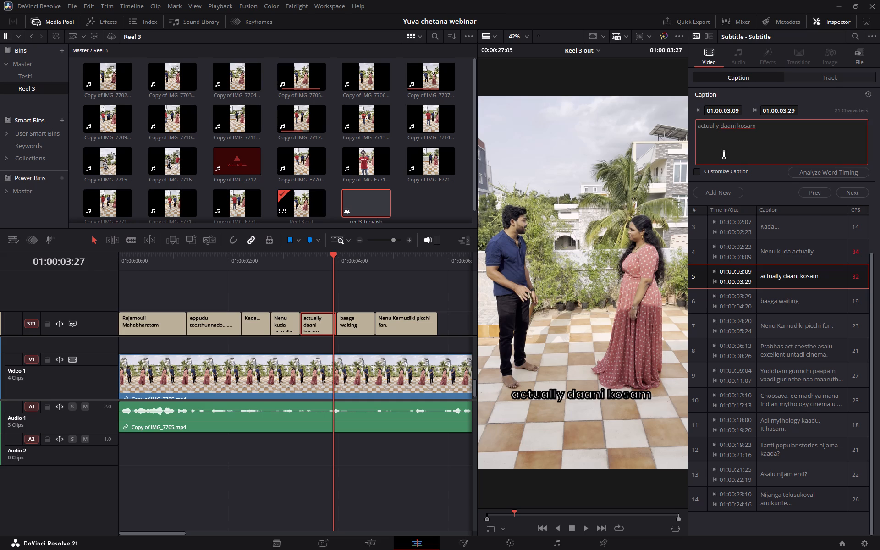
key(ctrl+BackSpace)
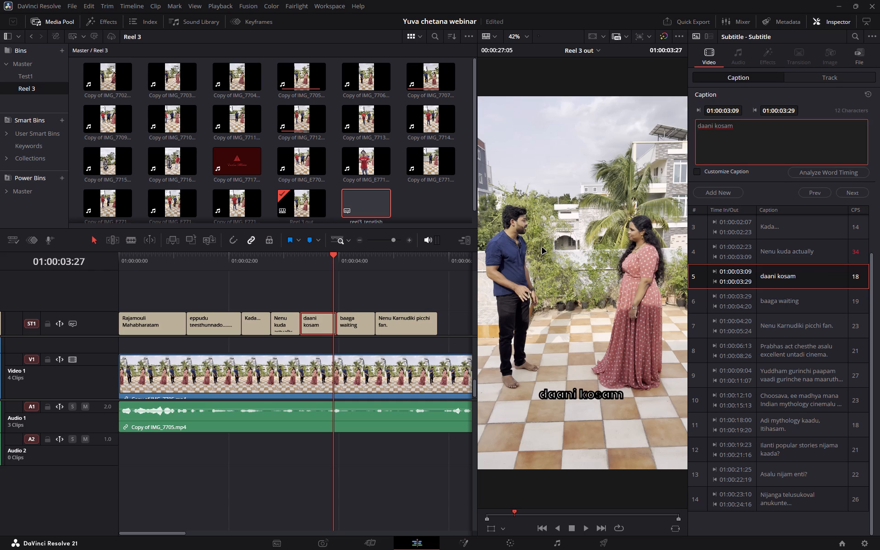
click(396, 277)
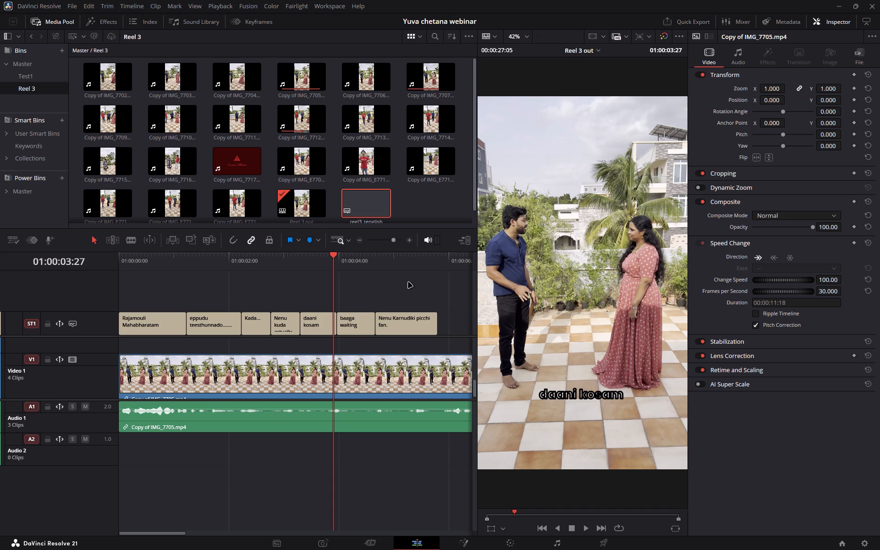
Replay from 01:00:02:28 and move the cut between "daani kosam" and "baaga waiting" to 01:00:03:27.
click(280, 266)
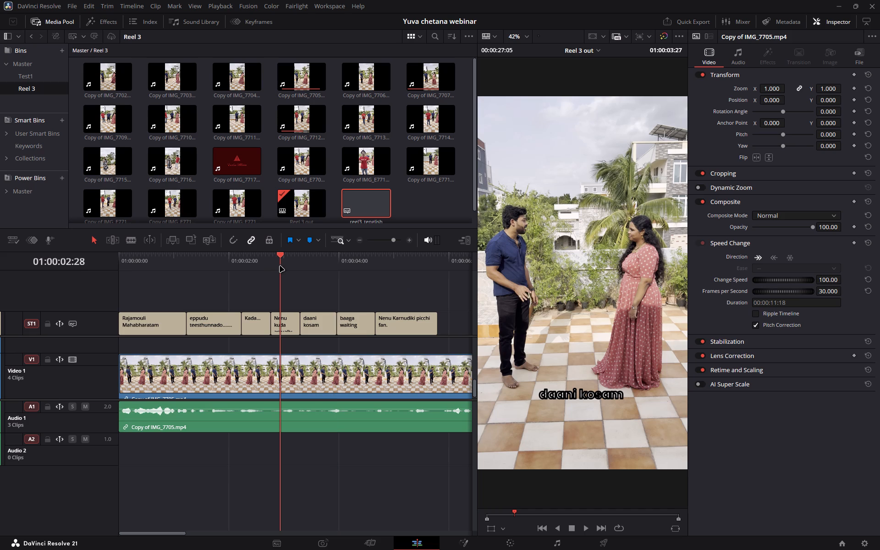
key(space)
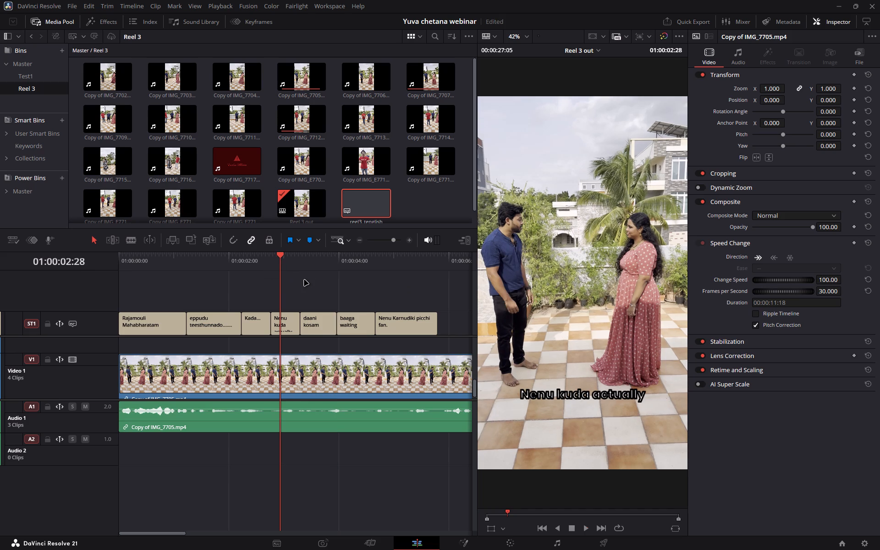
key(space)
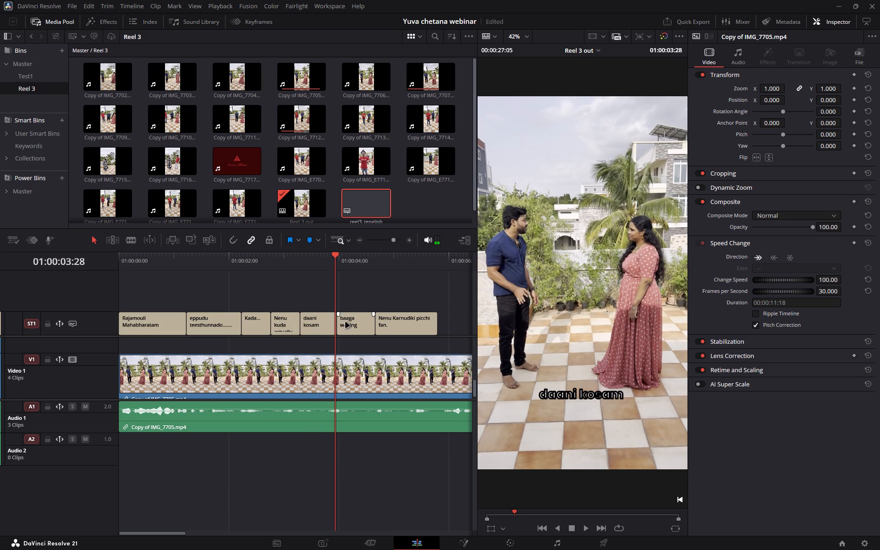
drag(340, 324, 335, 326)
Play from 01:00:03:11 and move the cut between "baaga waiting" and "Nenu Karnudiki picchi fan." to 01:00:04:18.
click(304, 266)
click(328, 282)
key(space)
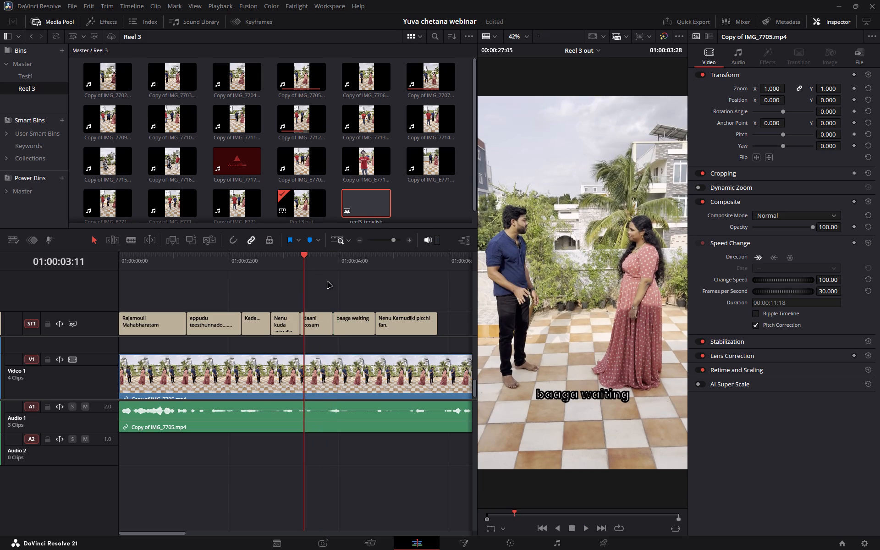
key(space)
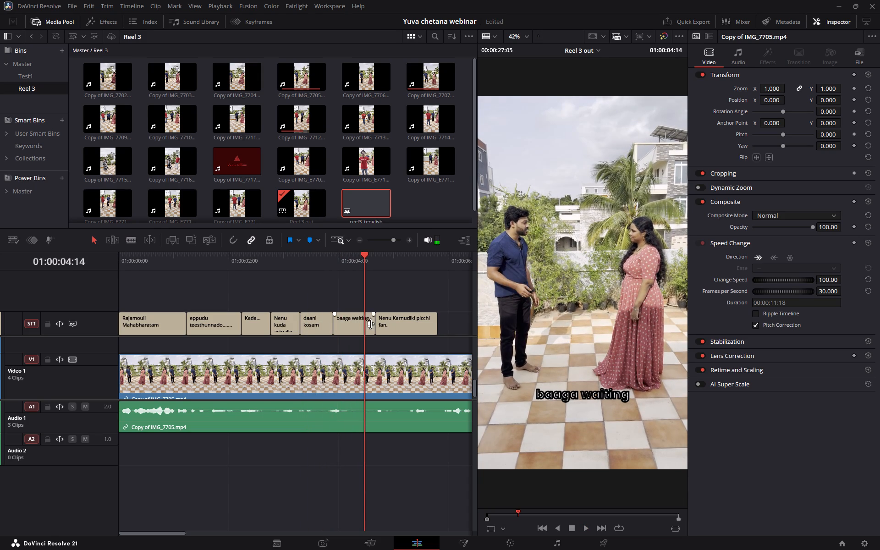
drag(377, 326, 372, 330)
Play through the "Nenu Karnudiki picchi fan." caption to 01:00:05:17 and change its ending to "fan...".
click(386, 297)
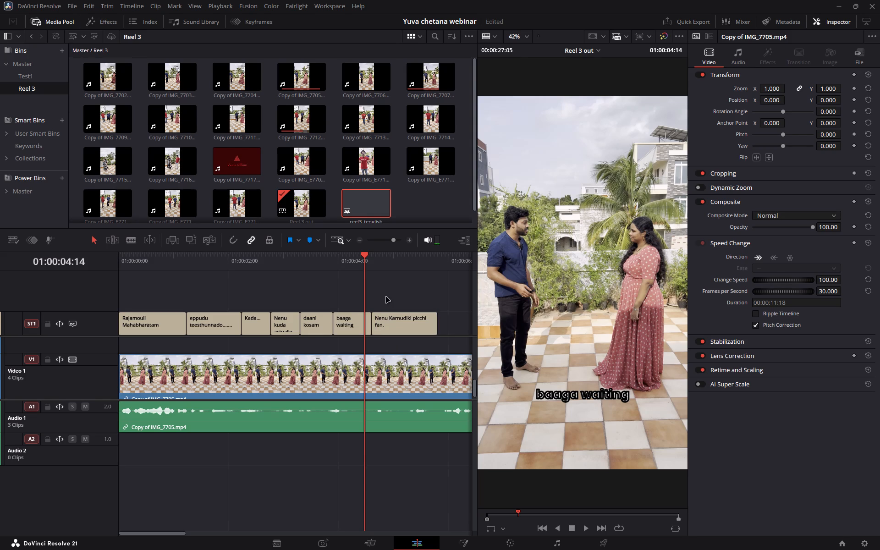
key(space)
key(space)
key(space)
click(391, 292)
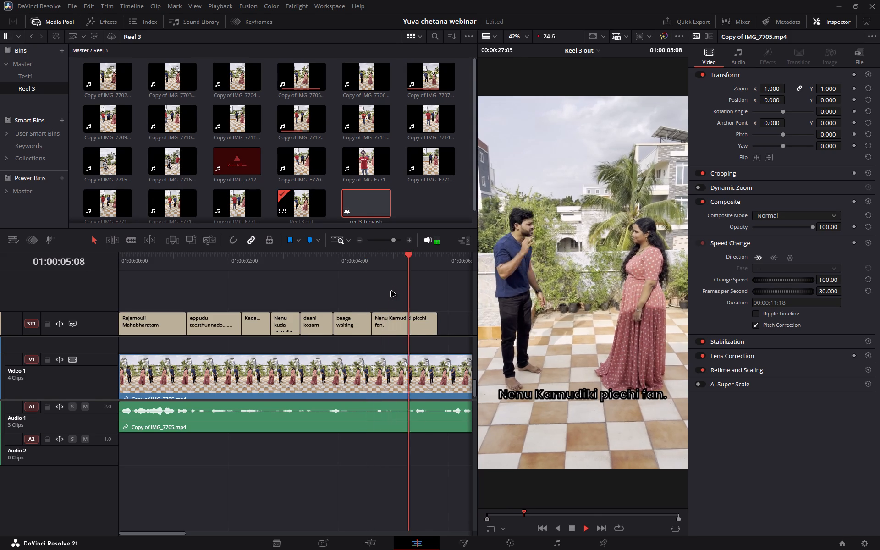
key(space)
ctrl+scroll(390, 308, down, 1)
click(353, 322)
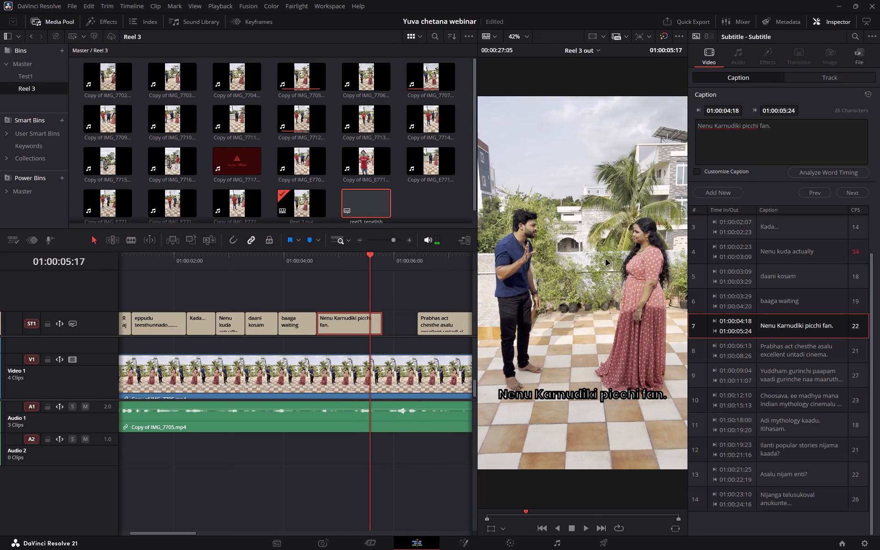
click(801, 137)
key(period)
key(period)
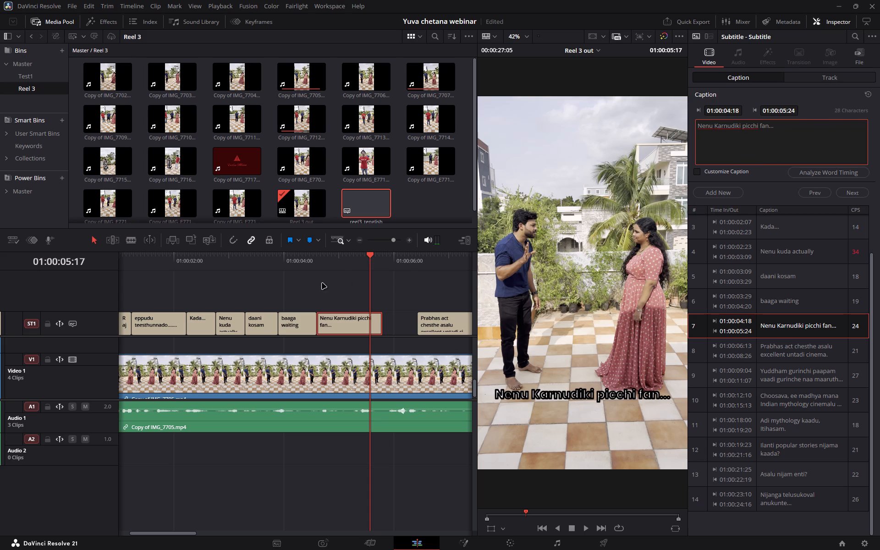
Play on from 01:00:04:25 and move the "Prabhas act chesthe asalu excellent untadi cinema." caption 15 frames earlier.
click(323, 284)
click(329, 261)
key(space)
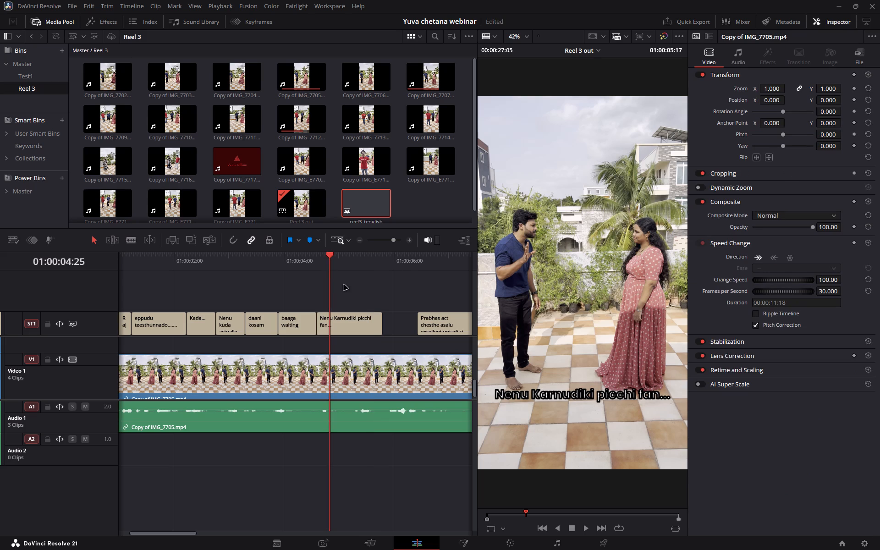
ctrl+scroll(375, 295, down, 2)
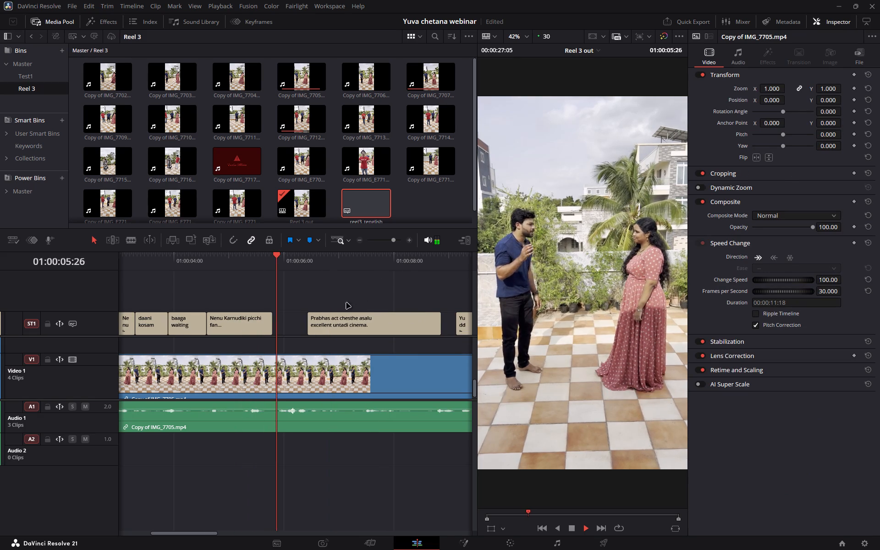
key(space)
drag(345, 328, 316, 333)
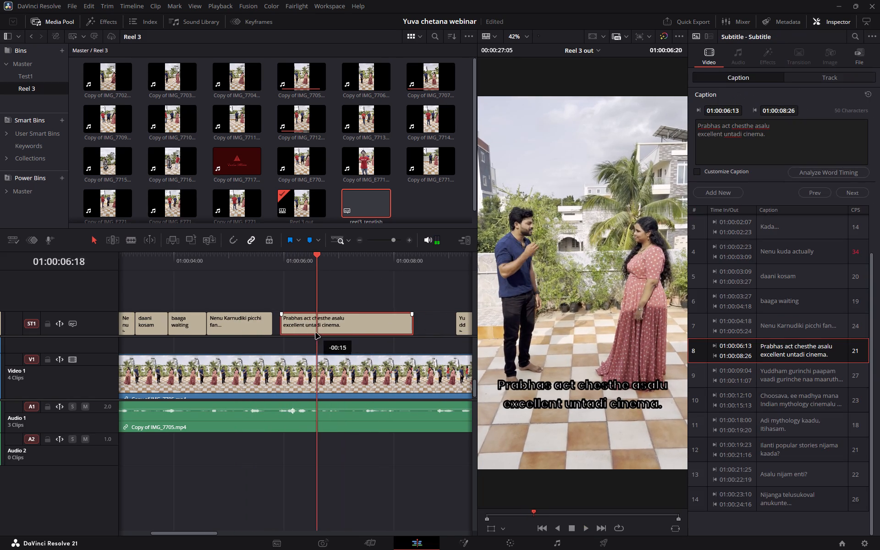
Move the "Prabhas act chesthe asalu excellent untadi cinema." caption earlier so it starts at 01:00:05:26.
drag(316, 333, 313, 338)
Play from 01:00:05:21 and split the "Prabhas act chesthe asalu excellent untadi cinema." caption at 01:00:06:22.
click(267, 253)
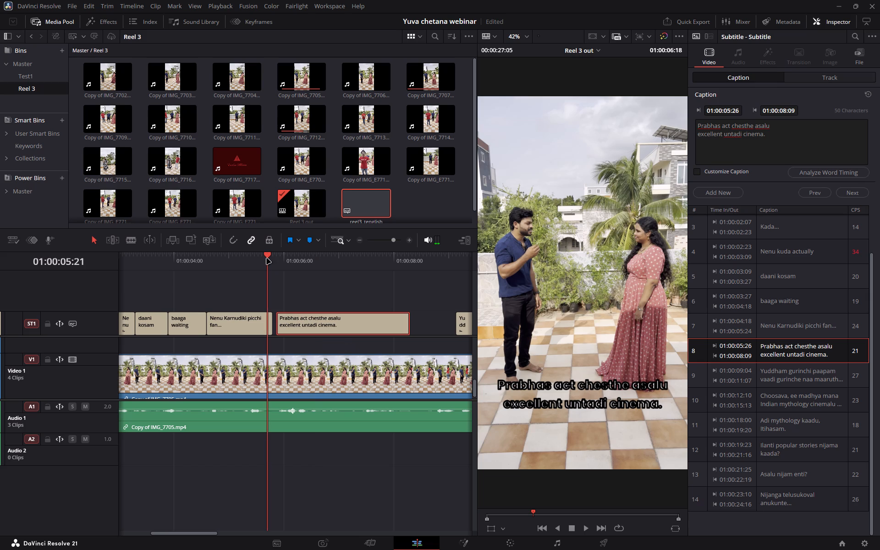
key(space)
key(space)
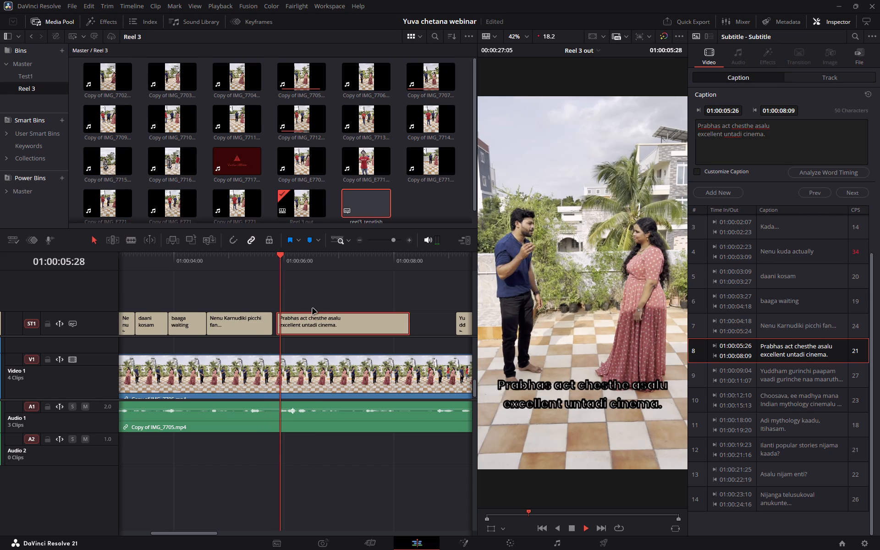
click(332, 295)
click(341, 317)
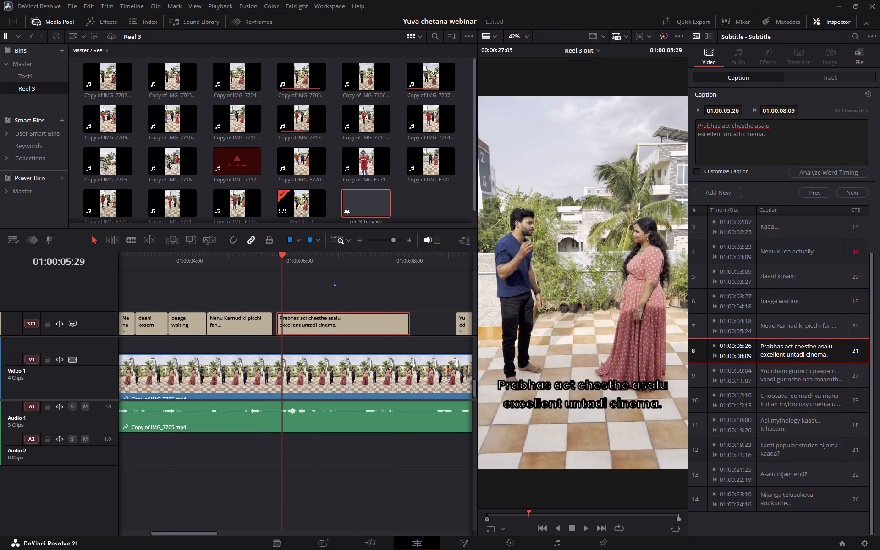
click(335, 289)
key(space)
key(space)
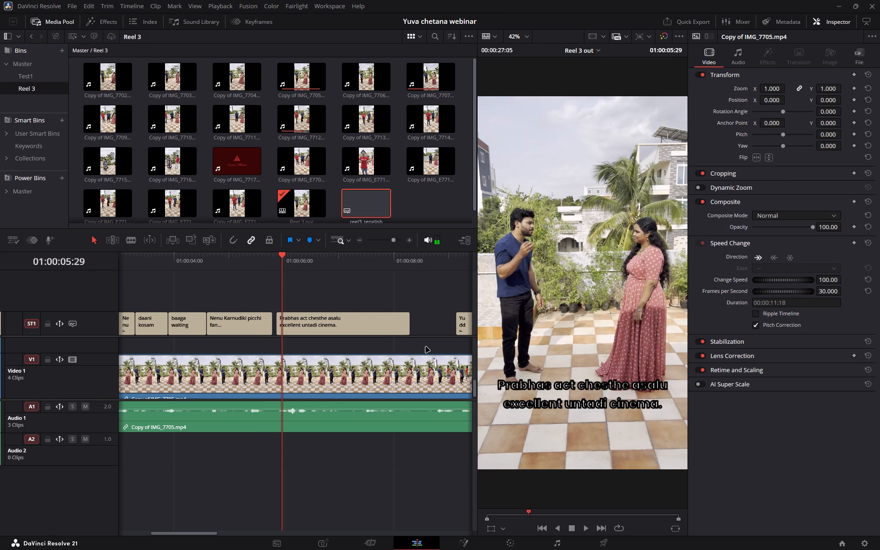
key(space)
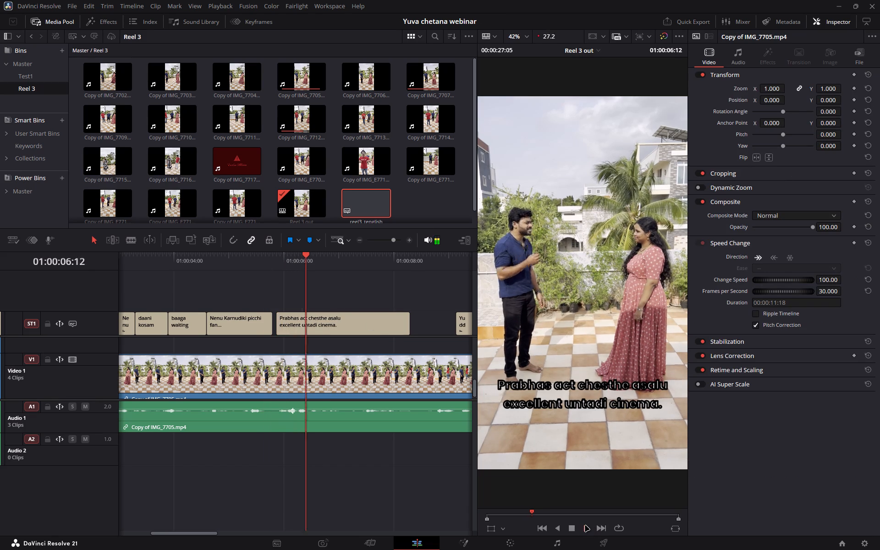
key(space)
click(332, 325)
key(ctrl+b)
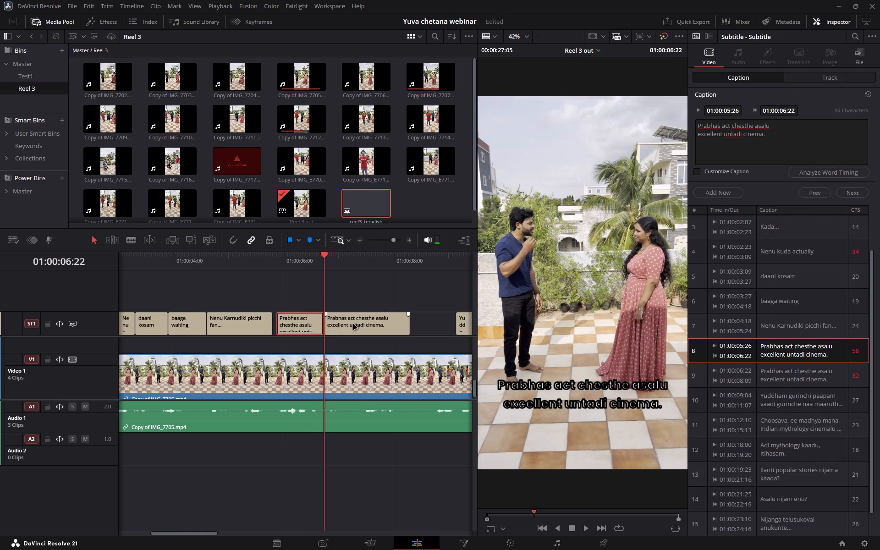
Reduce the second piece's text to "asalu excellent" on one line, cutting "untadi cinema." for reuse.
click(353, 324)
drag(753, 126, 753, 126)
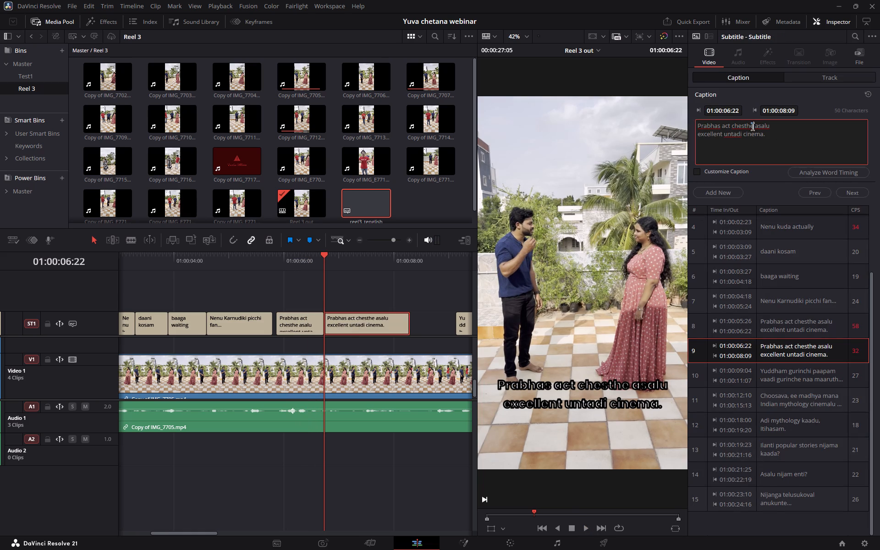
drag(753, 126, 687, 125)
key(Delete)
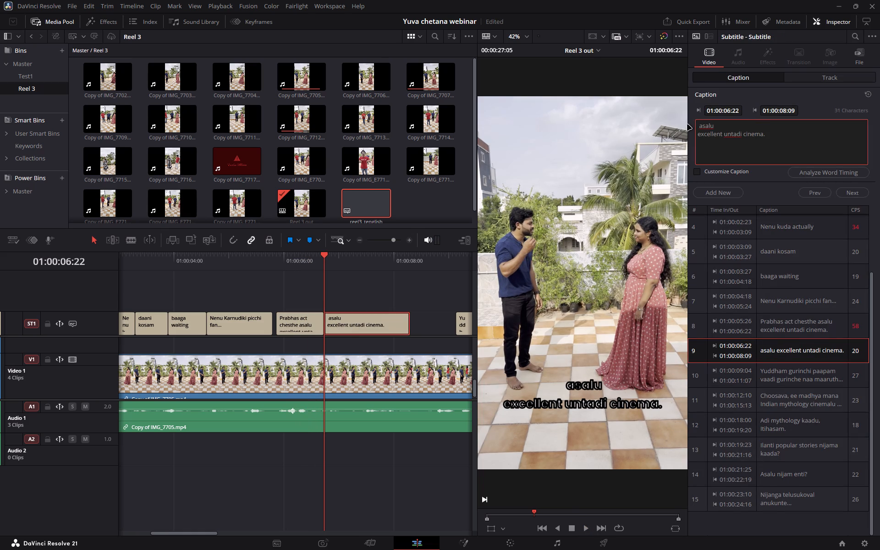
key(Delete)
key(Delete)
key(Delete)
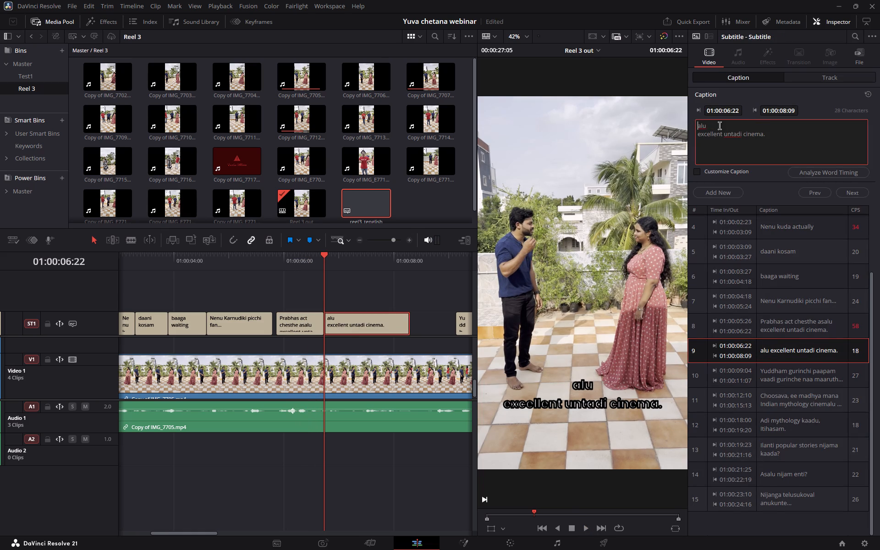
text(as)
click(720, 126)
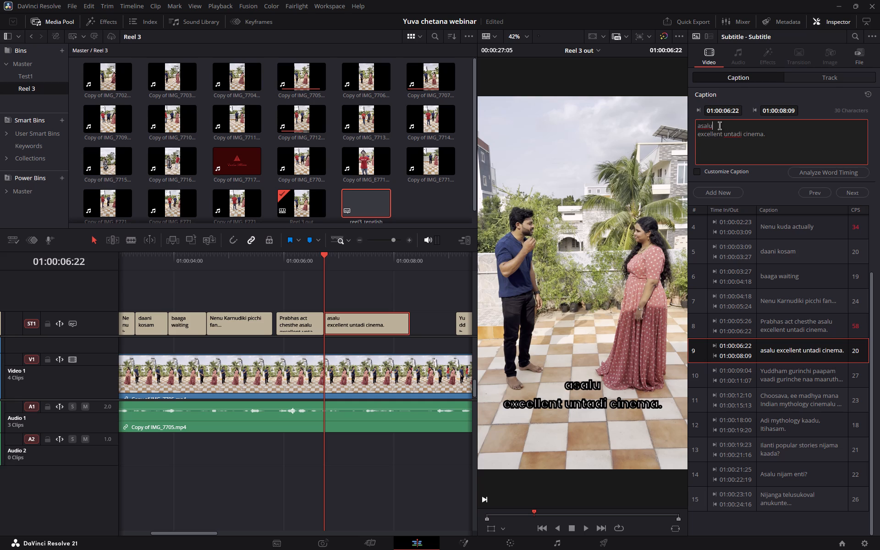
key(Delete)
key(space)
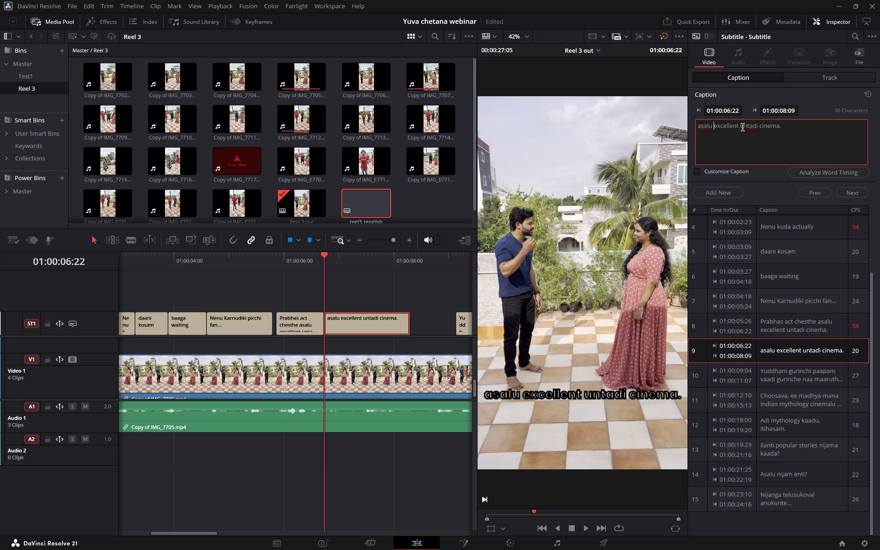
drag(740, 126, 786, 129)
key(ctrl+x)
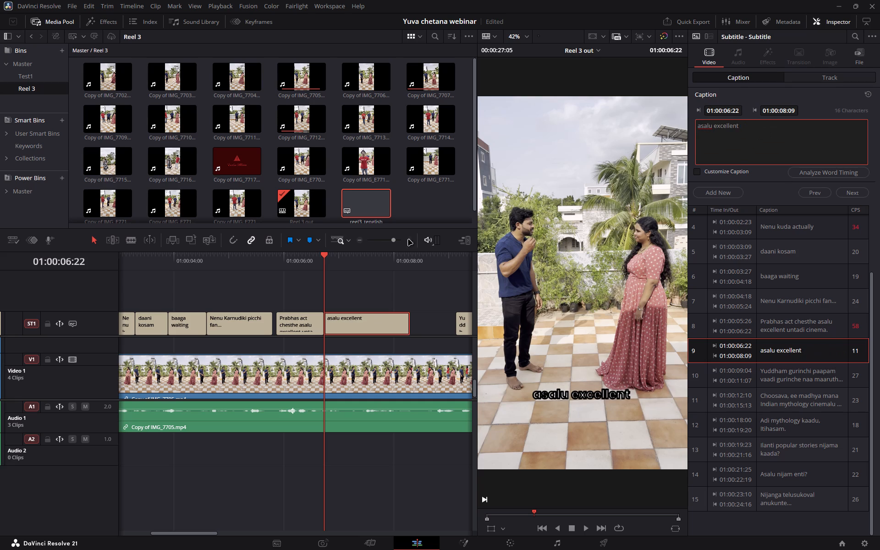
Shorten the text of the caption piece starting at 01:00:05:26 to "Prabhas act chesthe".
click(330, 296)
drag(276, 270, 280, 269)
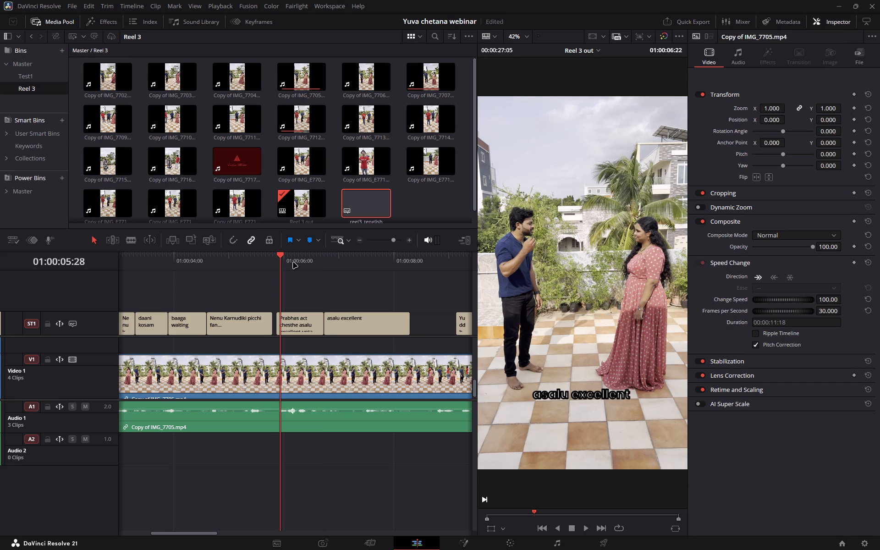
click(283, 266)
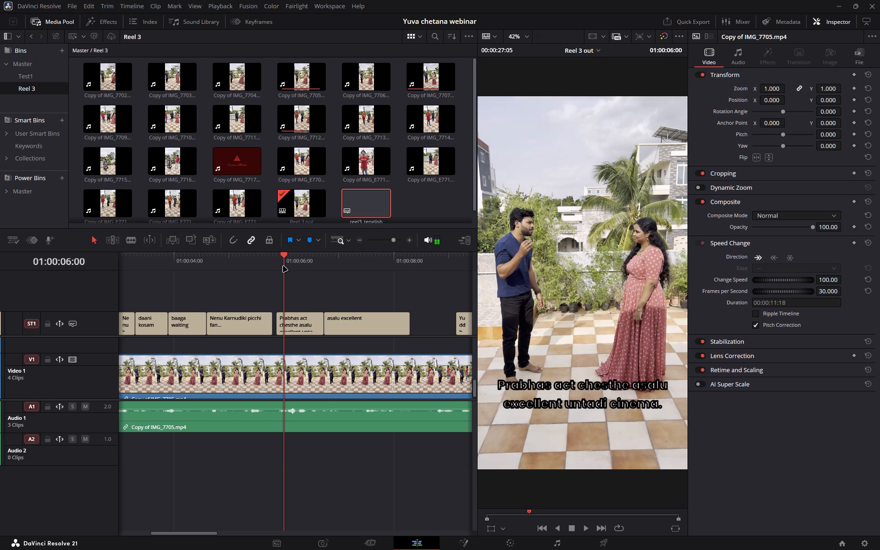
click(305, 320)
drag(800, 140, 735, 137)
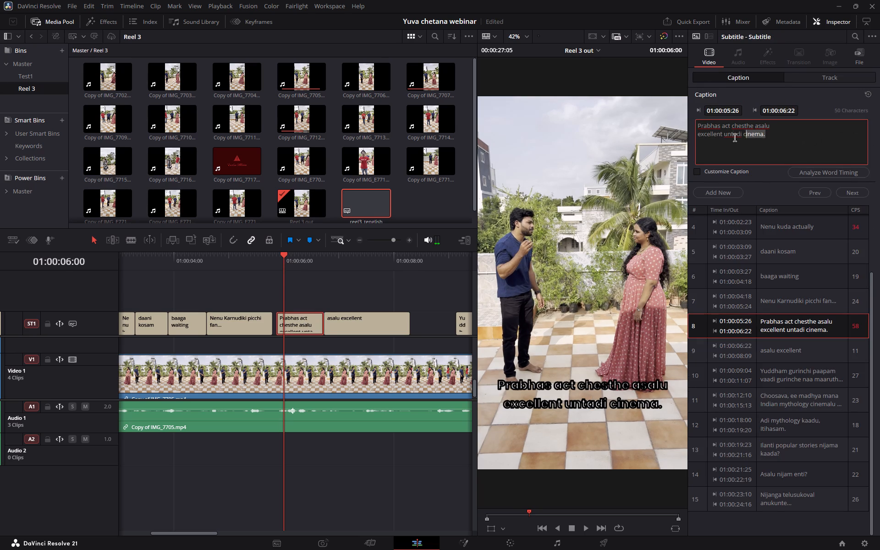
drag(735, 137, 757, 126)
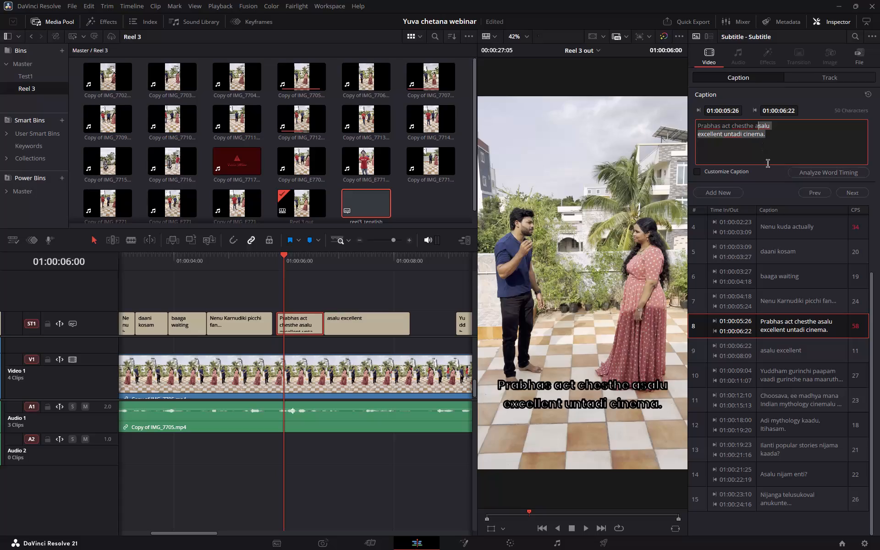
key(BackSpace)
key(BackSpace)
key(BackSpace)
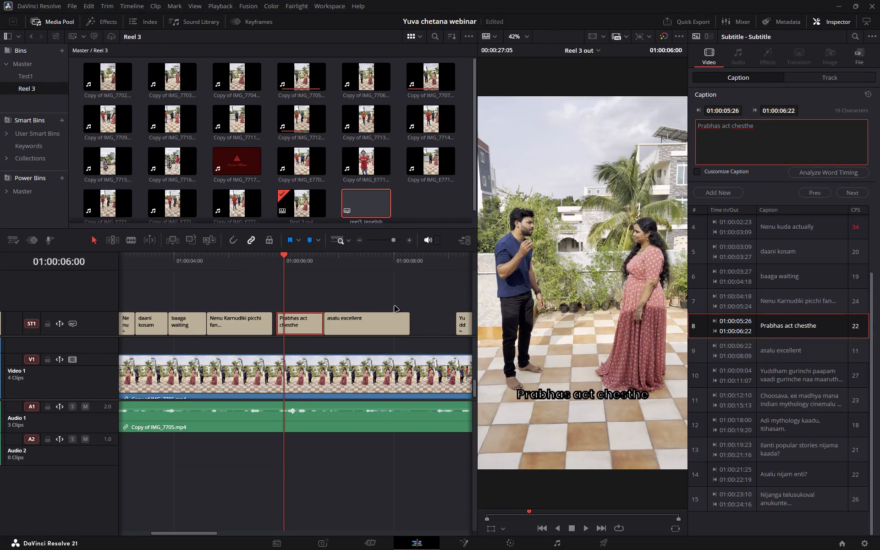
Play from 01:00:06:00 to 01:00:08:10 to check the "Prabhas act chesthe" and "asalu excellent" captions against the dialogue.
click(305, 280)
key(space)
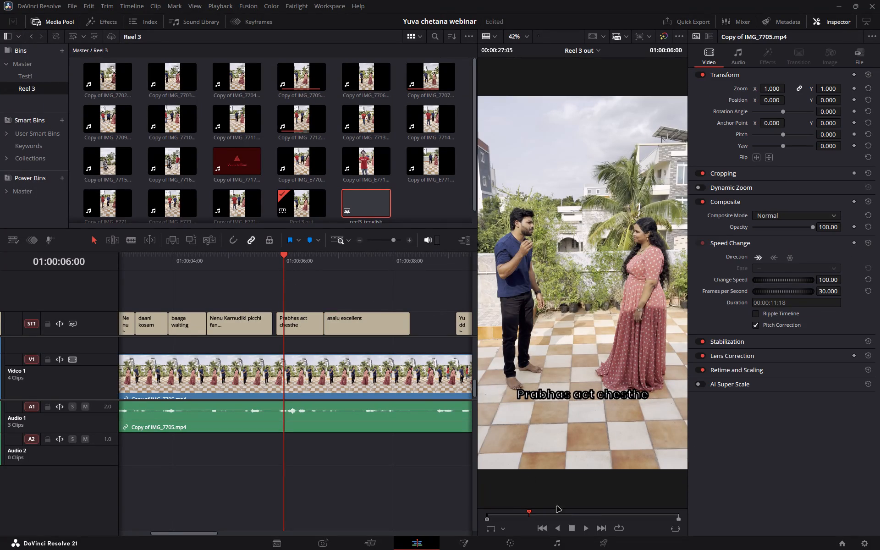
click(586, 529)
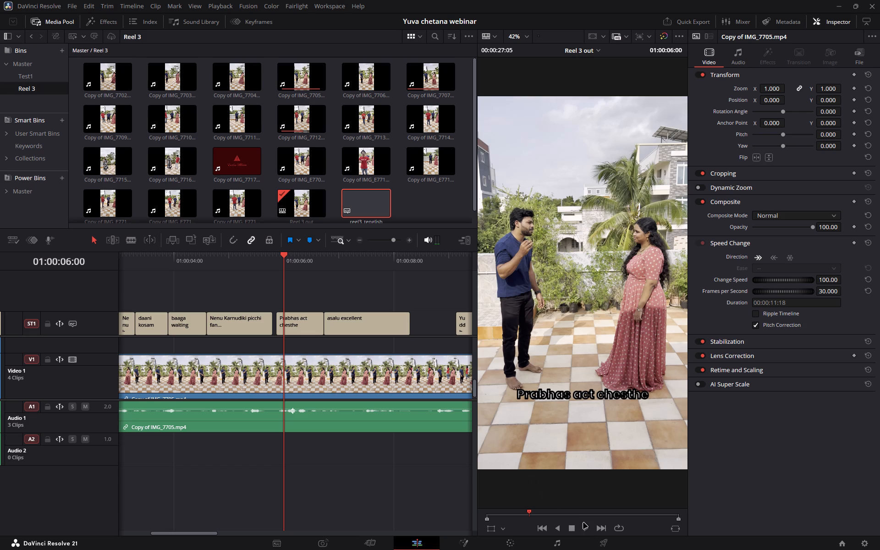
click(585, 528)
key(space)
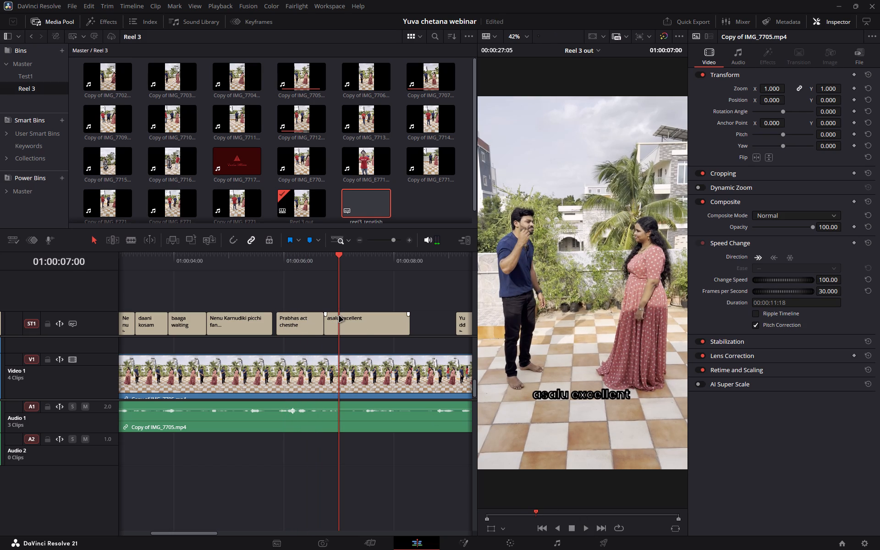
key(space)
key(space)
key(space)
text(l)
key(space)
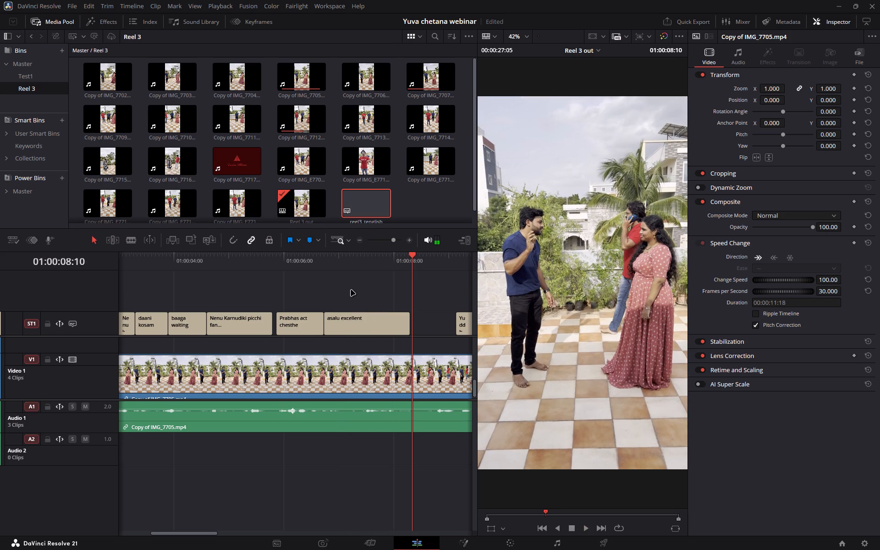
Replay from 01:00:07:04 and split the "asalu excellent" caption at 01:00:07:28.
click(374, 322)
drag(362, 258, 346, 263)
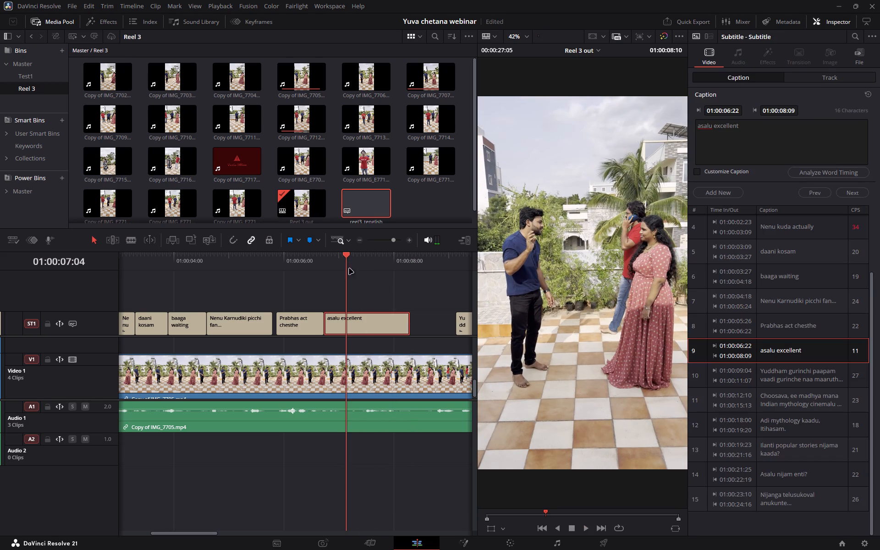
key(l)
click(377, 289)
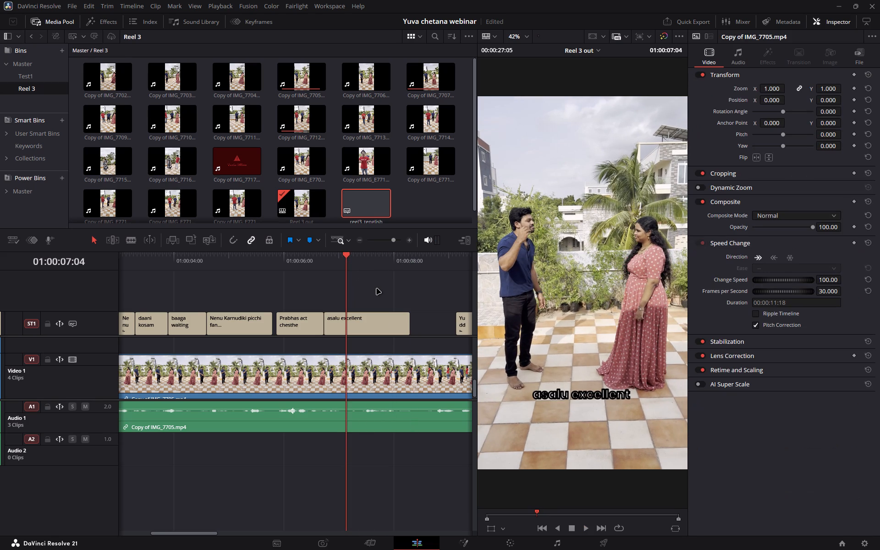
key(space)
key(space)
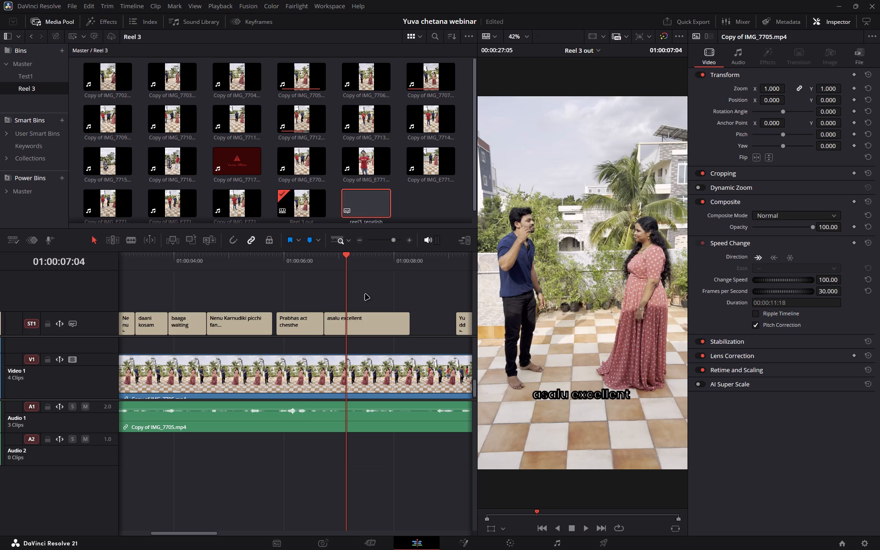
key(space)
key(space)
key(space)
key(space)
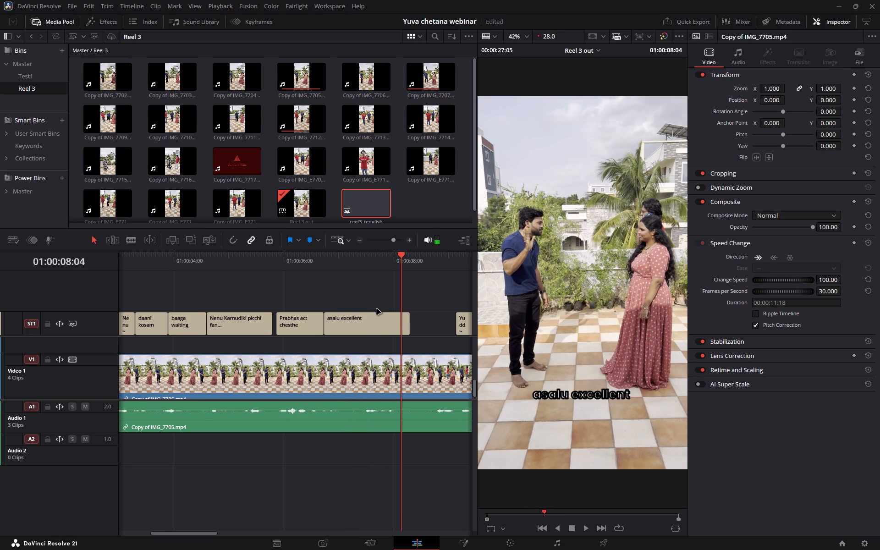
click(390, 268)
click(401, 319)
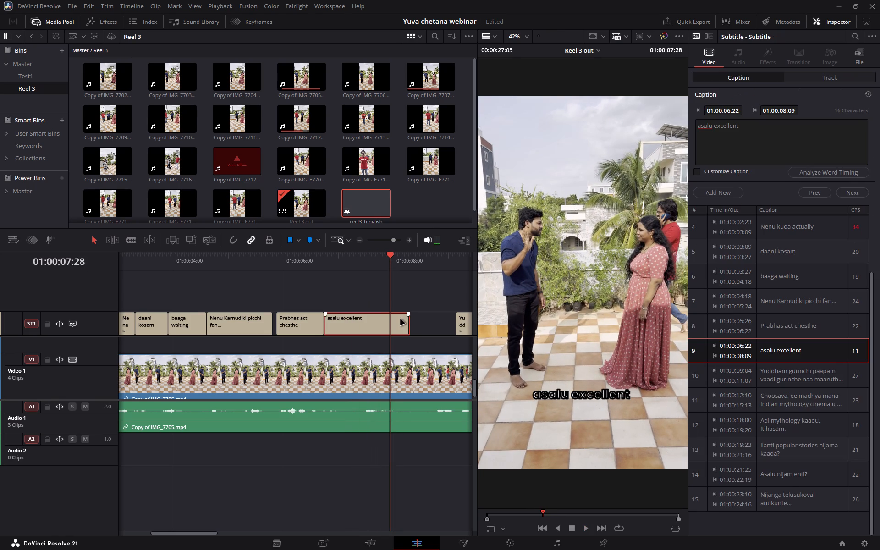
key(ctrl+b)
Extend the end of the second "asalu excellent" piece to 01:00:08:25.
click(403, 319)
drag(410, 321, 441, 322)
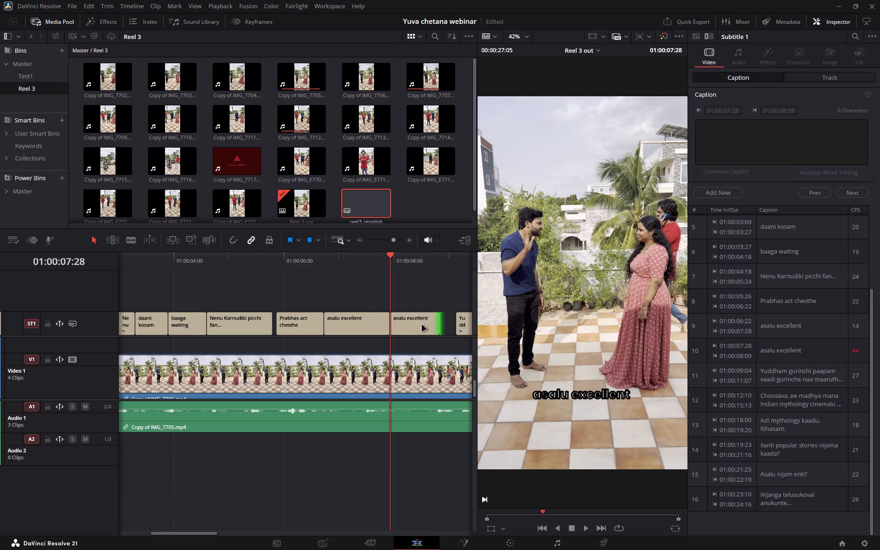
Replace the extended piece's text with the cut phrase, without its full stop, so it reads "untadi cinema".
click(422, 325)
click(774, 156)
key(ctrl+a)
key(ctrl+v)
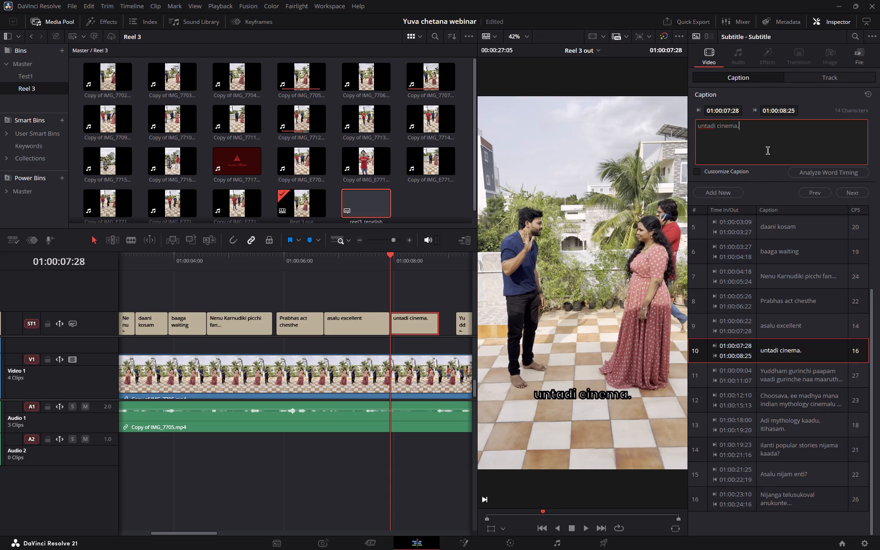
key(BackSpace)
click(417, 292)
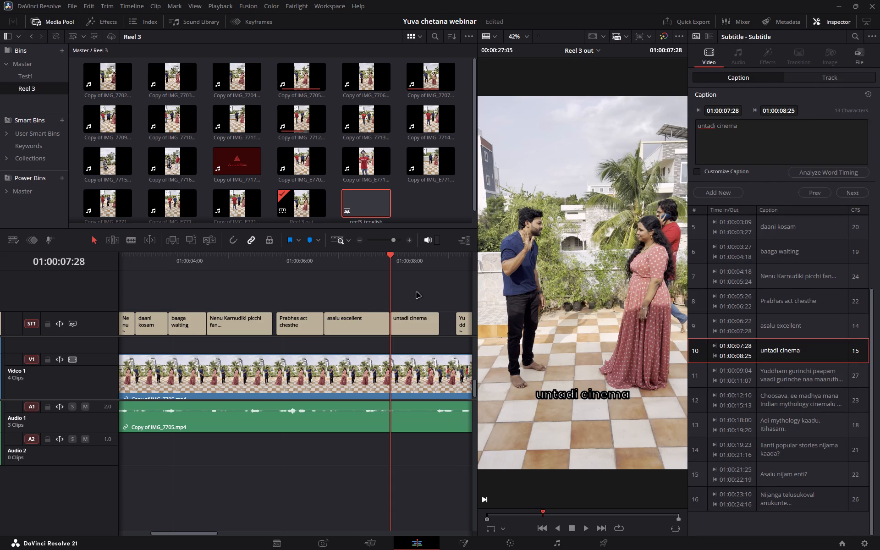
Replay the dialogue from 01:00:06:05 and extend the end of the "Prabhas act chesthe" caption to 01:00:07:03.
click(274, 266)
click(293, 264)
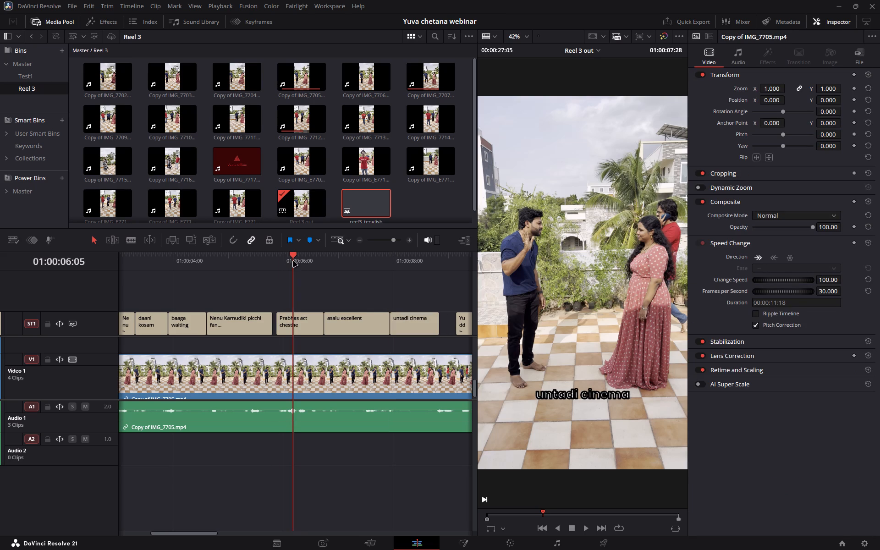
key(space)
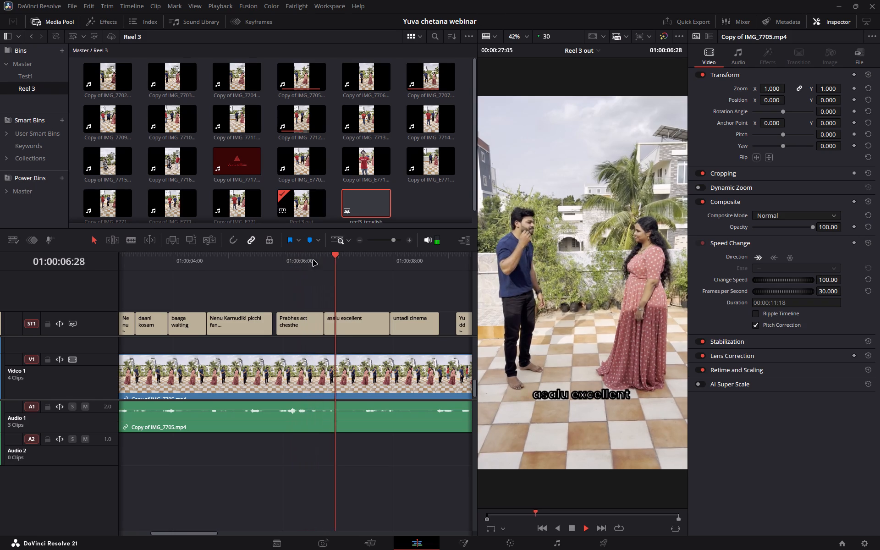
key(space)
click(304, 267)
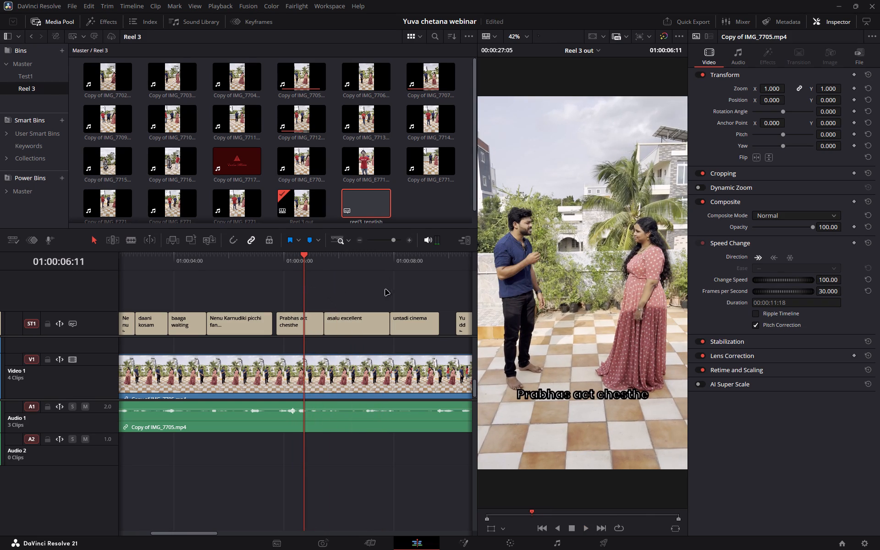
key(space)
key(space)
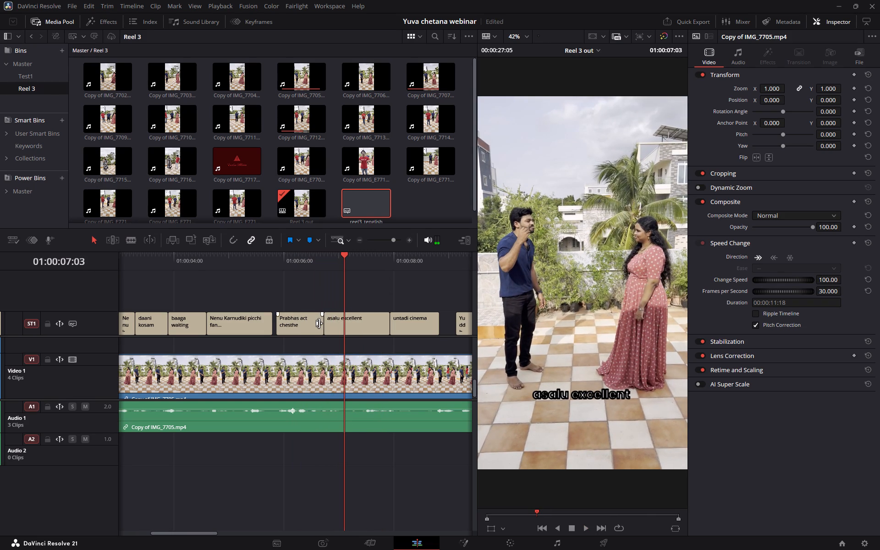
drag(319, 323, 340, 323)
click(302, 281)
Append "asalu" to the extended caption so it reads "Prabhas act chesthe asalu".
click(324, 318)
click(758, 141)
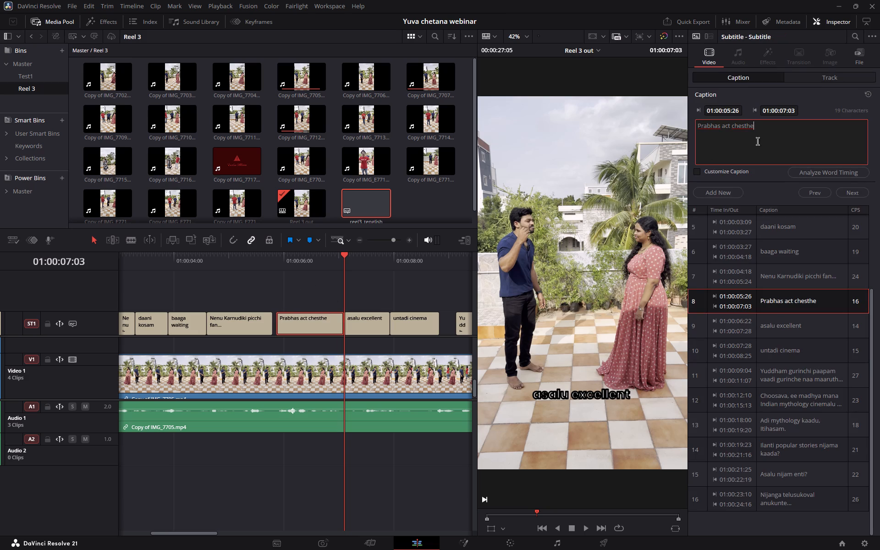
key(space)
text(asalu)
click(313, 261)
click(337, 282)
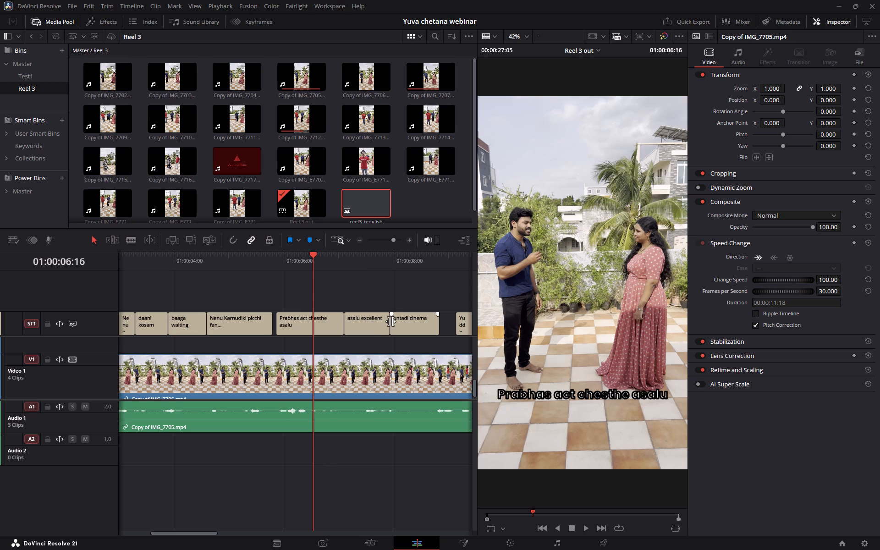
Delete the "asalu excellent" caption and extend the start of "untadi cinema" back to 01:00:07:07.
click(375, 323)
key(BackSpace)
click(407, 322)
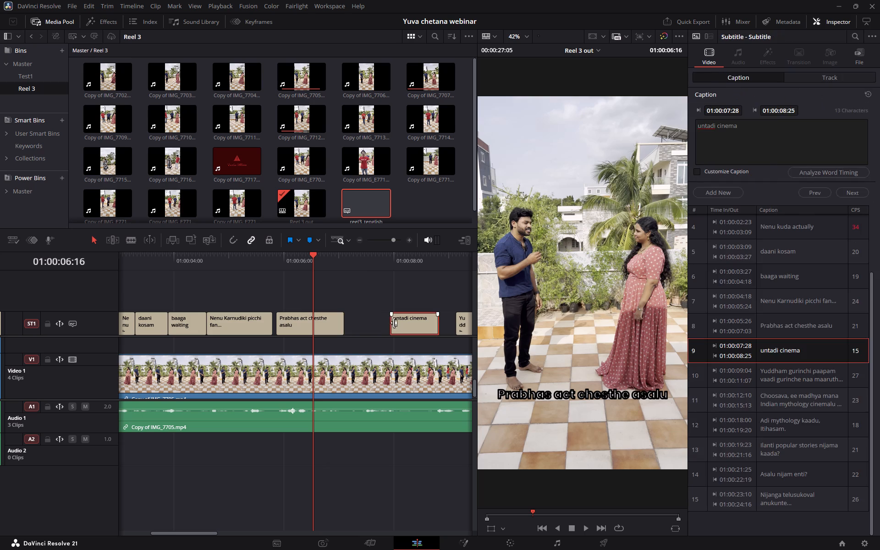
drag(394, 323, 354, 334)
click(379, 324)
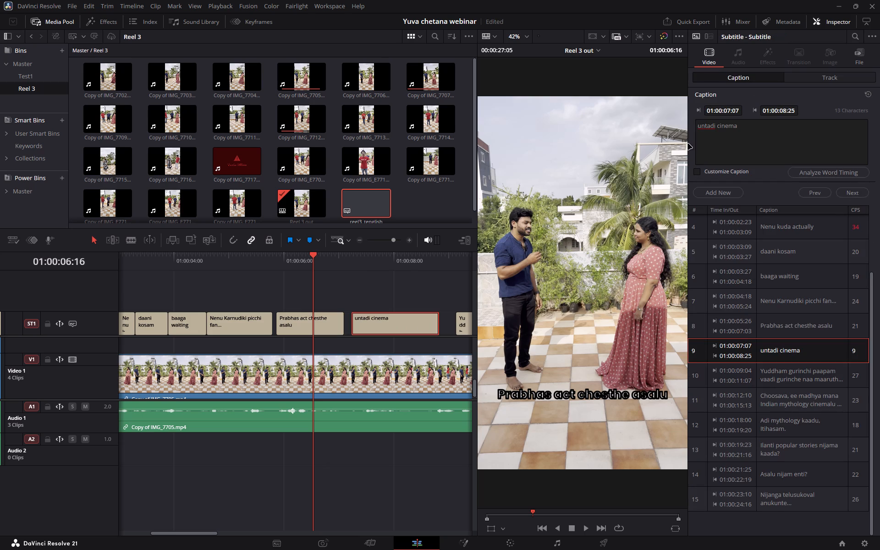
Add "excellent" before the "untadi cinema" caption's text so it reads "excellent untadi cinema".
click(700, 130)
key(ctrl+Left)
key(ctrl+Left)
key(ctrl+Left)
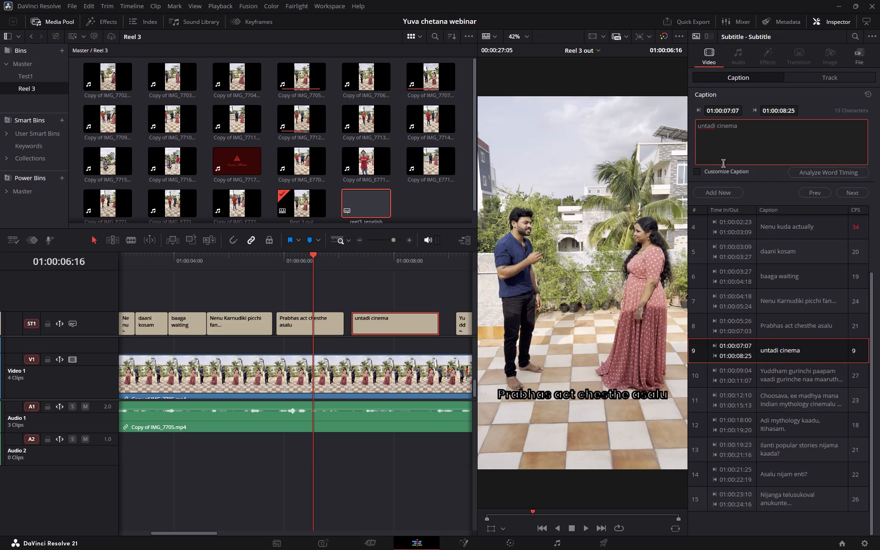
text(excellent)
key(space)
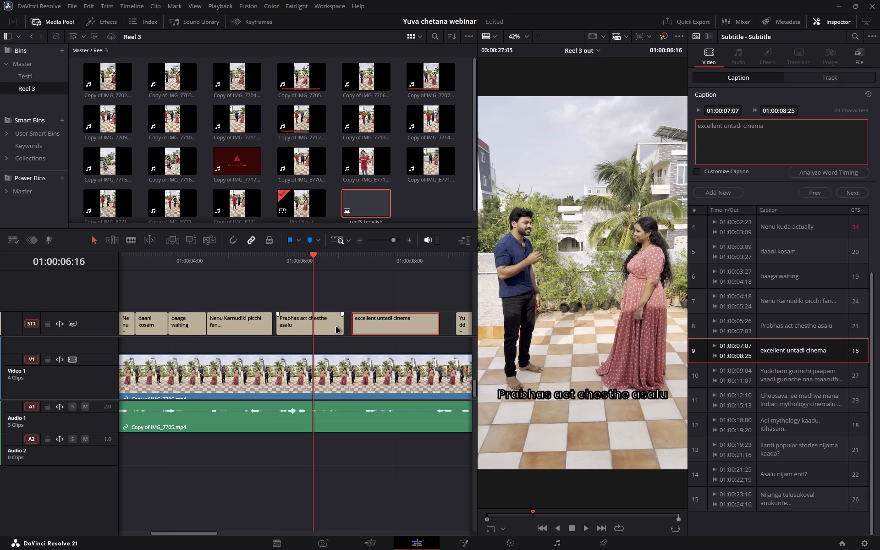
Join the "excellent untadi cinema" caption to the preceding one, setting their shared cut at 01:00:07:07 to match the dialogue.
drag(355, 320, 344, 324)
click(340, 297)
click(294, 263)
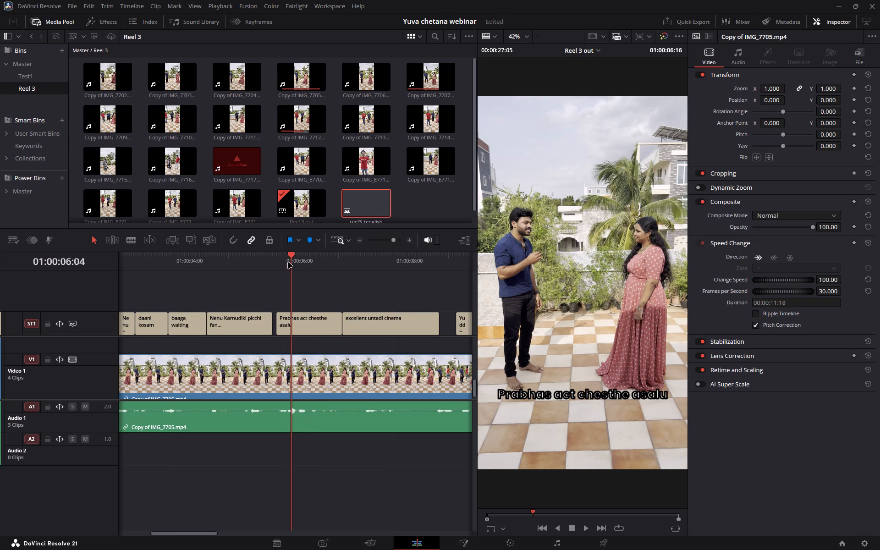
key(space)
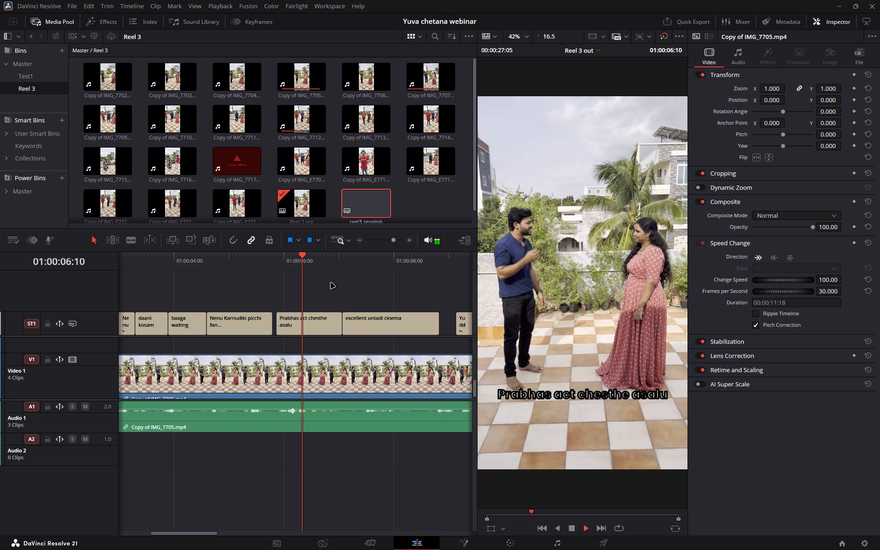
key(space)
drag(343, 322, 349, 324)
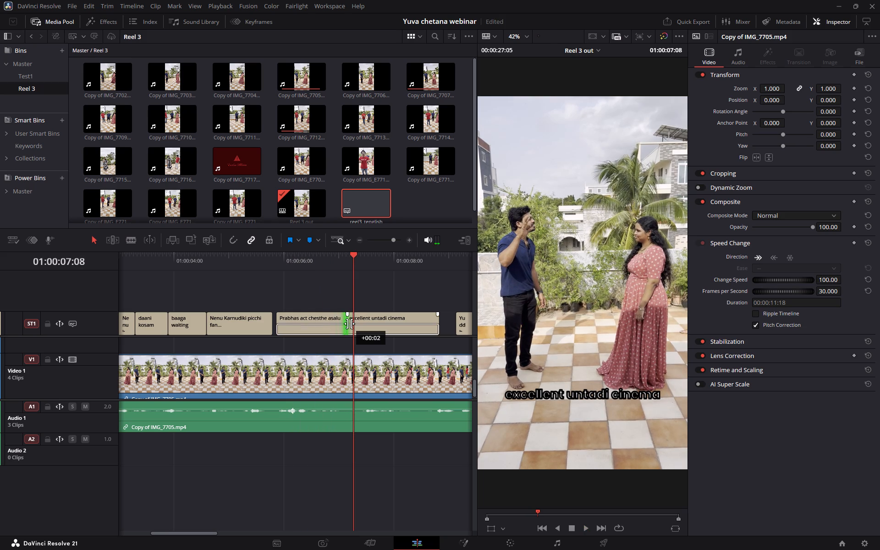
drag(349, 324, 354, 323)
click(330, 291)
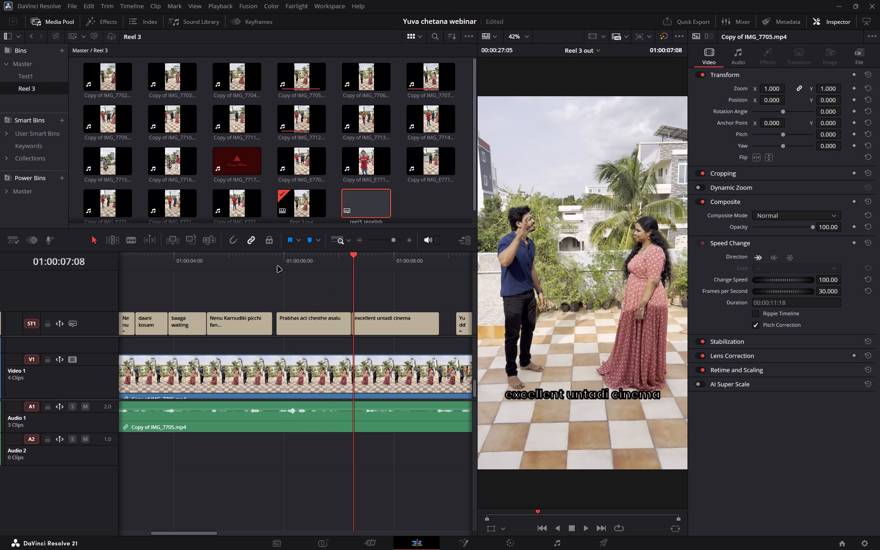
Play from 01:00:06:03 to 01:00:10:24 to check the retimed captions and the following "Yuddham gurinchi" caption against the dialogue.
drag(278, 266, 290, 267)
click(316, 282)
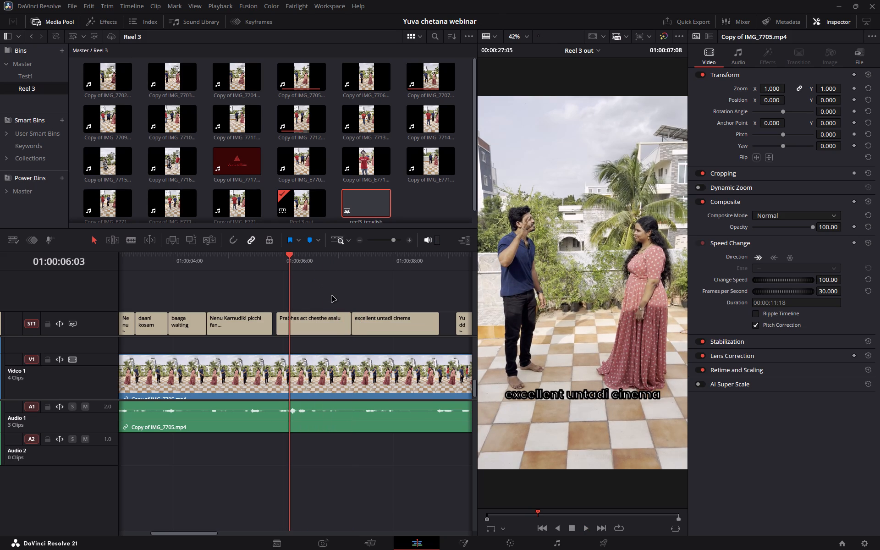
key(space)
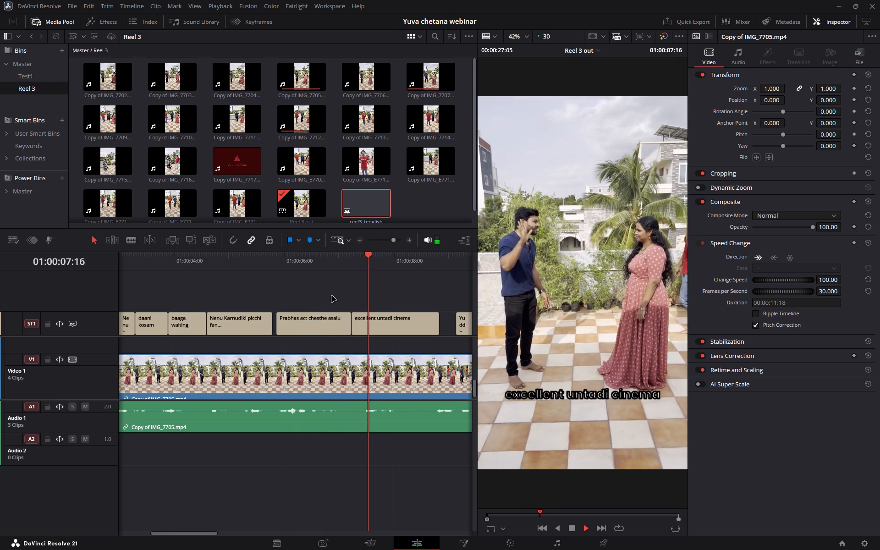
key(space)
key(space)
key(space)
ctrl+scroll(332, 296, down, 1)
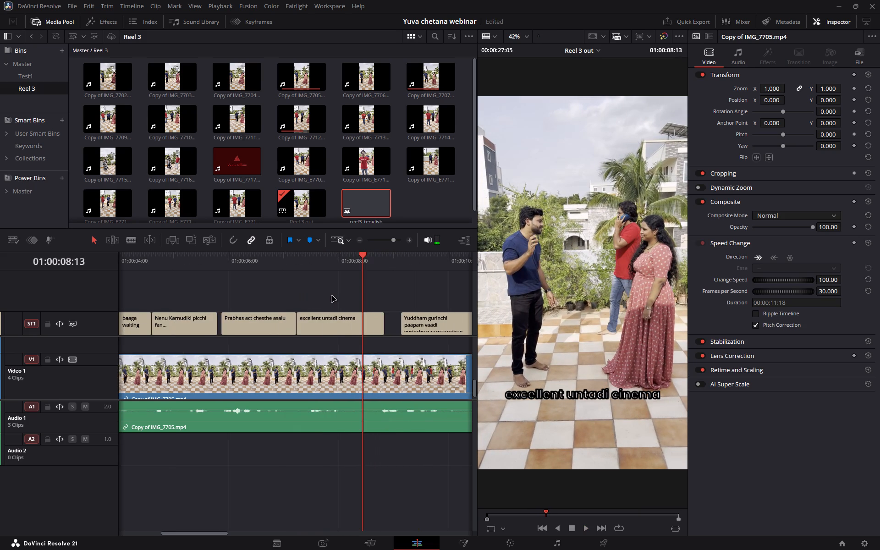
ctrl+scroll(333, 299, down, 1)
key(space)
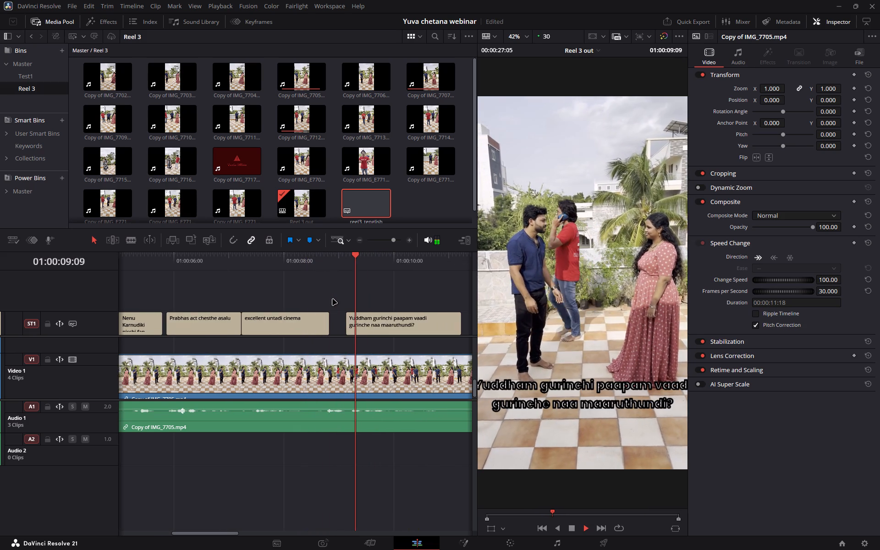
key(space)
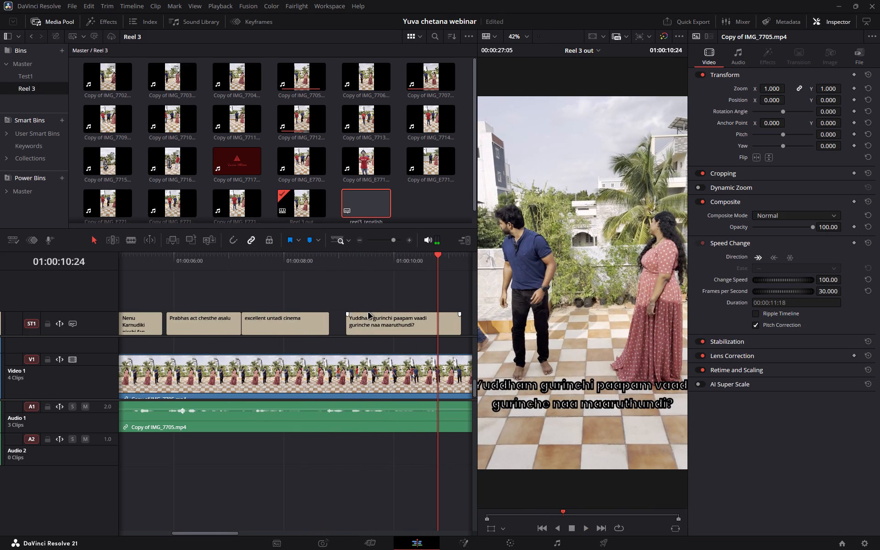
Cut the text out of the "Yuddham gurinchi paapam vaadi gurinche naa maaruthundi?" caption and delete the emptied caption.
ctrl+scroll(368, 313, down, 1)
scroll(362, 313, down, 1)
click(358, 316)
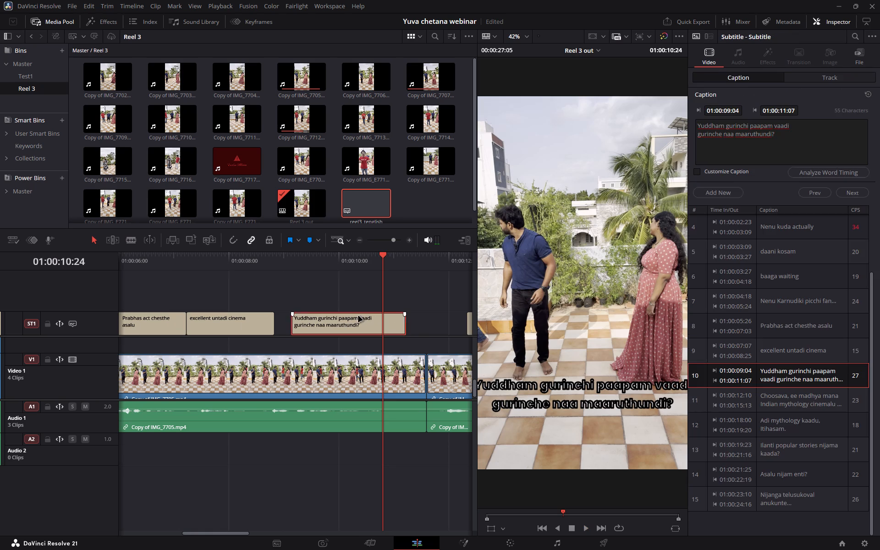
click(810, 137)
key(ctrl+a)
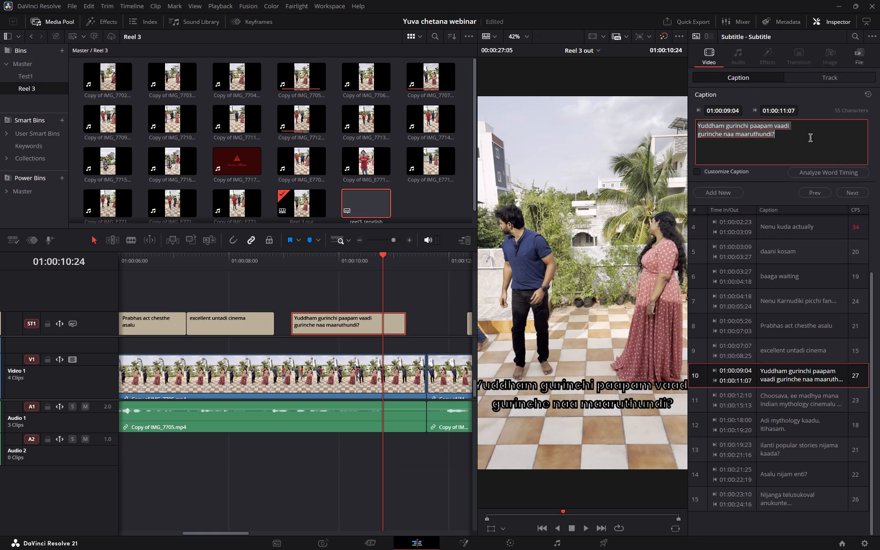
key(ctrl+x)
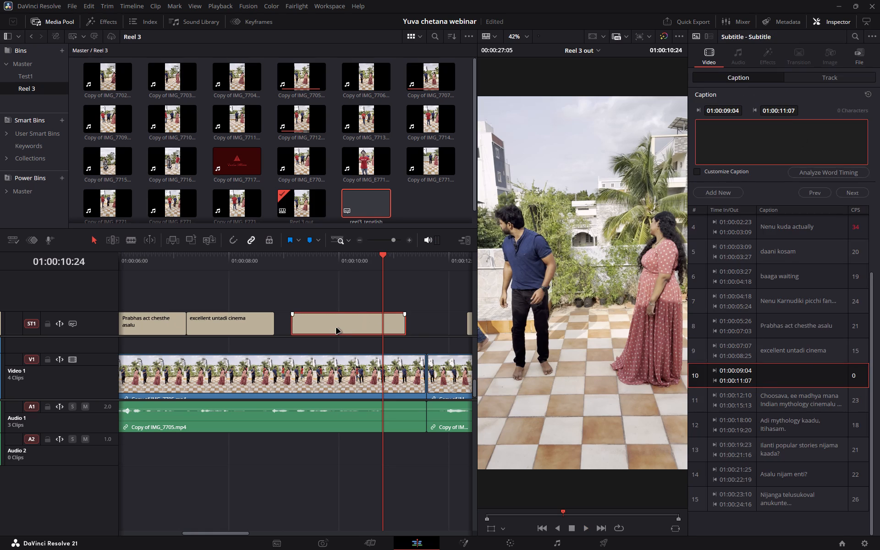
click(336, 328)
key(BackSpace)
Replay from 01:00:07:11 to 01:00:08:15 and raise the whole subtitle track to a Y position of 255.
click(194, 263)
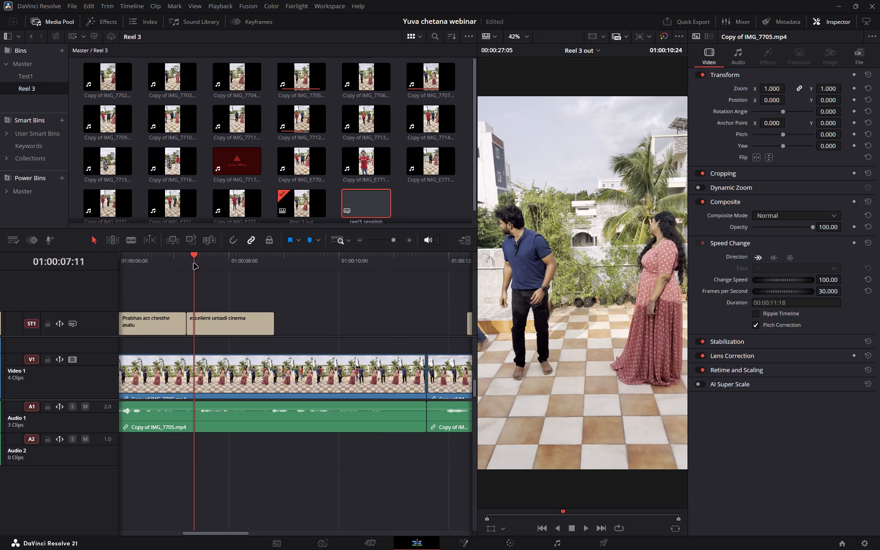
key(space)
key(space)
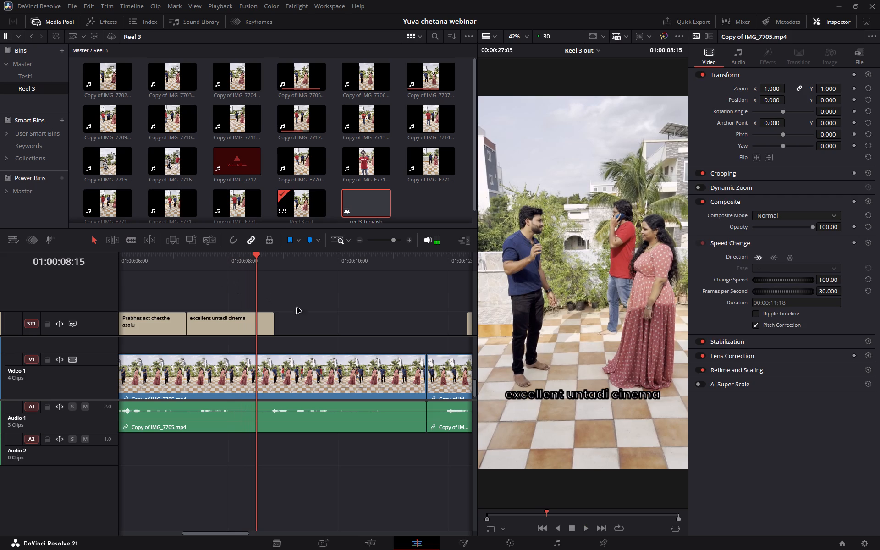
click(307, 319)
click(839, 75)
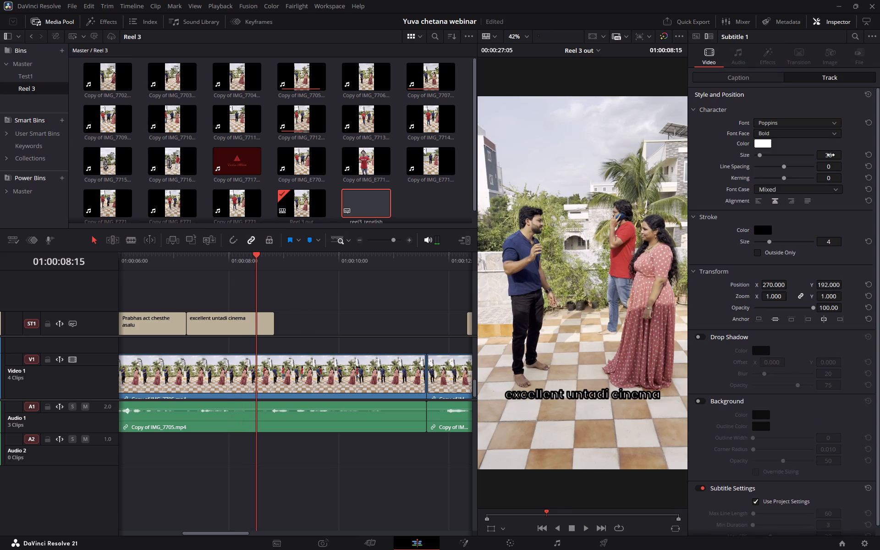
drag(828, 287, 859, 282)
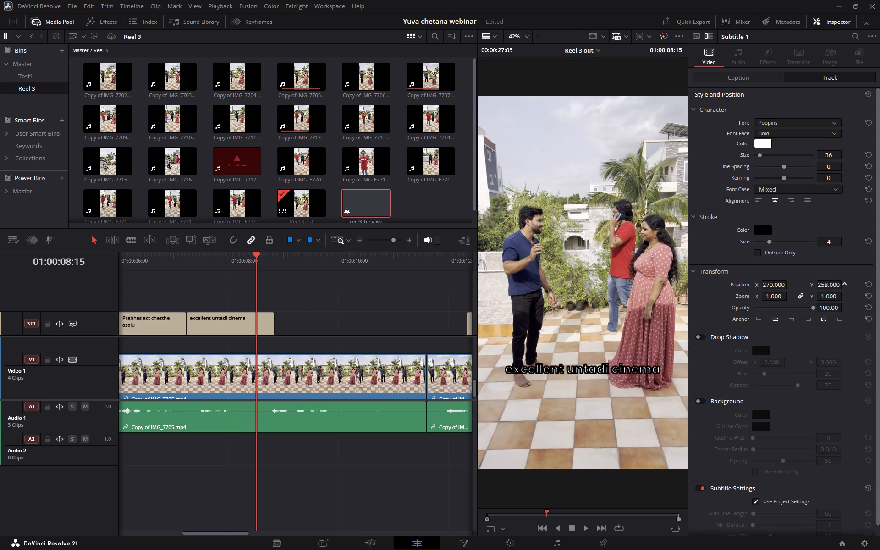
drag(859, 282, 857, 286)
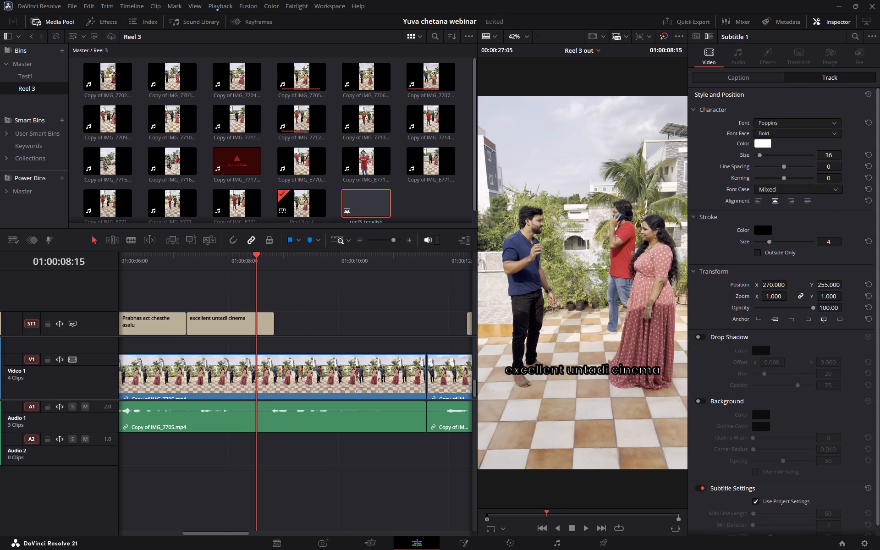
Switch the timeline playback resolution to full.
click(223, 5)
click(379, 36)
click(351, 306)
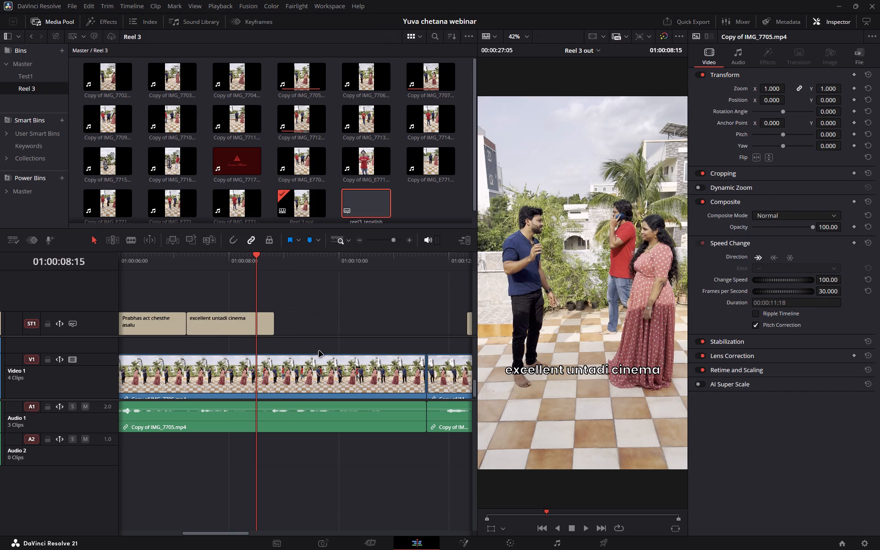
Enlarge the timeline's video track area so that the Video 2 track shows above Video 1.
scroll(309, 379, up, 3)
scroll(309, 379, down, 3)
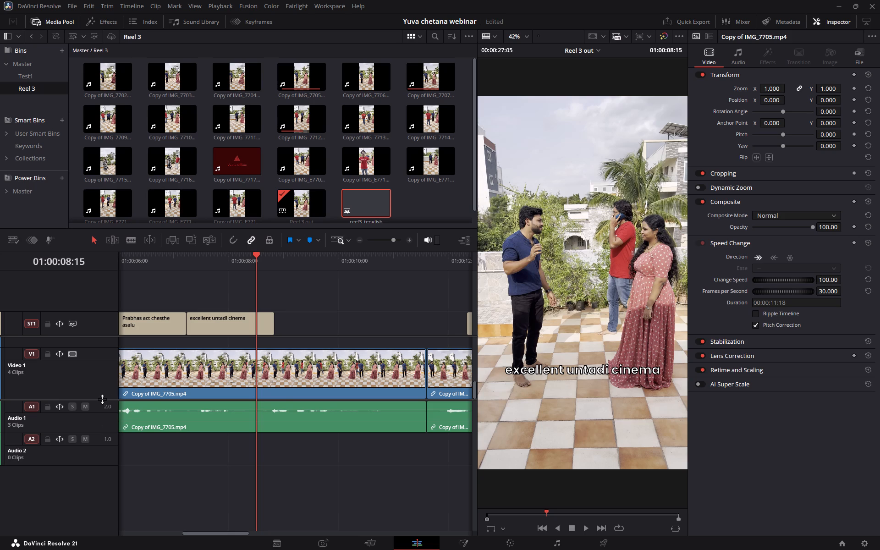
drag(102, 399, 107, 465)
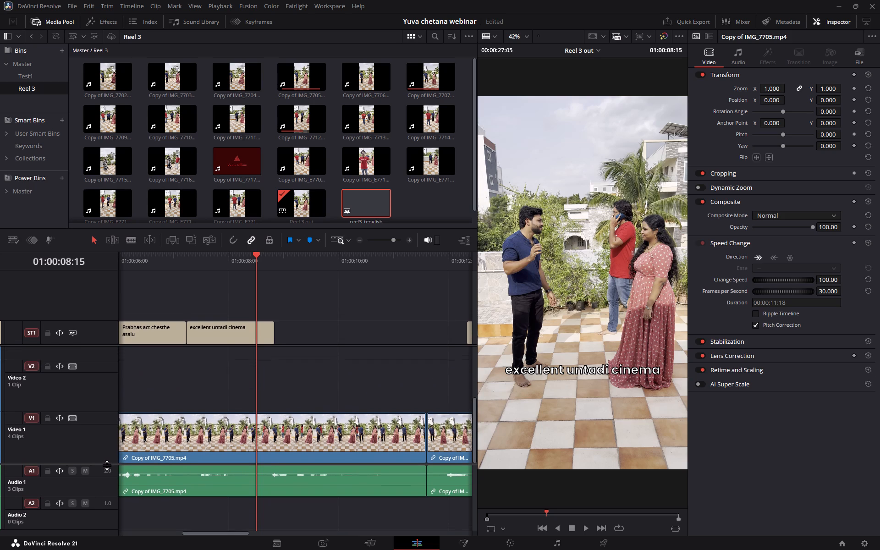
drag(107, 465, 108, 471)
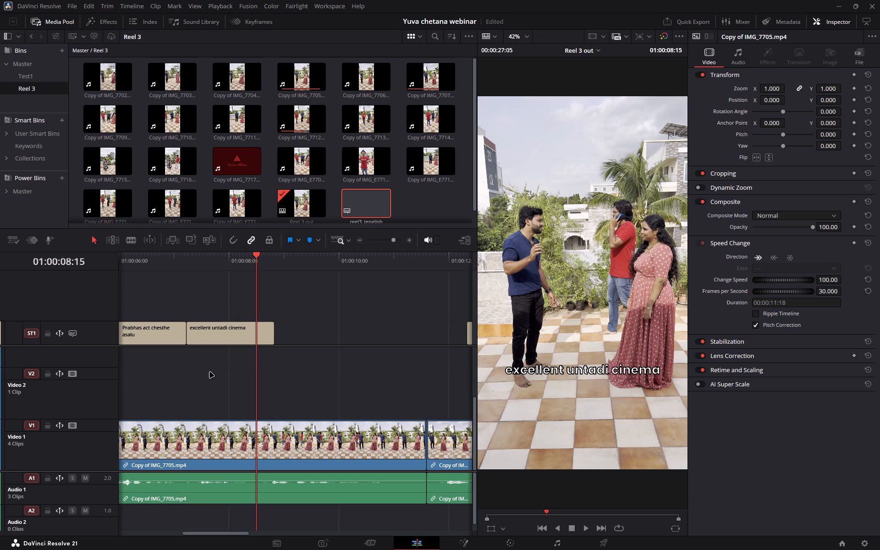
Replay the "excellent untadi cinema" caption from 01:00:06:18 and set the whole subtitle track's kerning to -20.
click(153, 259)
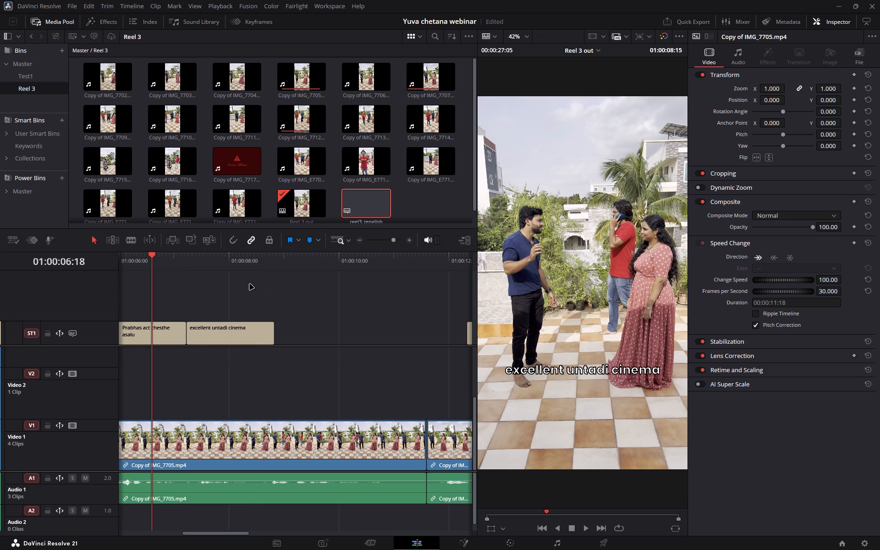
key(space)
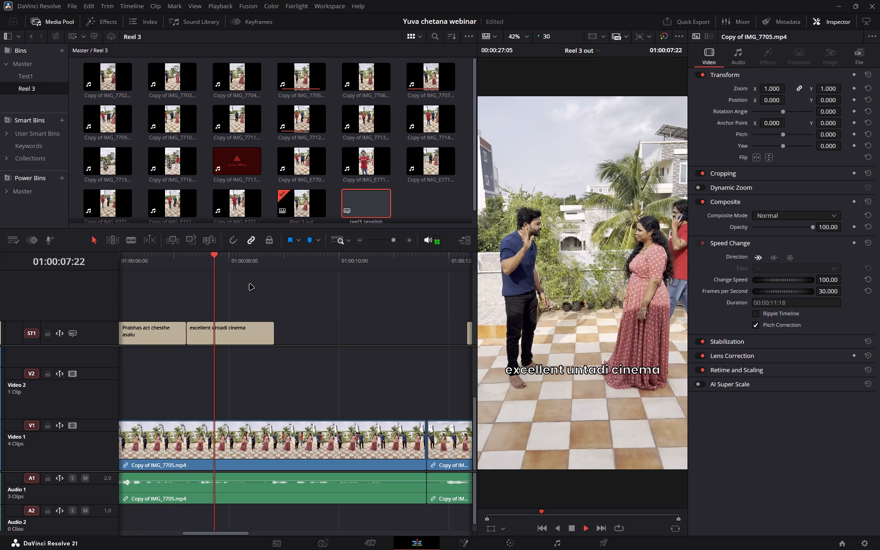
key(space)
click(297, 325)
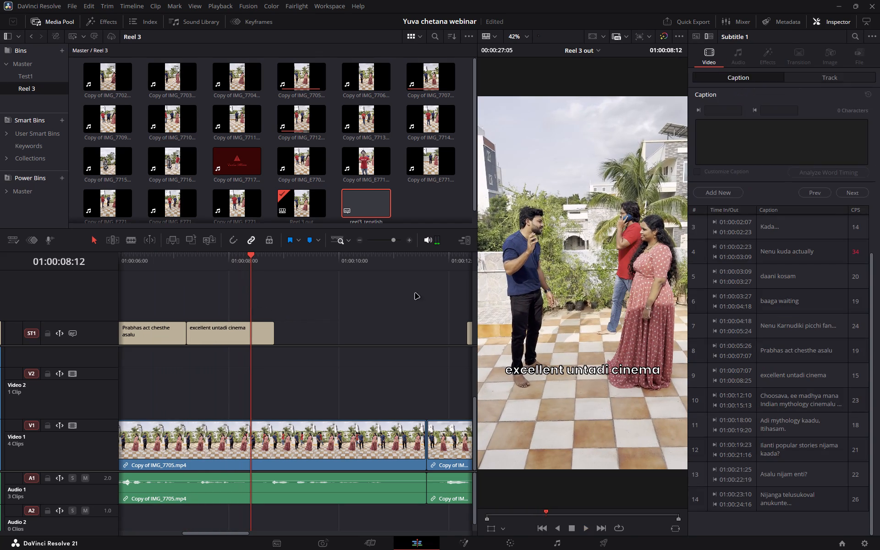
click(844, 77)
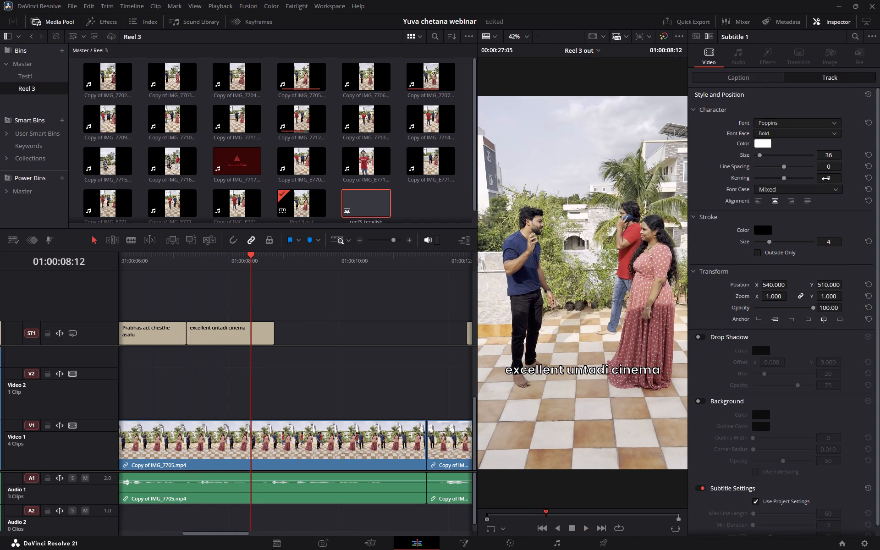
click(838, 176)
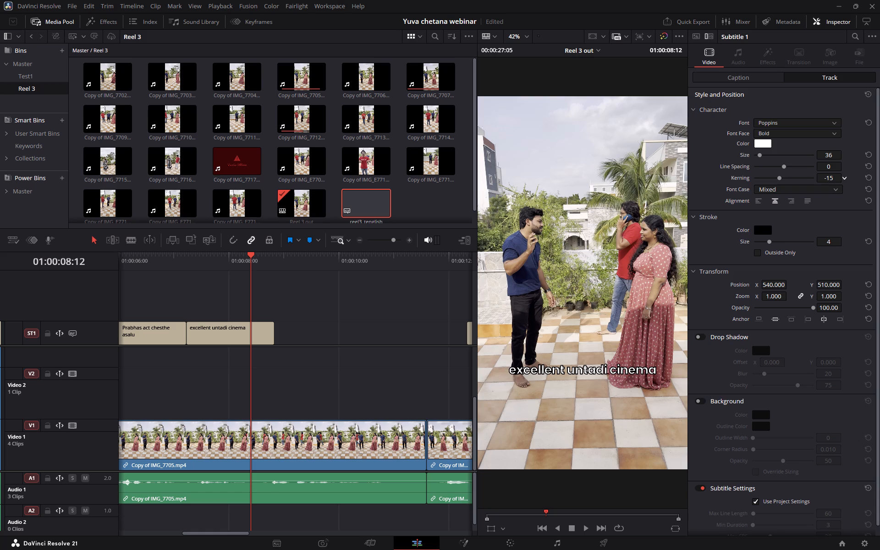
click(297, 304)
click(302, 324)
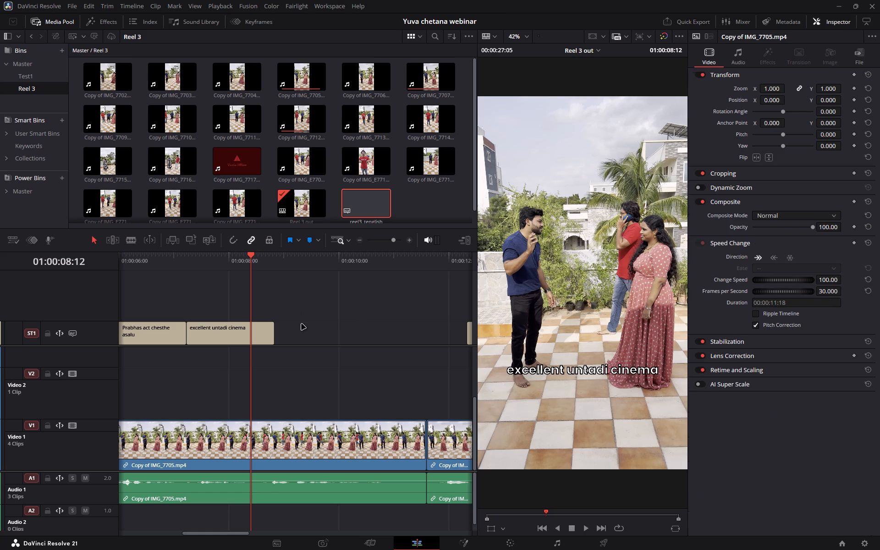
click(841, 77)
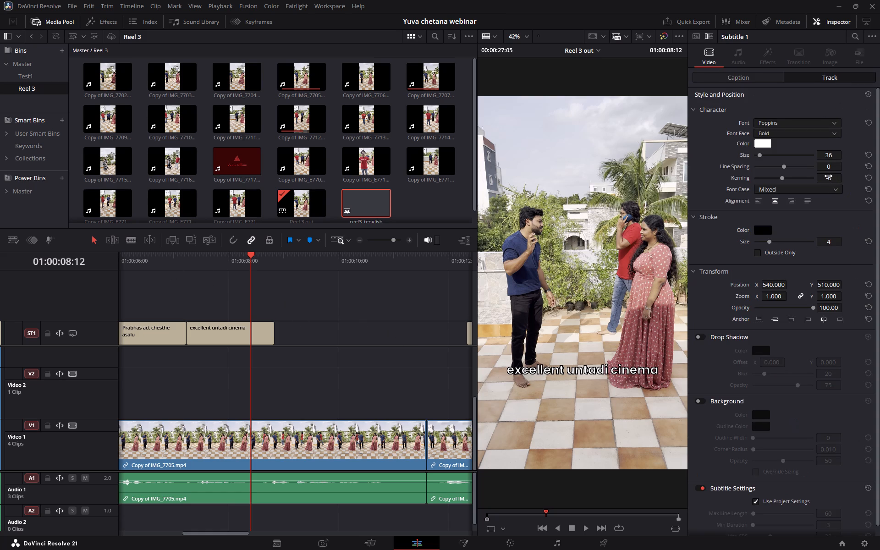
drag(828, 176, 820, 175)
double_click(829, 177)
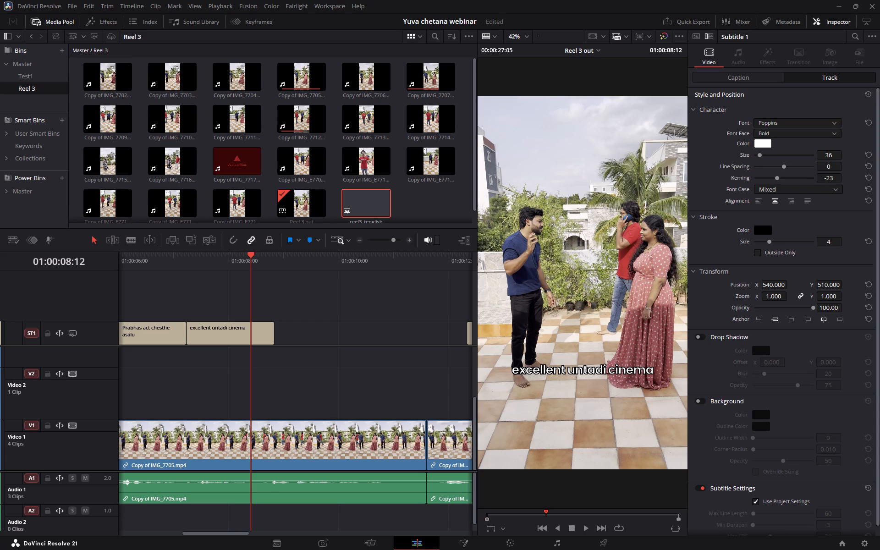
text(-20)
key(Return)
click(350, 313)
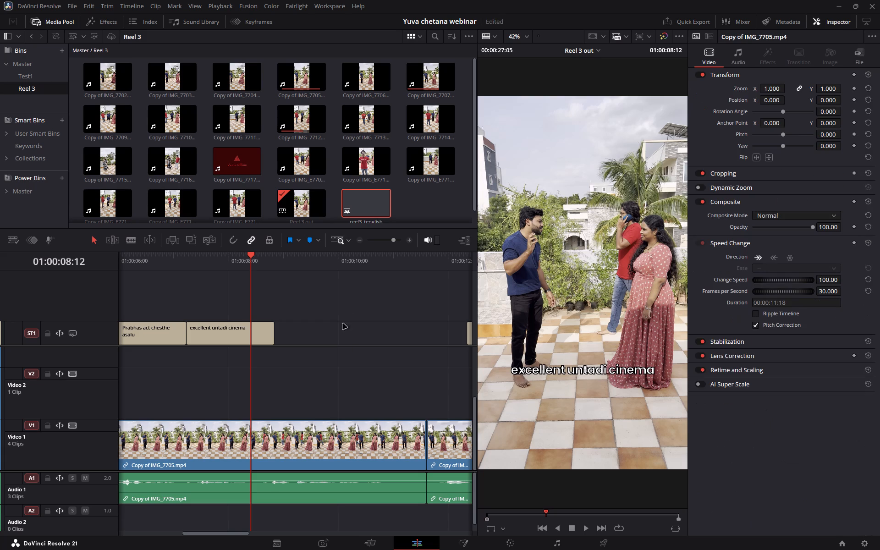
Check the tightened caption lettering at 01:00:06:21, 01:00:05:04 and 01:00:08:05 on the timeline.
ctrl+scroll(346, 336, up, 3)
click(323, 264)
ctrl+scroll(321, 293, up, 2)
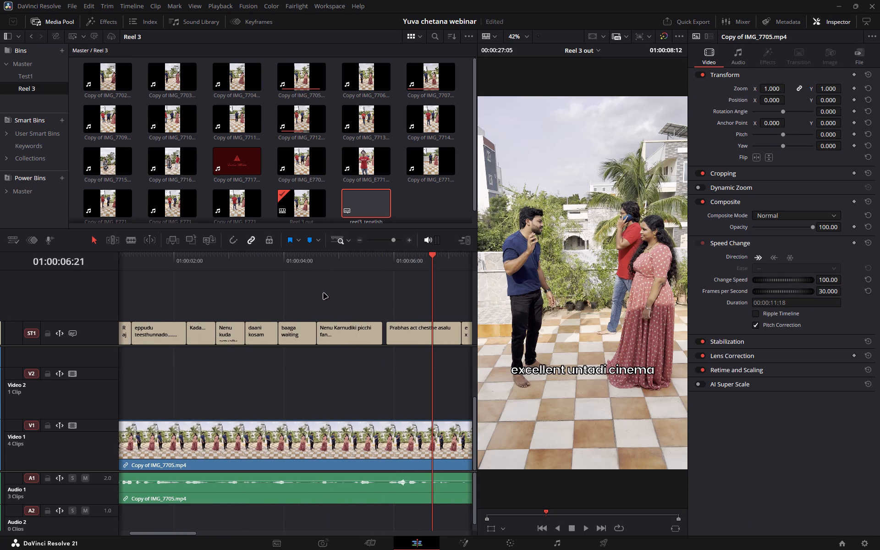
ctrl+scroll(382, 352, down, 1)
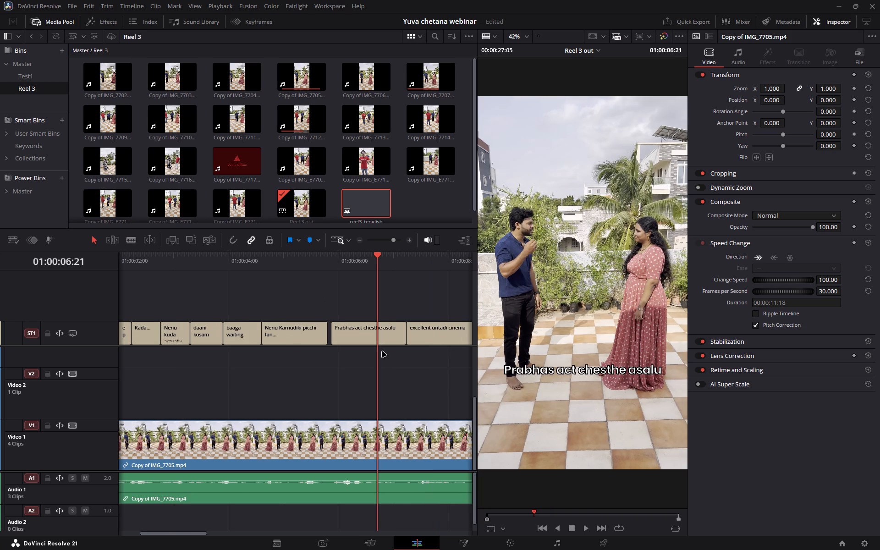
ctrl+scroll(327, 335, up, 1)
click(347, 262)
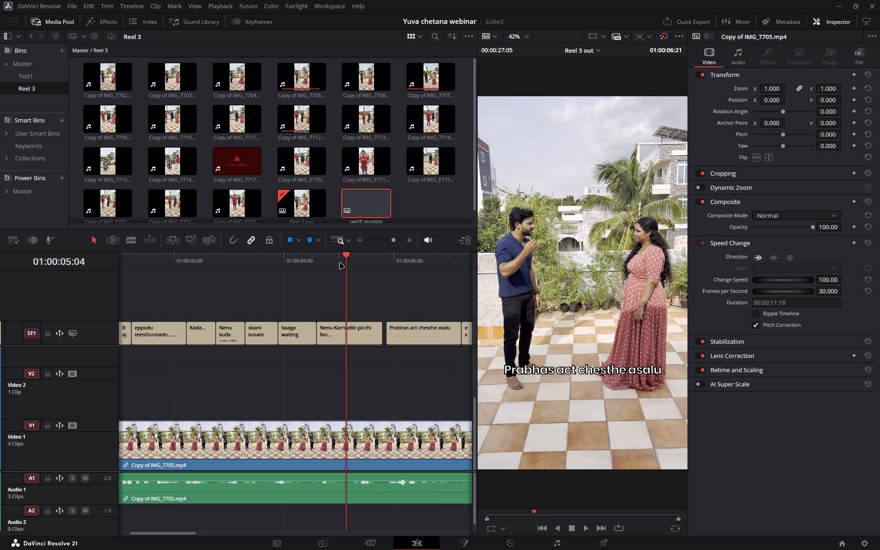
ctrl+scroll(306, 319, down, 4)
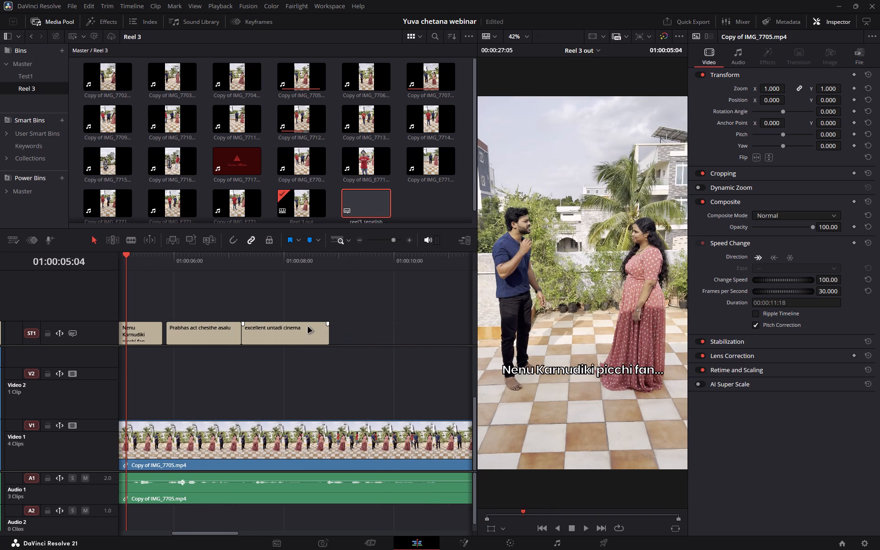
ctrl+scroll(308, 327, down, 1)
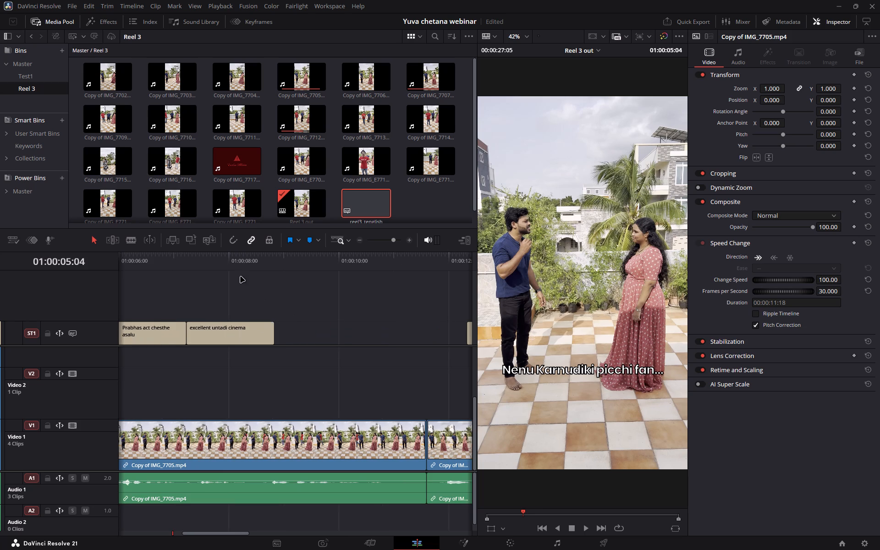
click(238, 264)
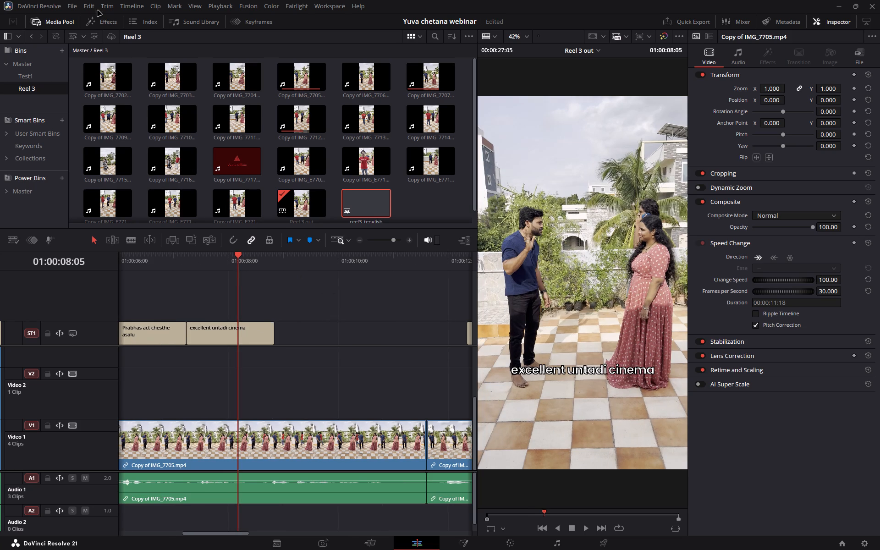
Clear the effects search and browse the title templates, previewing the word by word Clipizo, Sv word by word fade, Sv Flicker and Sv word by word RtL animations.
click(97, 23)
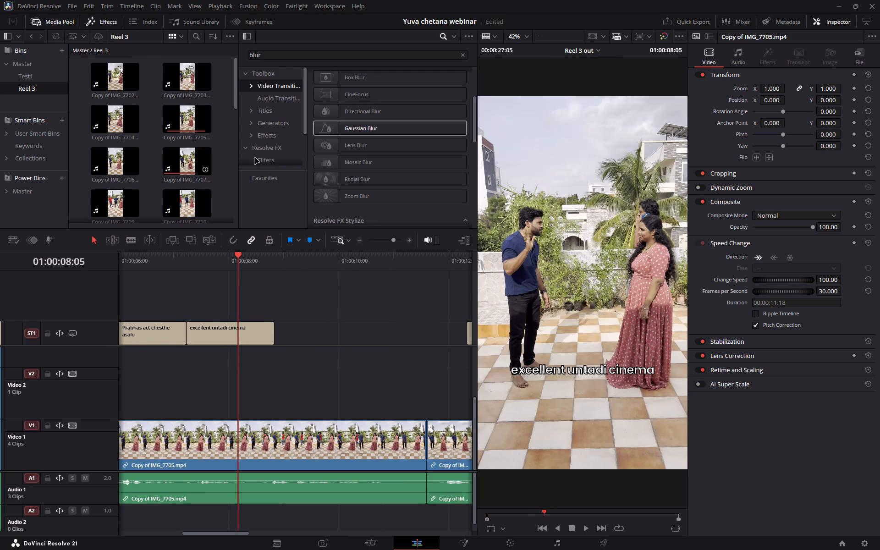
click(270, 109)
click(263, 132)
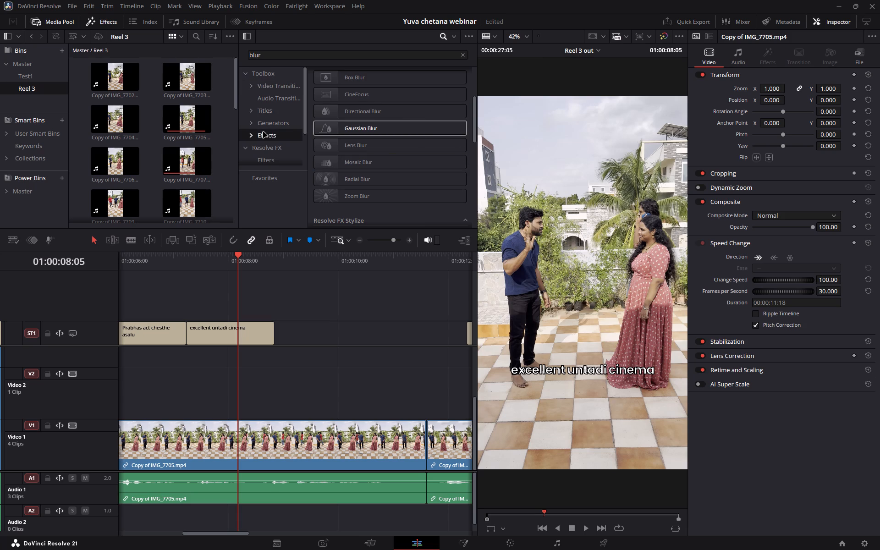
click(464, 55)
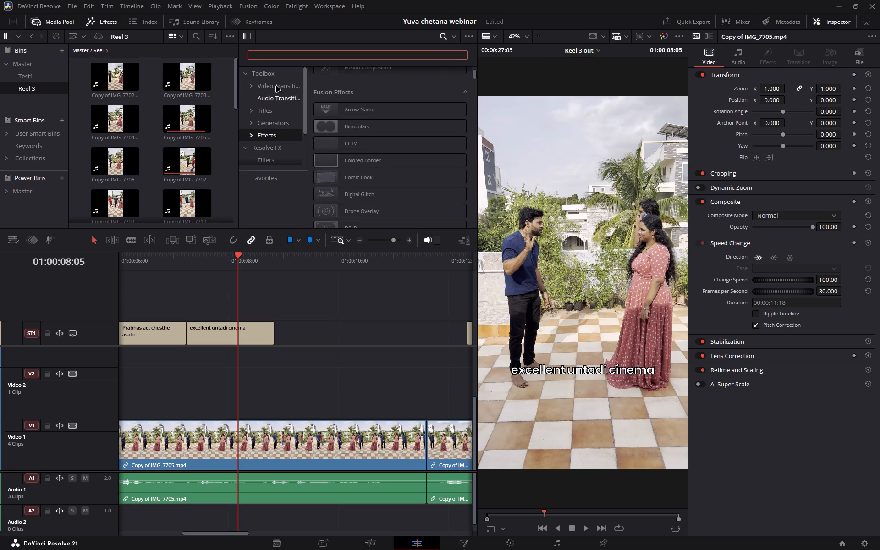
click(276, 110)
scroll(347, 154, down, 2)
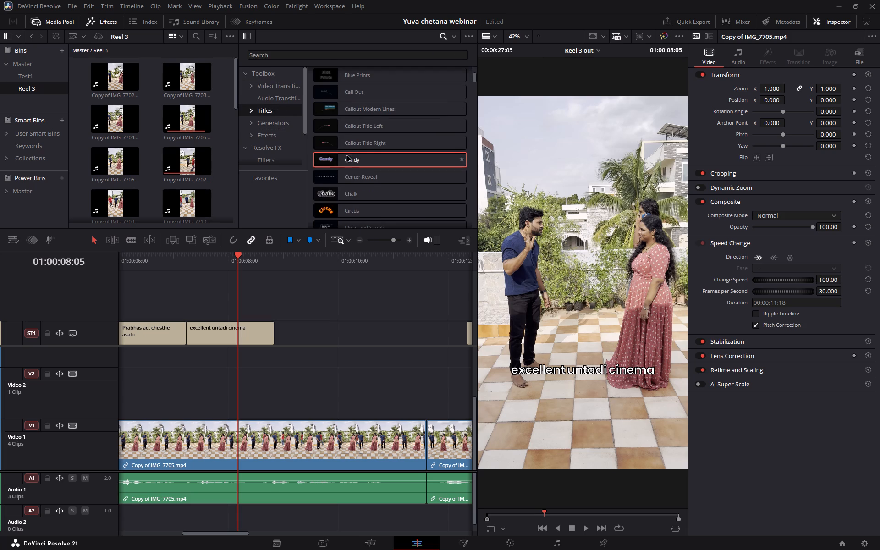
scroll(352, 173, down, 3)
scroll(352, 173, up, 4)
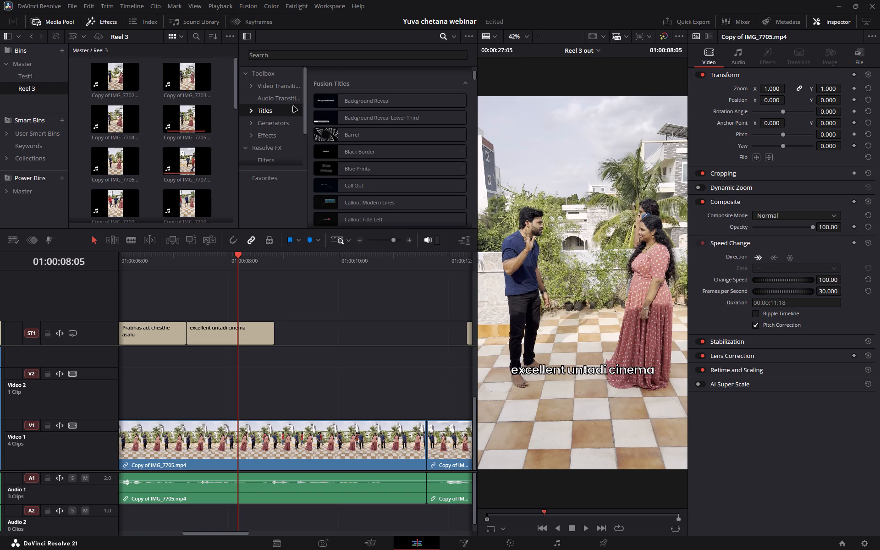
scroll(388, 140, down, 14)
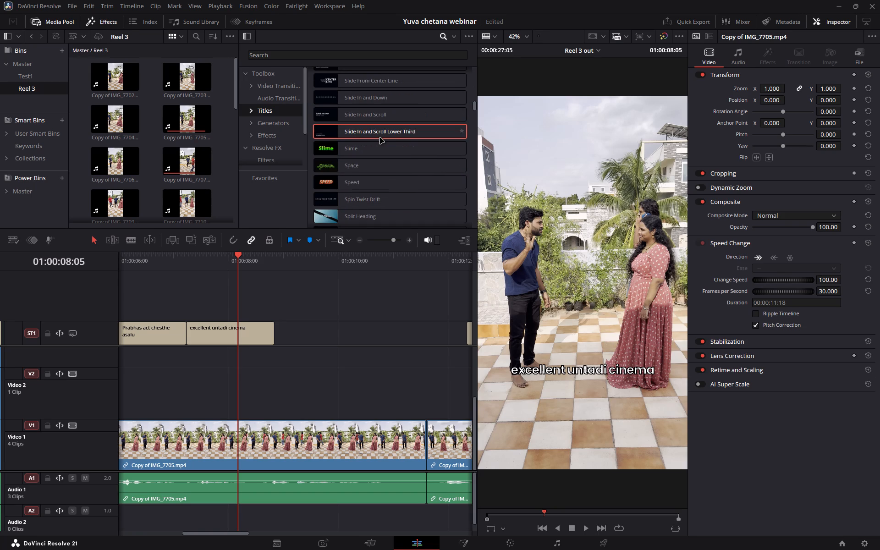
scroll(380, 138, down, 3)
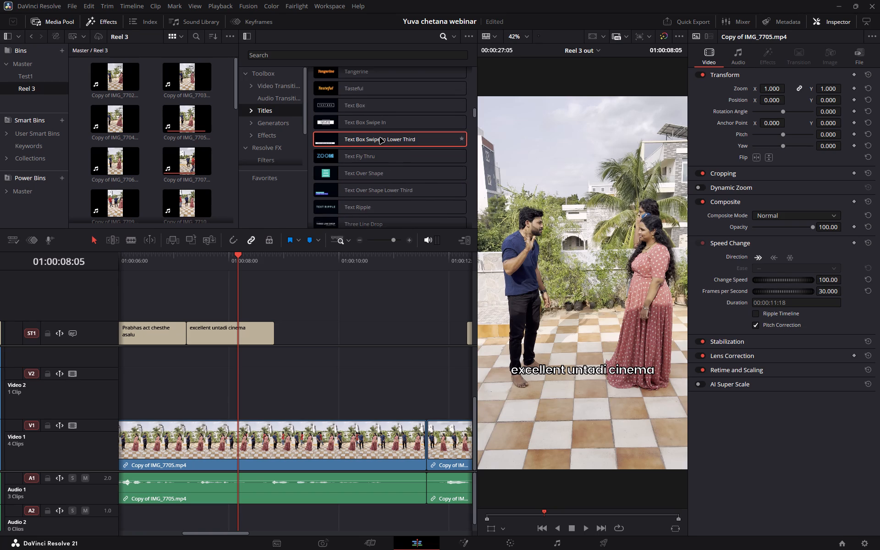
scroll(380, 138, down, 1)
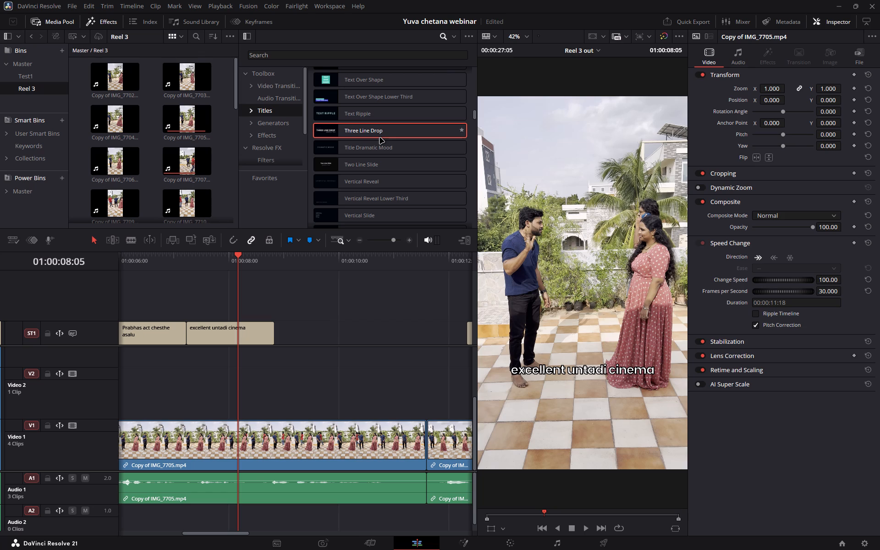
scroll(380, 138, down, 4)
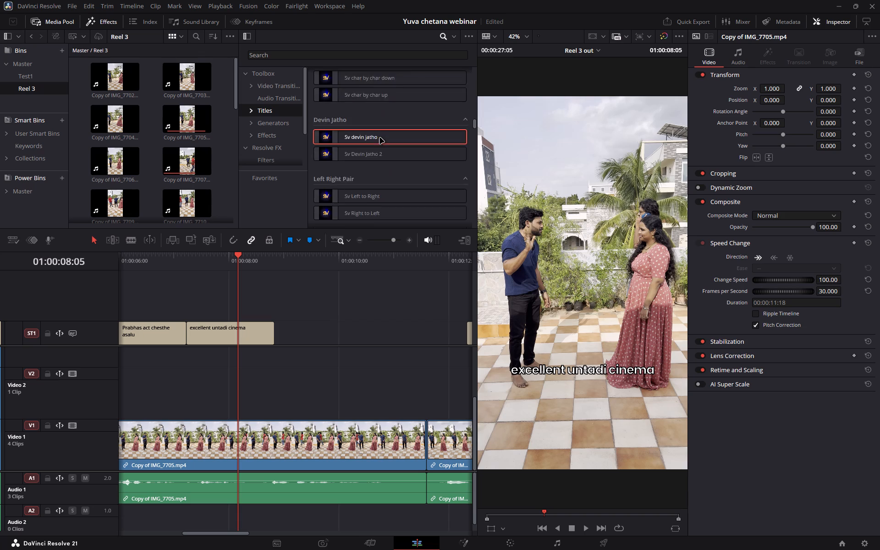
scroll(380, 138, down, 2)
scroll(380, 138, up, 3)
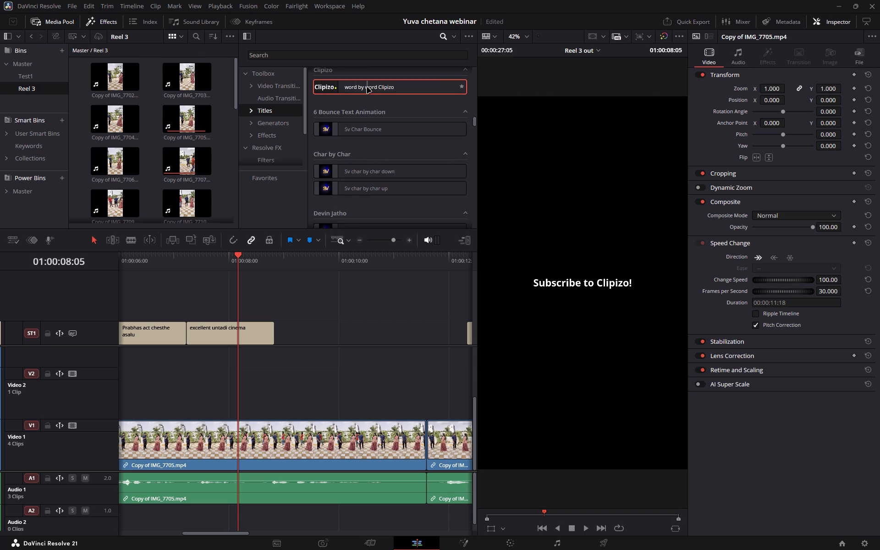
scroll(358, 131, down, 2)
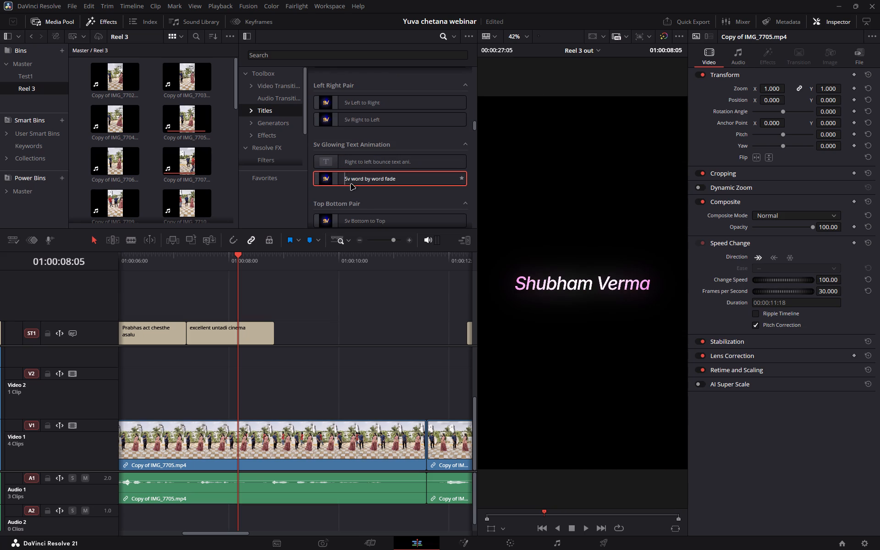
scroll(365, 185, down, 1)
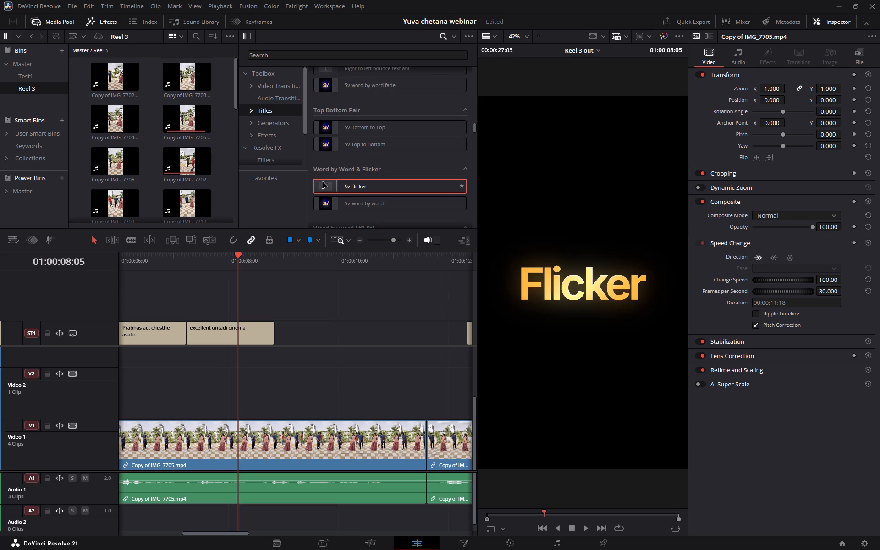
scroll(349, 181, down, 1)
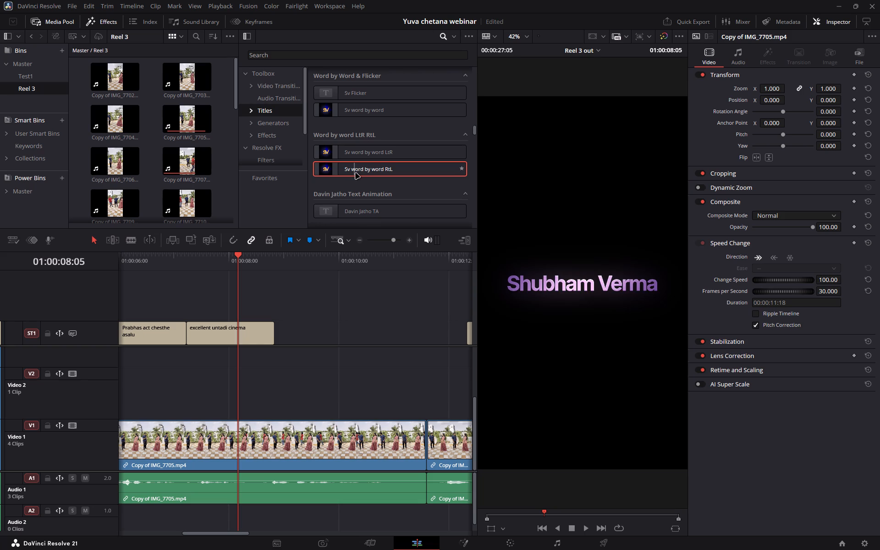
scroll(347, 193, down, 1)
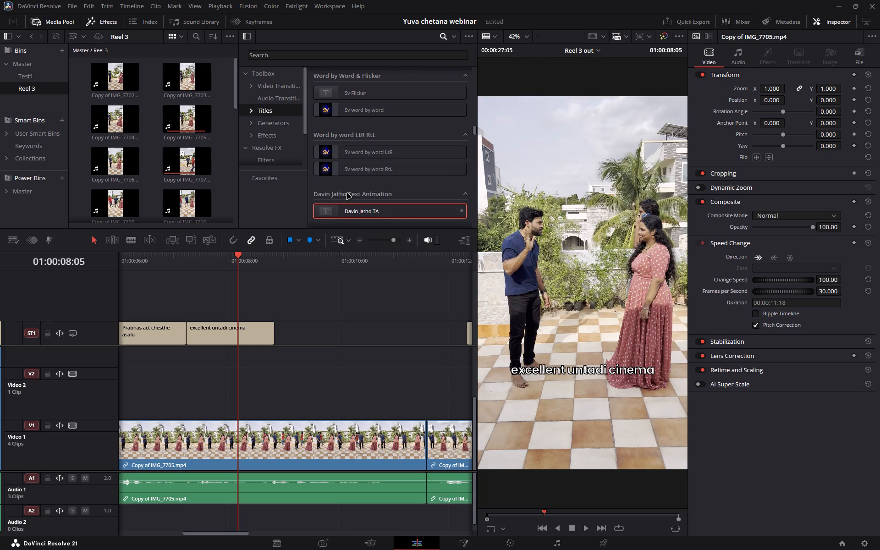
scroll(347, 193, down, 1)
scroll(346, 156, down, 1)
click(515, 300)
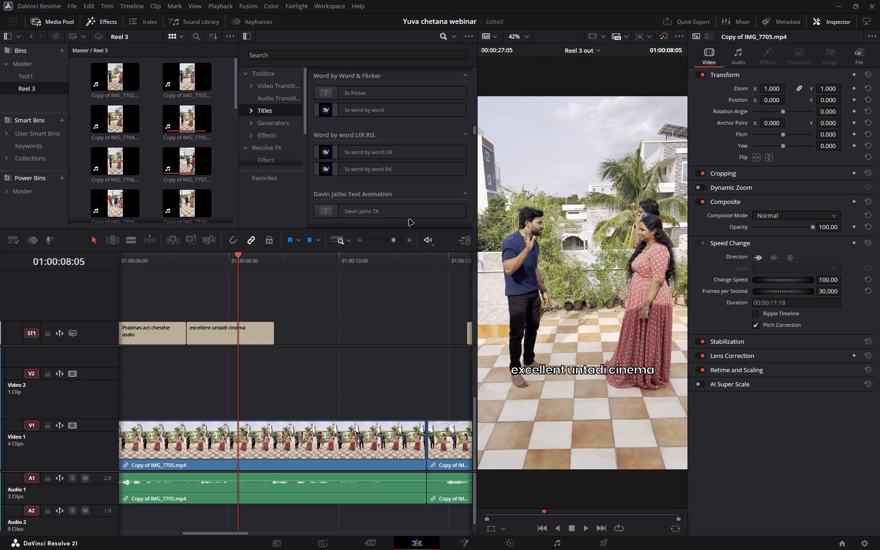
scroll(392, 167, down, 6)
scroll(372, 134, down, 3)
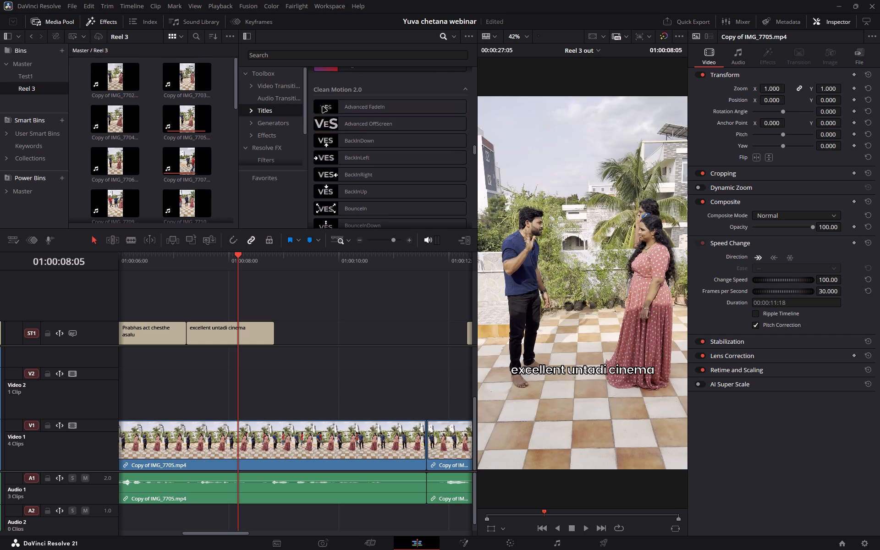
Add a Text+ title to the Video 2 track, starting just before the end of the "excellent untadi cinema" caption.
scroll(358, 164, up, 20)
scroll(358, 164, up, 9)
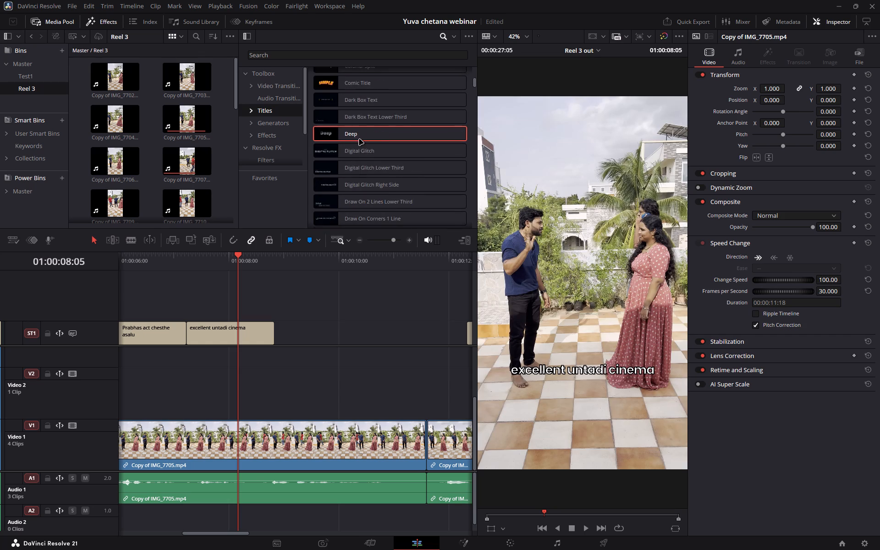
scroll(359, 139, up, 17)
drag(346, 189, 345, 225)
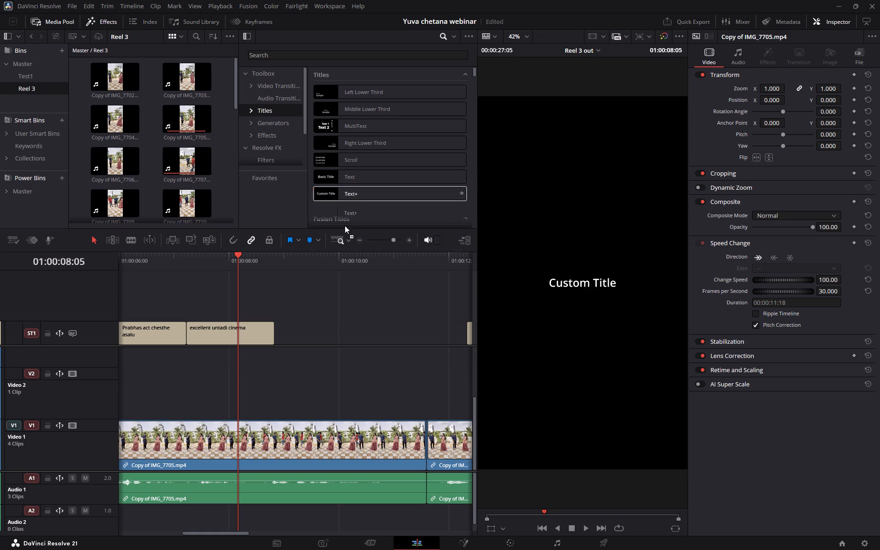
drag(345, 225, 267, 401)
click(258, 360)
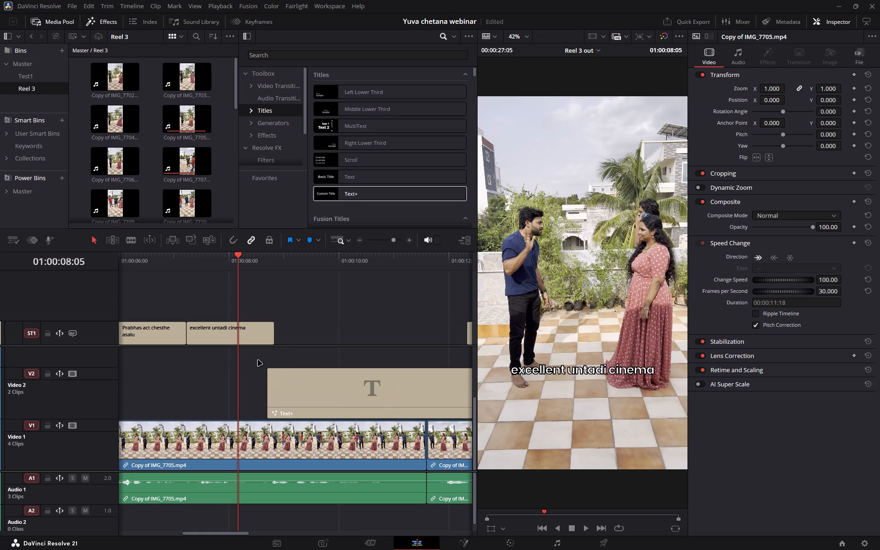
Move the Text+ title on Video 2 so it starts right where the "excellent untadi cinema" caption ends.
drag(282, 390, 290, 391)
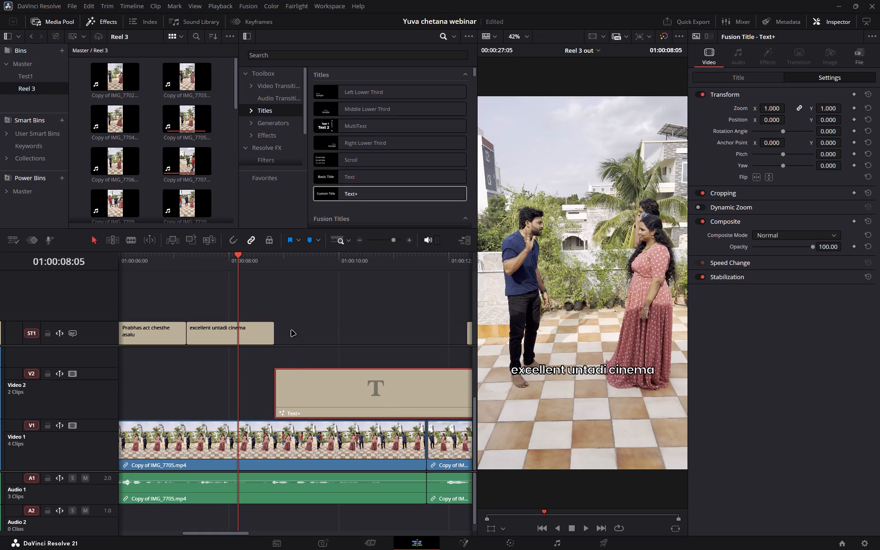
drag(291, 330, 291, 335)
Replace the Text+ placeholder with the copied dialogue, cut out everything after "Yuddham gurinchi", and complete the line as "Yuddham gurinchi paaripoyadu".
click(311, 384)
click(715, 129)
click(736, 143)
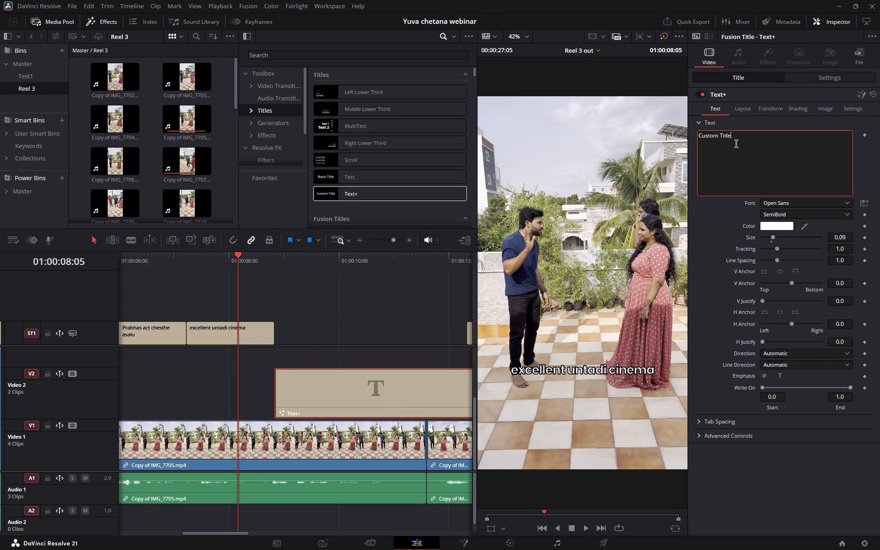
key(ctrl+a)
key(ctrl+v)
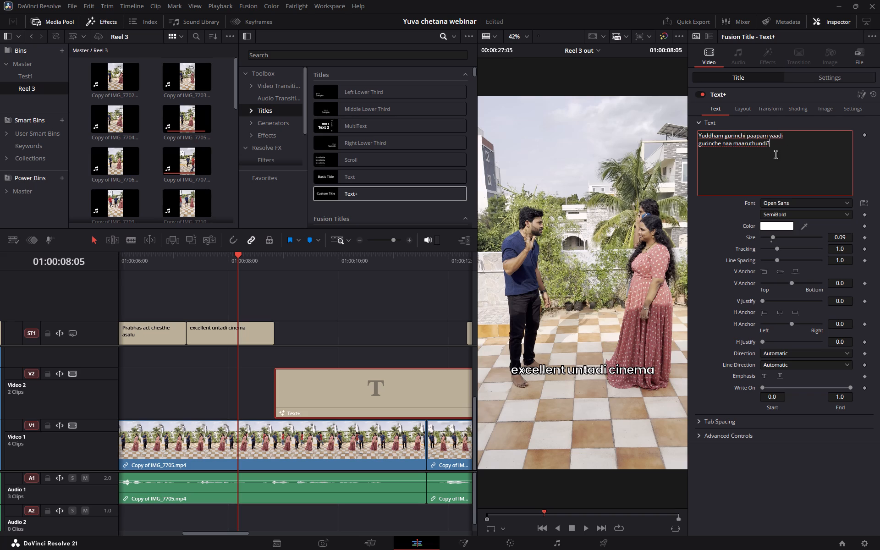
drag(748, 134, 795, 148)
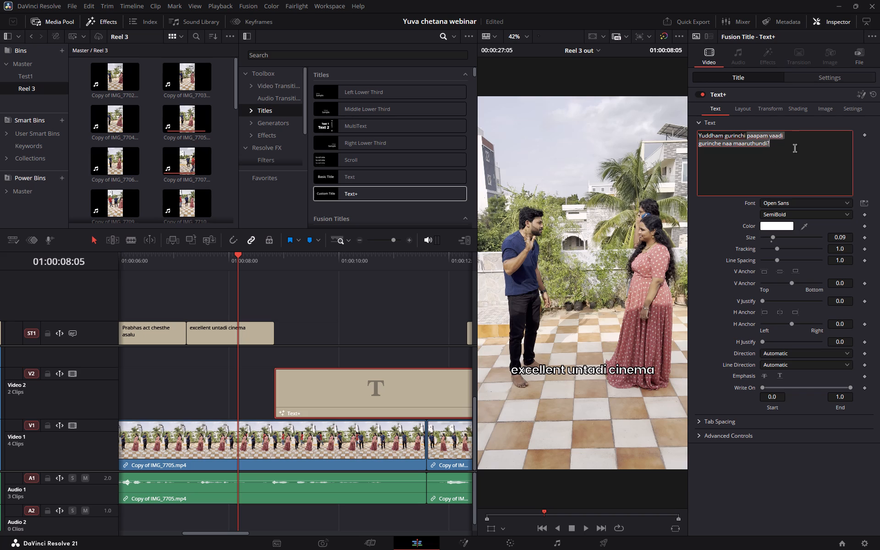
key(ctrl+x)
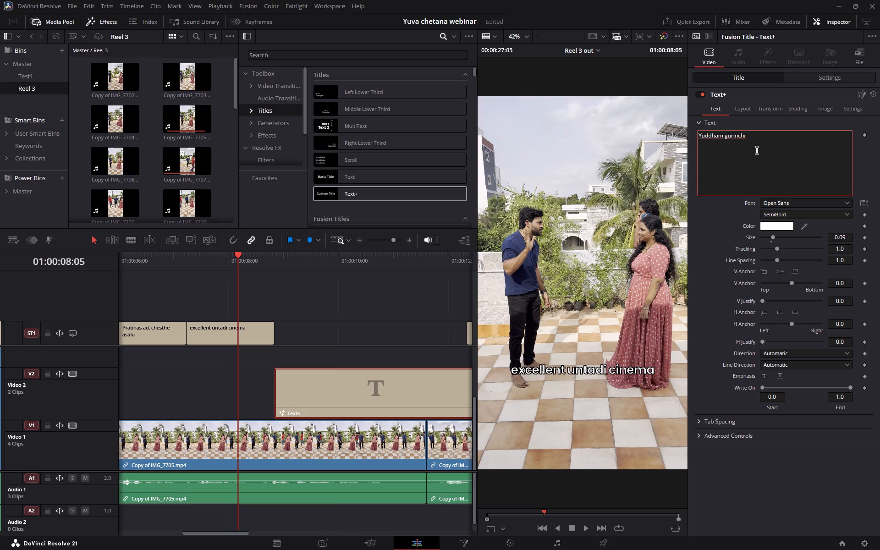
key(BackSpace)
key(space)
text(paaripoyadu)
click(291, 363)
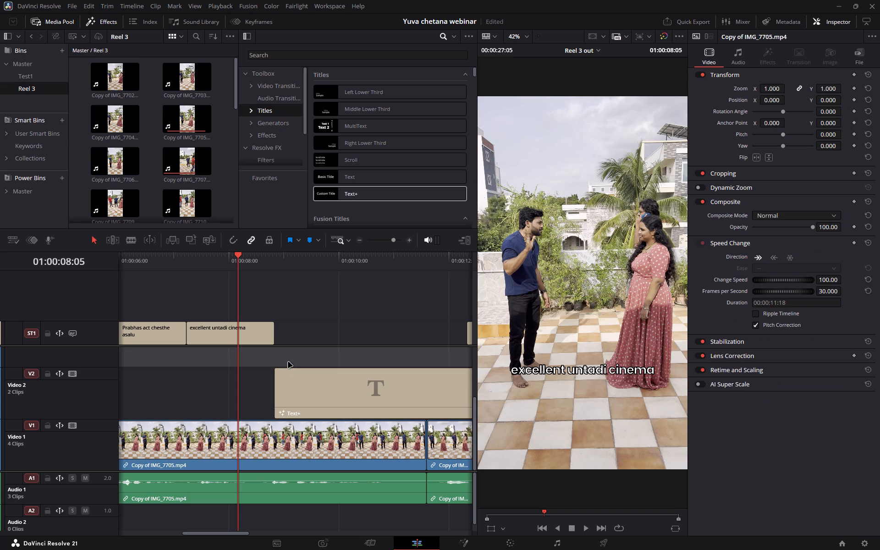
click(286, 362)
Play the dialogue under the Text+ title and split the title at 01:00:09:19, where the first phrase ends.
key(space)
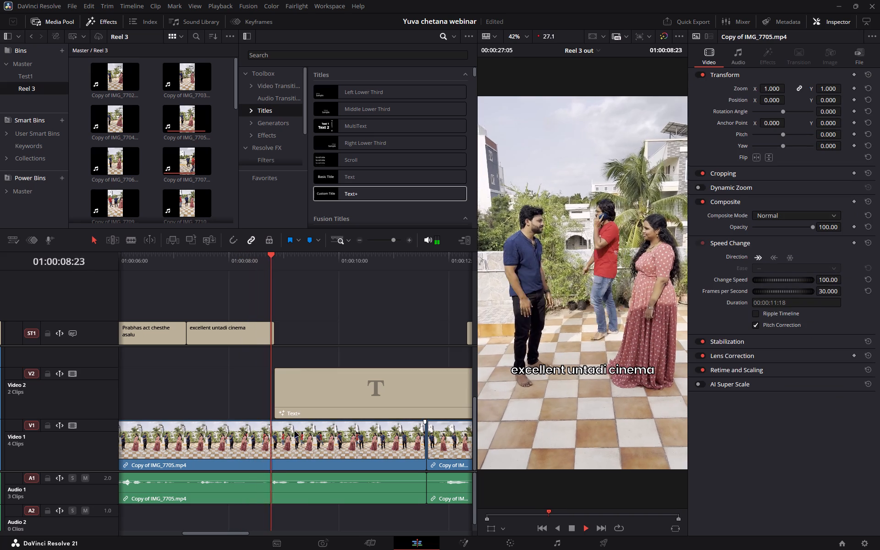
key(space)
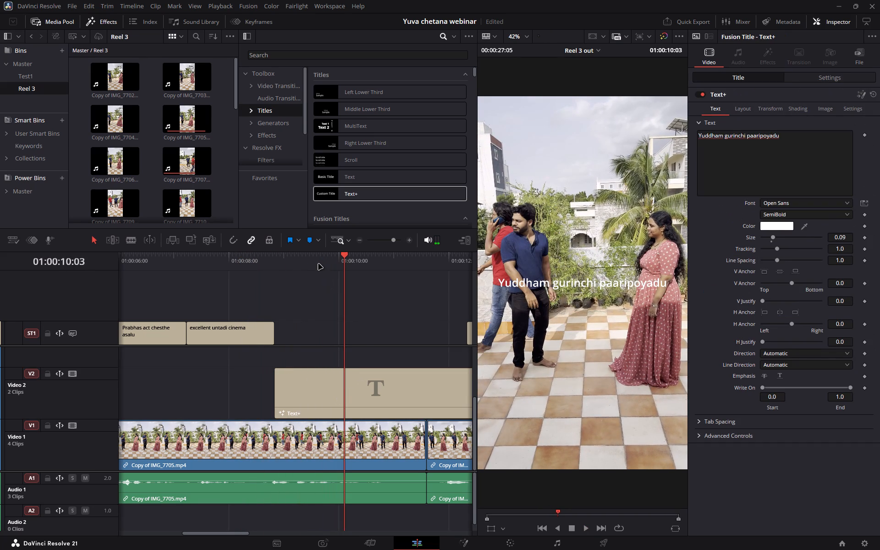
drag(287, 270, 281, 271)
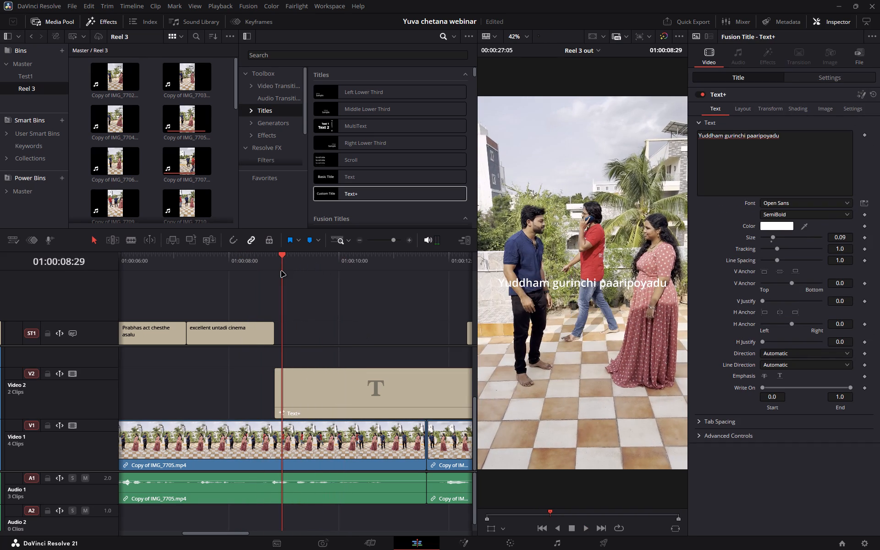
key(space)
key(space)
click(343, 385)
key(ctrl+b)
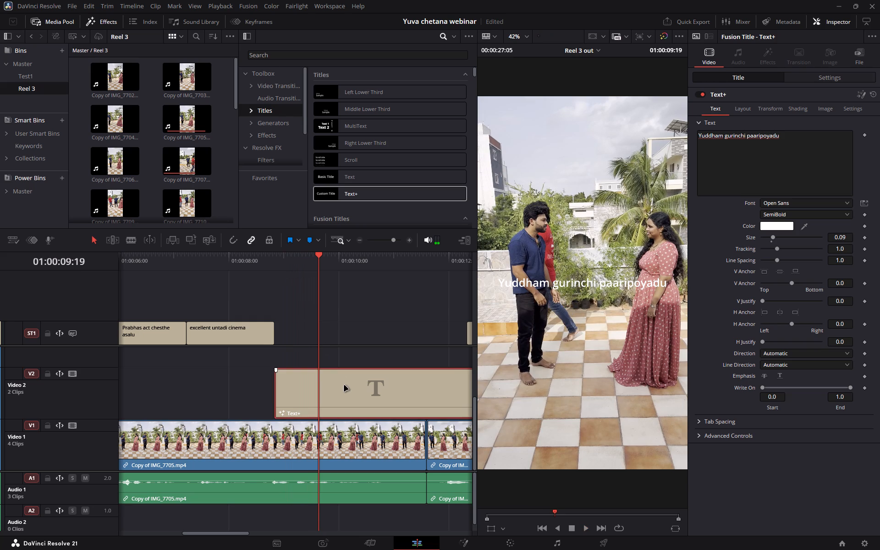
Replace the second Text+ piece's text with the cut dialogue, reduced to the single line "vaadi gurinche", cutting out "naa maaruthundi?".
click(344, 385)
click(737, 149)
key(ctrl+a)
key(ctrl+v)
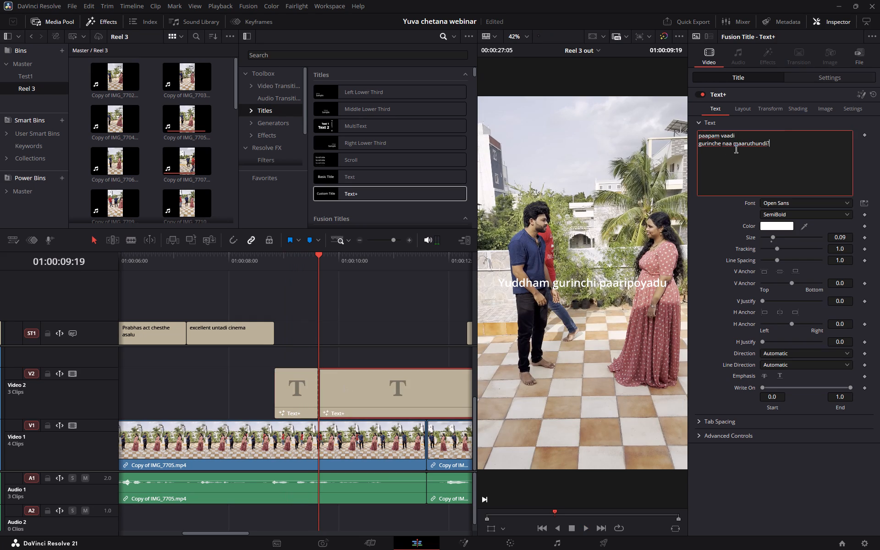
click(721, 135)
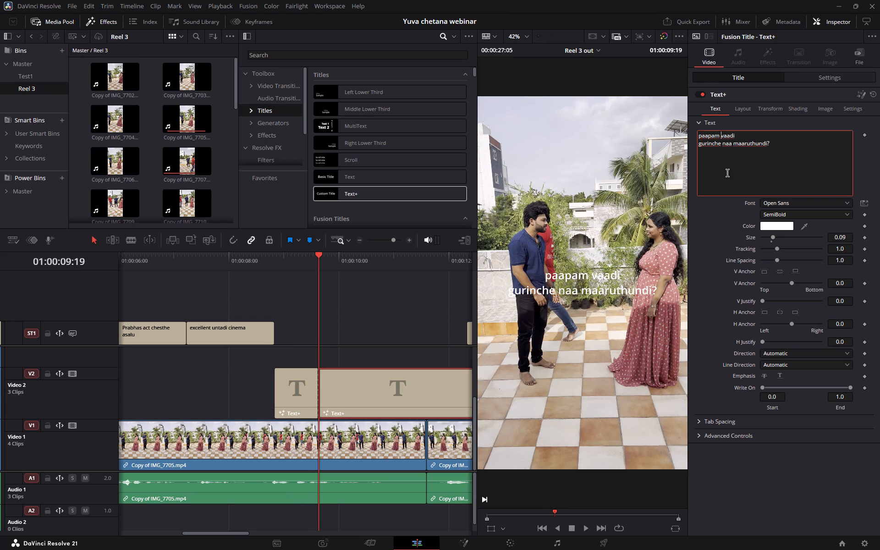
key(ctrl+BackSpace)
click(716, 135)
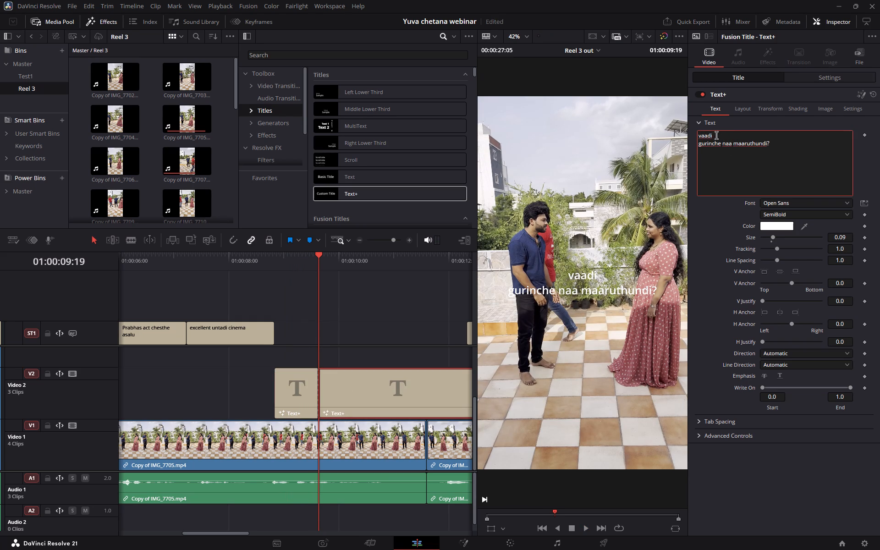
key(Delete)
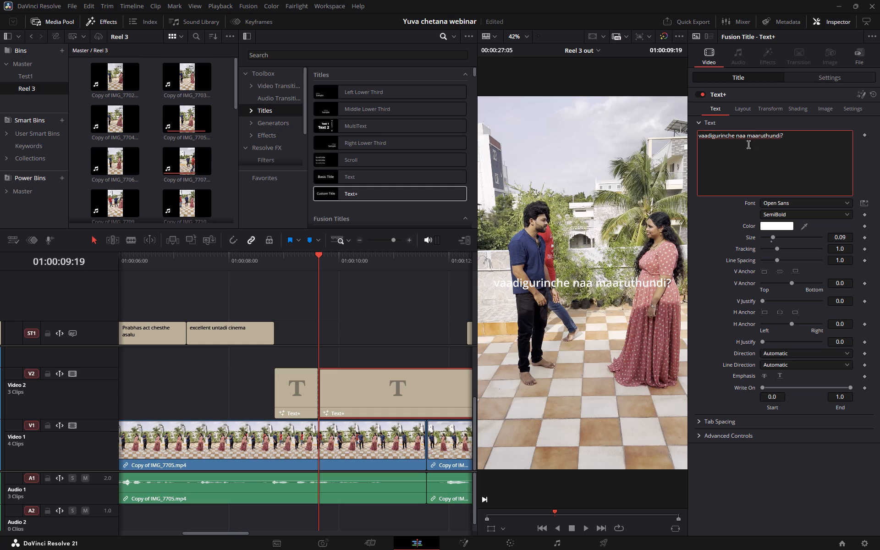
key(space)
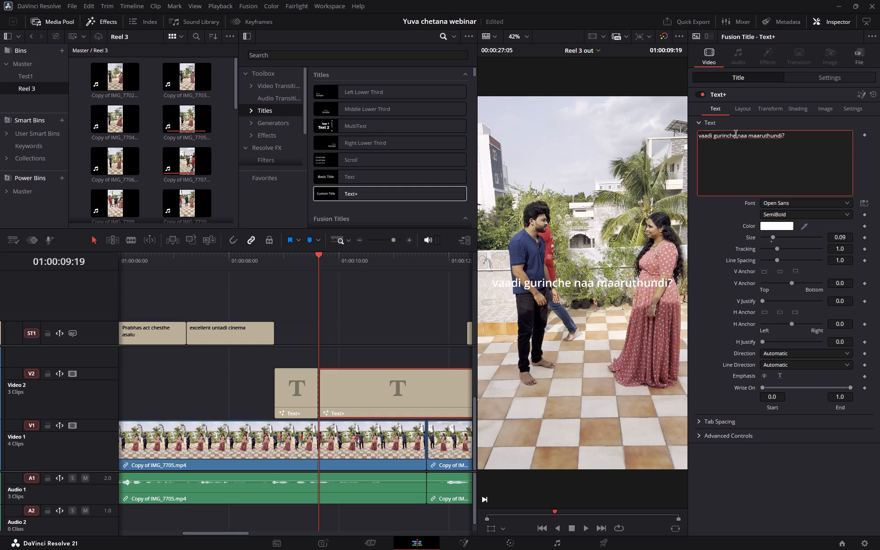
drag(738, 137, 808, 134)
key(ctrl+x)
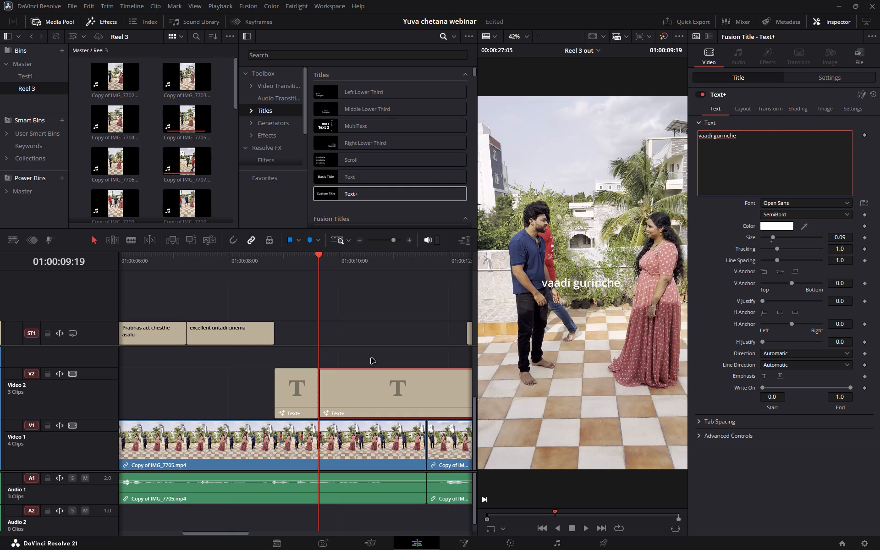
click(378, 348)
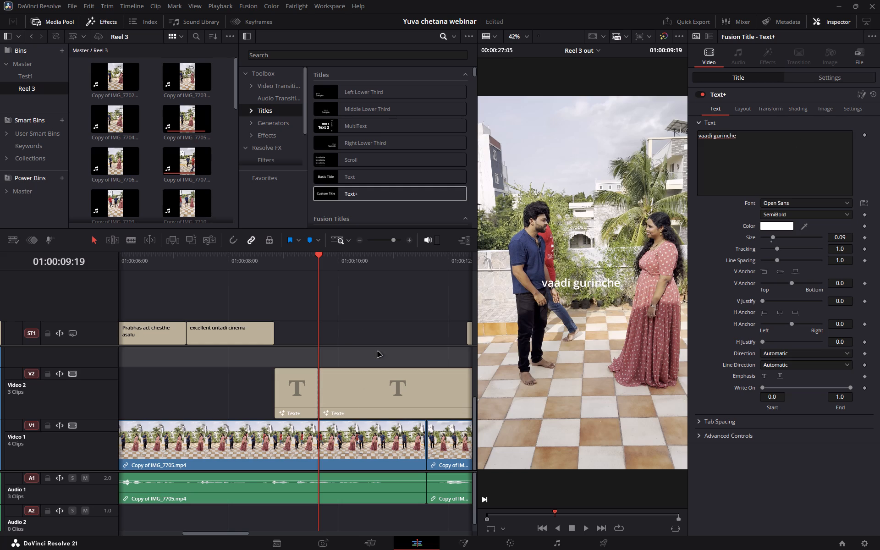
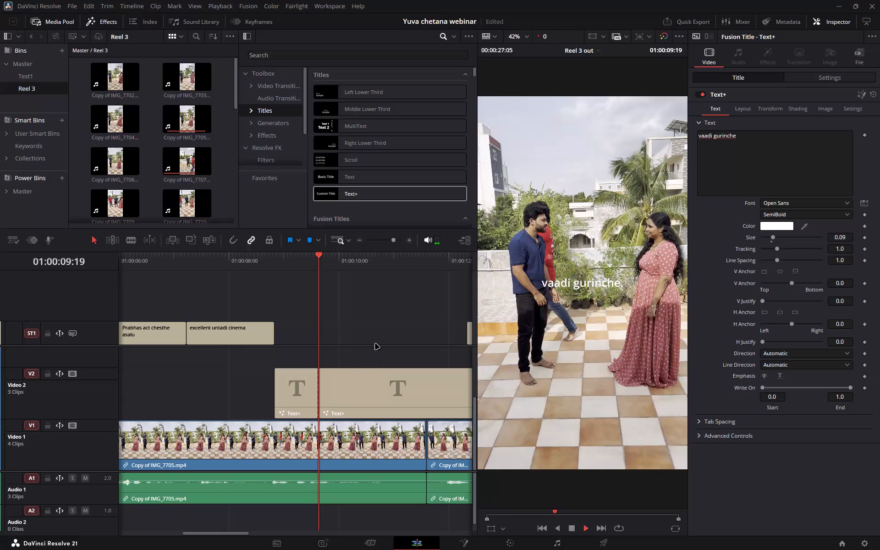
Play on through the dialogue and extend the second Text+ piece's line on Video 2 to "vaadi gurinchena maatladedi....".
key(space)
click(384, 390)
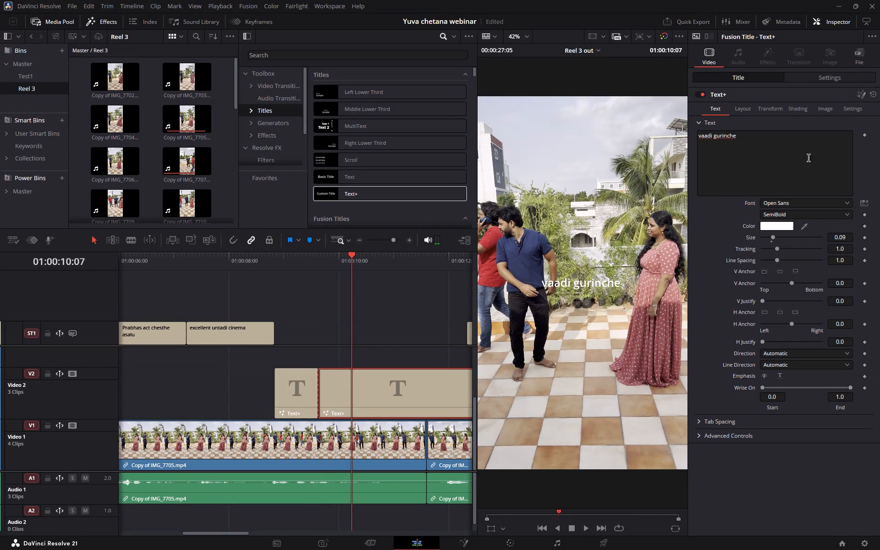
click(816, 143)
key(BackSpace)
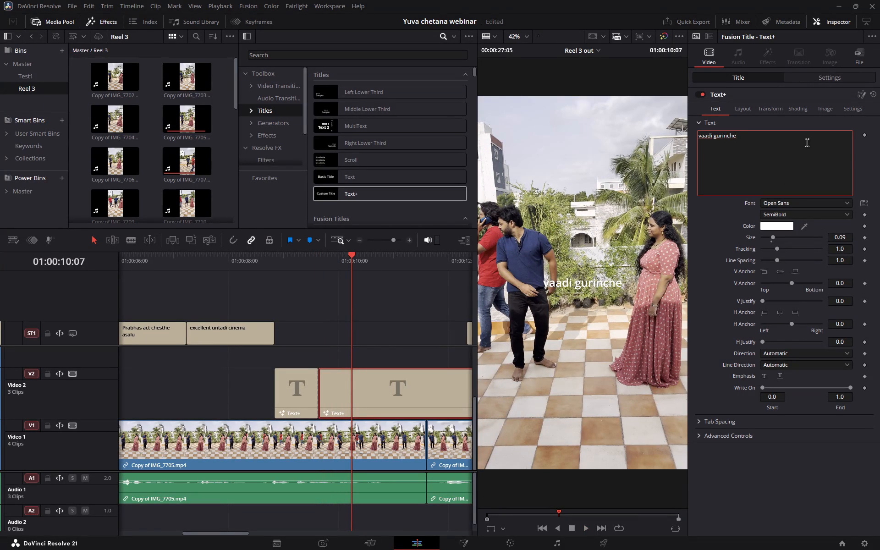
text(na)
key(space)
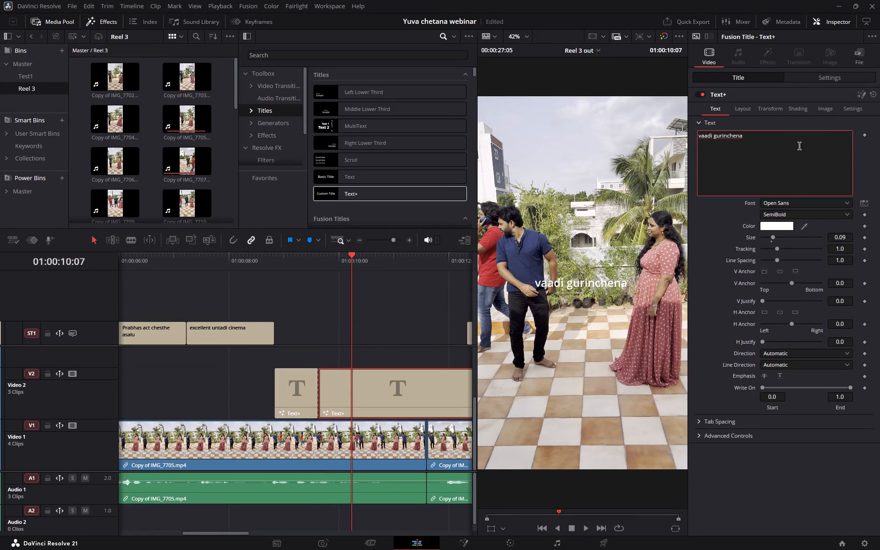
text(mat)
key(ctrl+BackSpace)
text(maatladedi....)
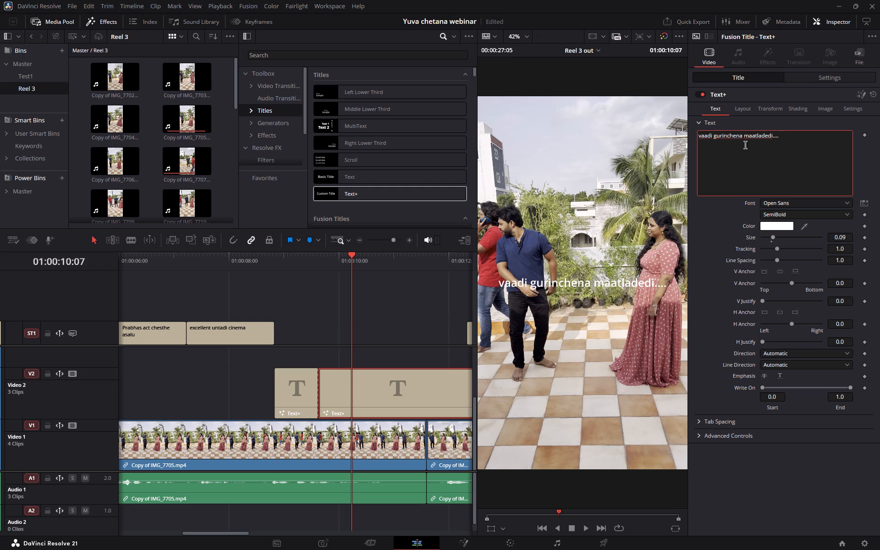
click(284, 353)
click(299, 362)
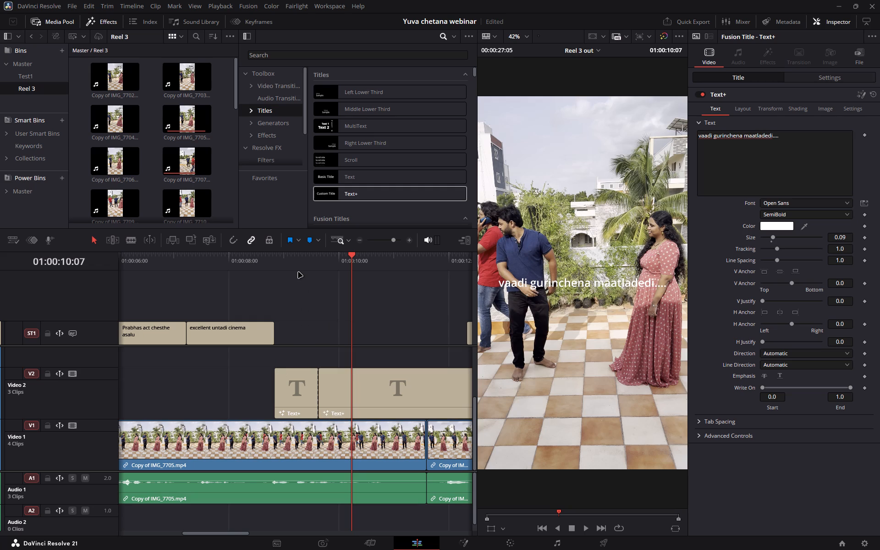
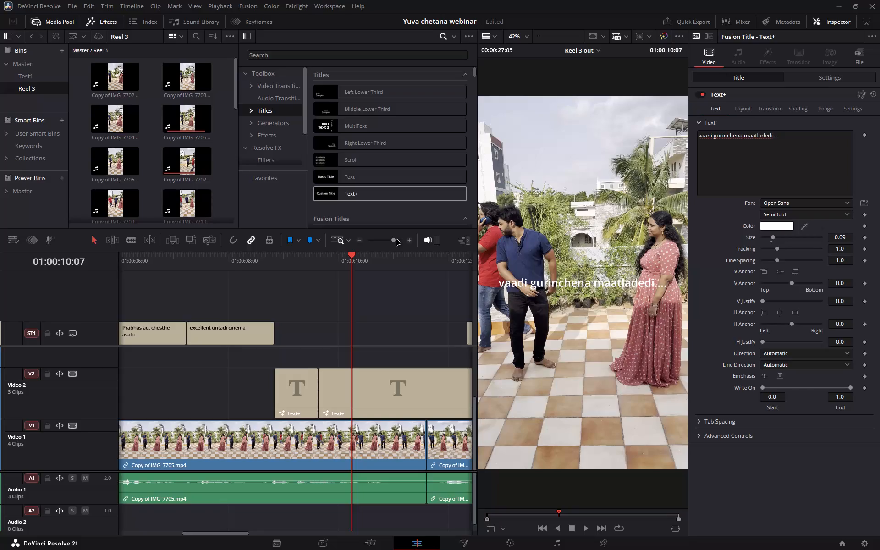
Add "**" to the start of the first Text+ piece's line "Yuddham gurinchi paaripoyadu" on Video 2.
click(295, 384)
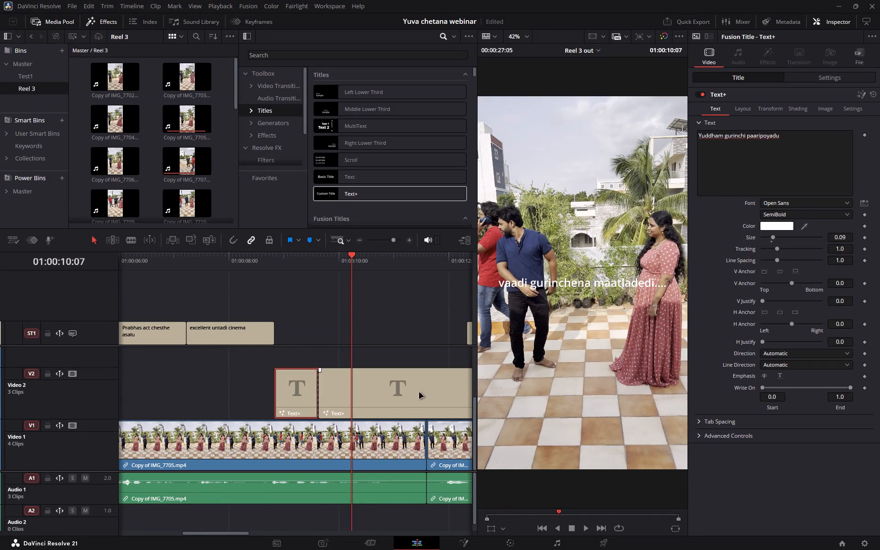
click(726, 167)
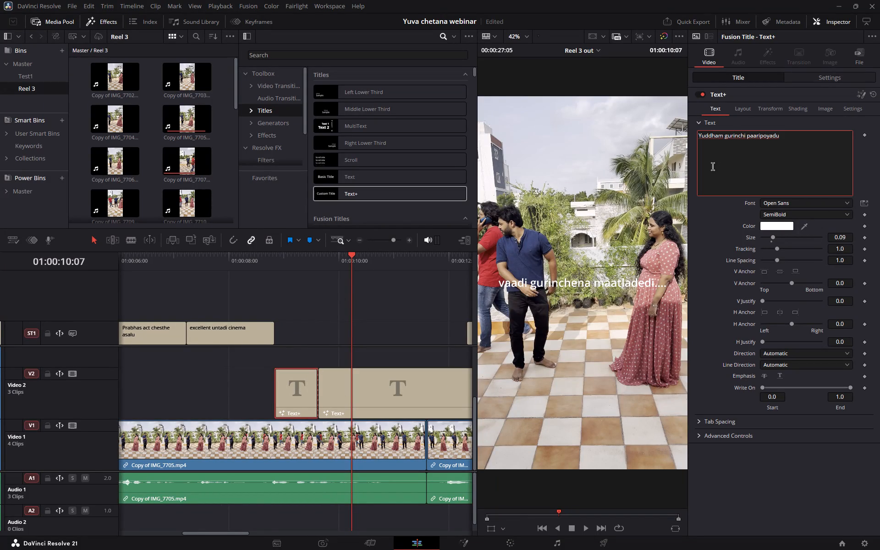
key(ctrl+Left)
key(ctrl+Left)
key(ctrl+Left)
key(ctrl+Left)
key(ctrl+Left)
key(ctrl+Left)
key(ctrl+Left)
text(**)
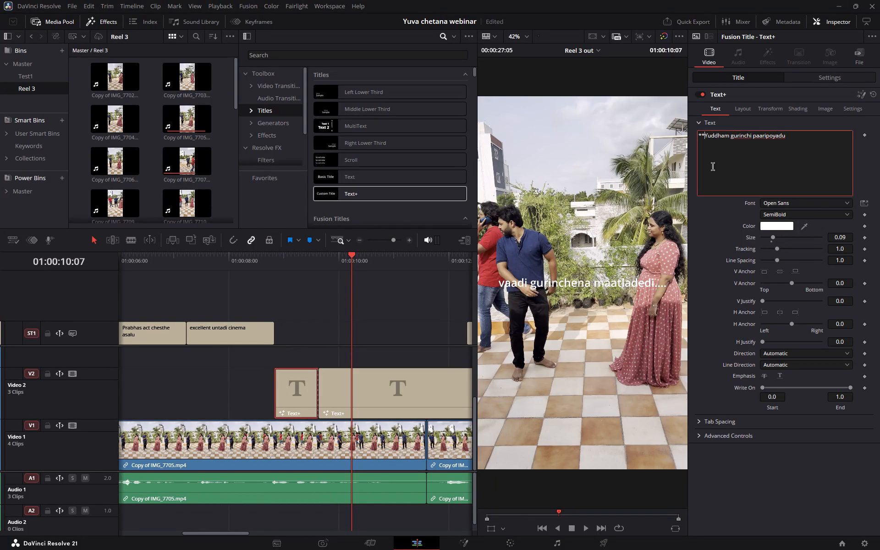
With the playhead over the first Text+ piece at about 01:00:09:02, change its font to Poppins.
click(287, 262)
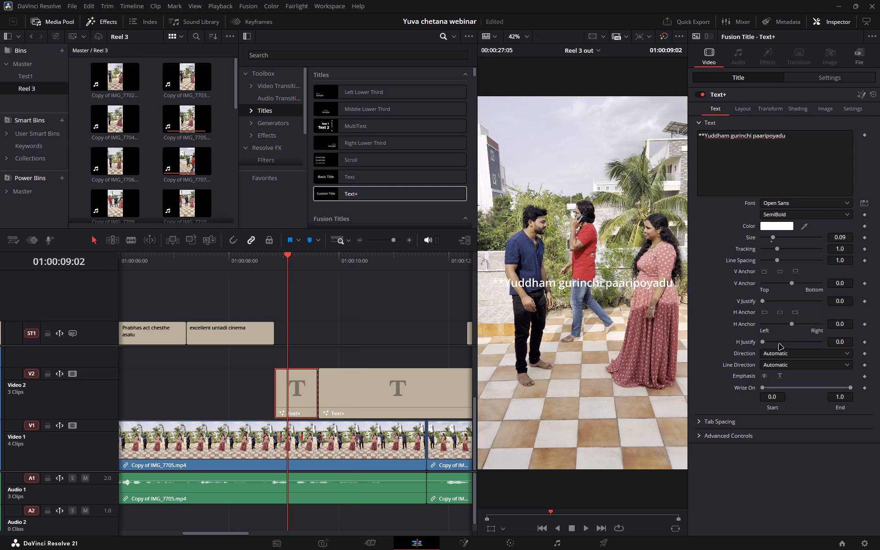
click(741, 107)
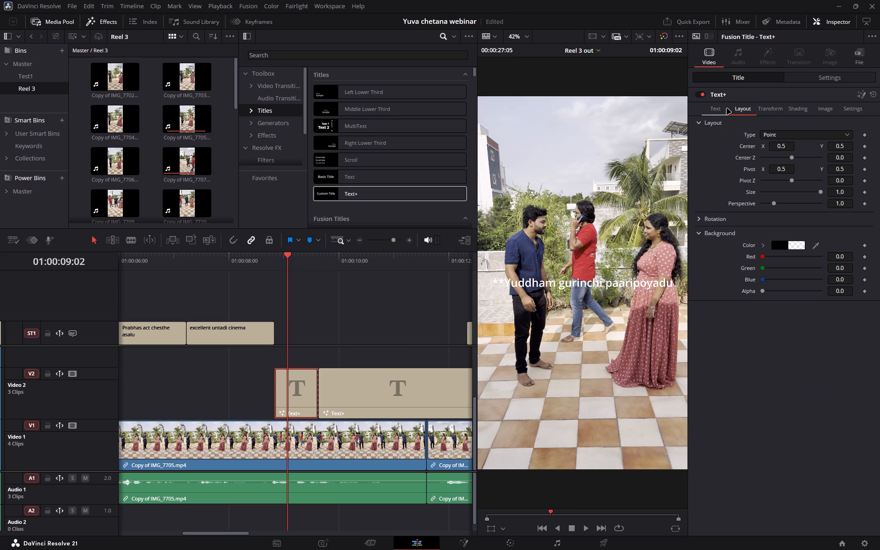
click(725, 110)
click(783, 204)
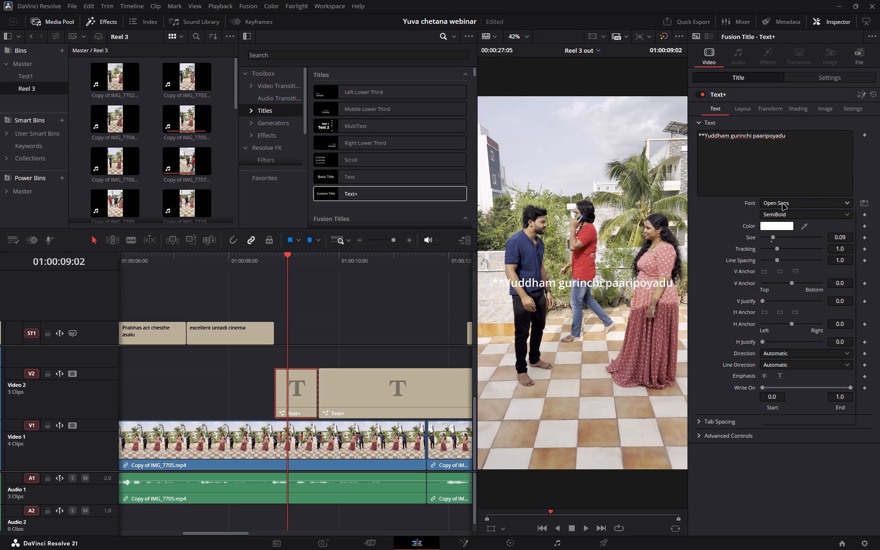
key(p)
key(Down)
key(Down)
key(Down)
key(Down)
key(Down)
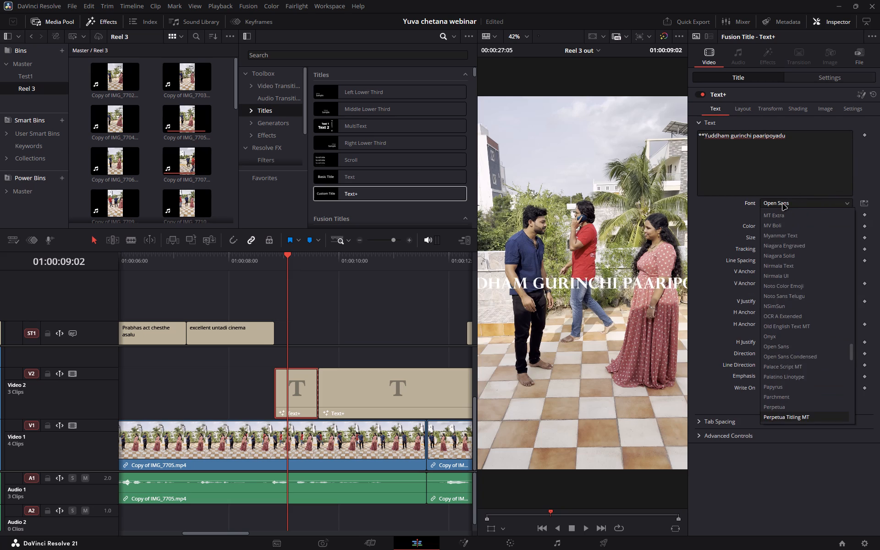
key(Down)
key(Down)
key(Down)
key(Down)
key(Down)
key(Down)
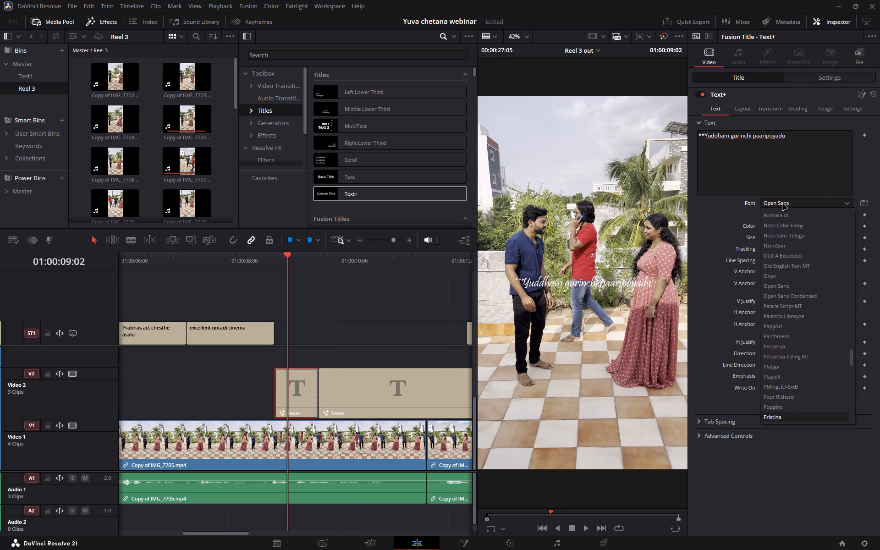
key(Up)
key(Return)
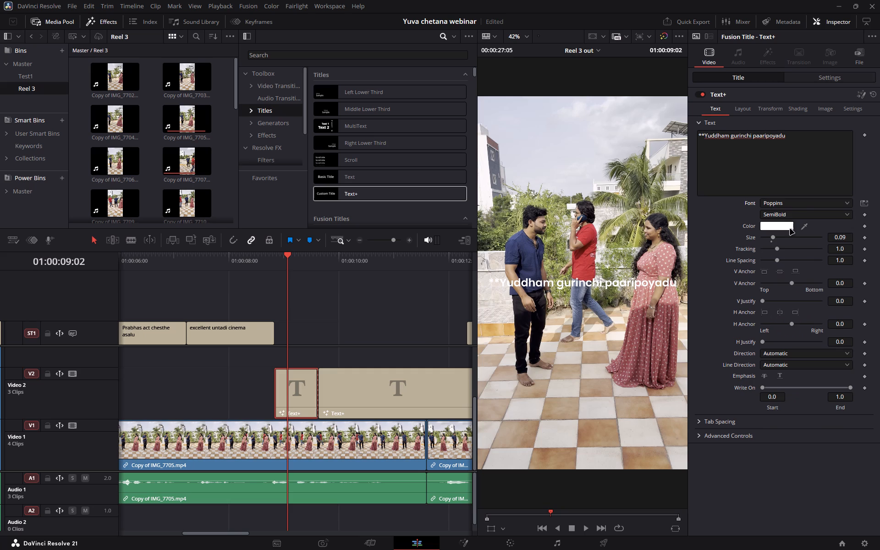
Cut the text "vaadi gurinchena maatladedi...." out of the second Text+ piece and delete that piece from Video 2.
click(419, 393)
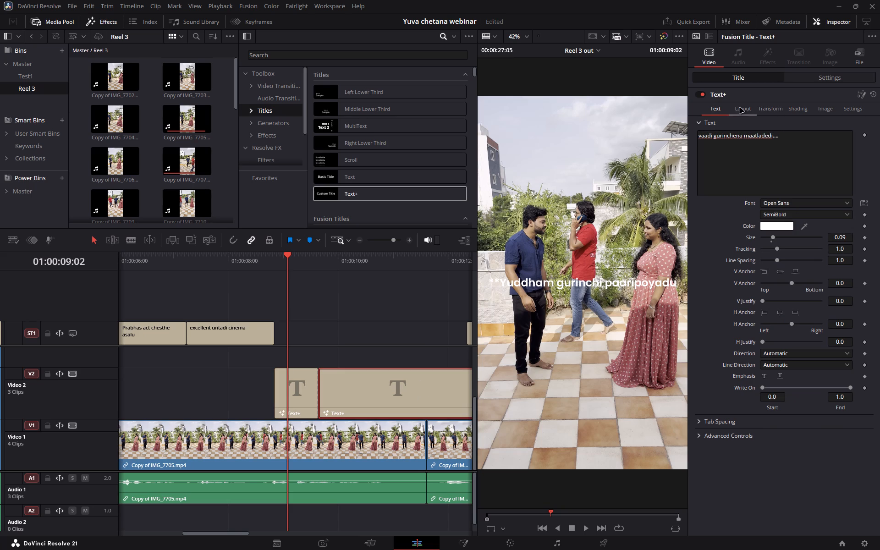
click(744, 109)
click(714, 109)
click(765, 153)
key(ctrl+a)
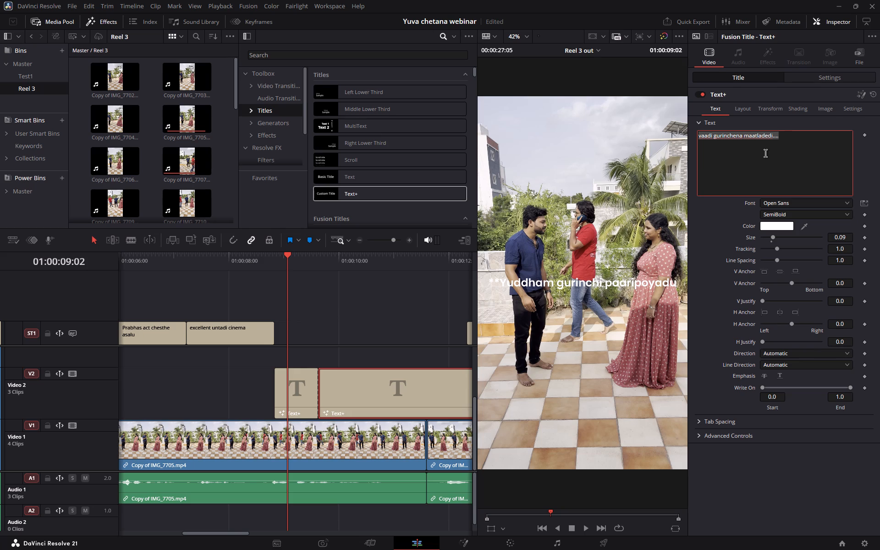
key(ctrl+x)
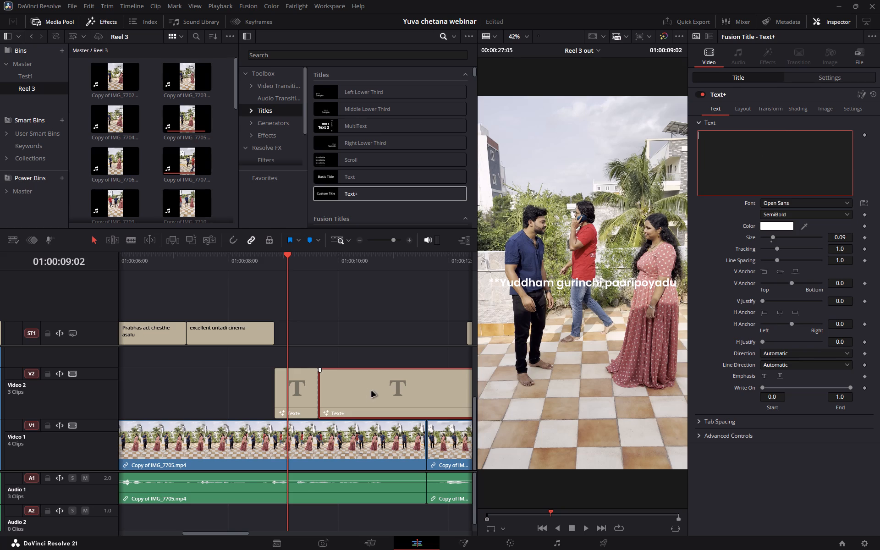
click(370, 393)
key(BackSpace)
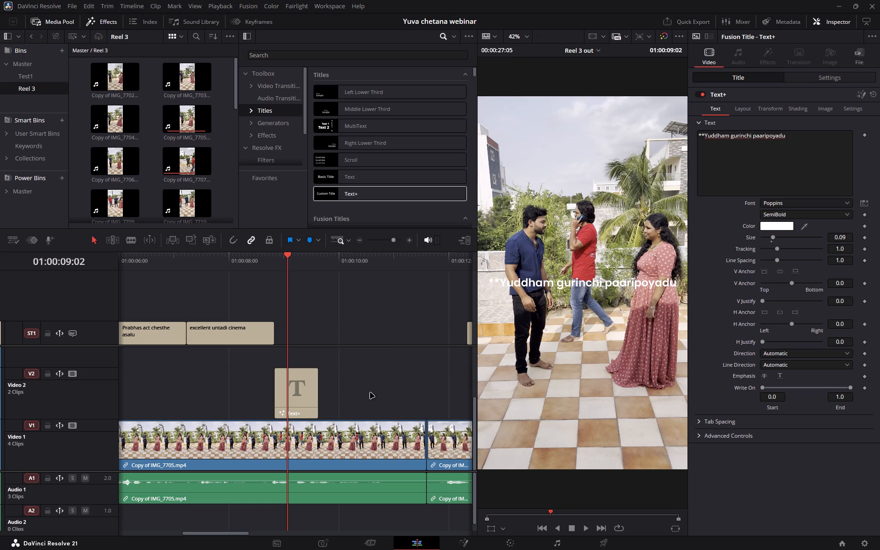
Extend the end of the remaining Text+ clip on Video 2 to a little past 01:00:10:00 and select the clip.
drag(318, 404, 354, 405)
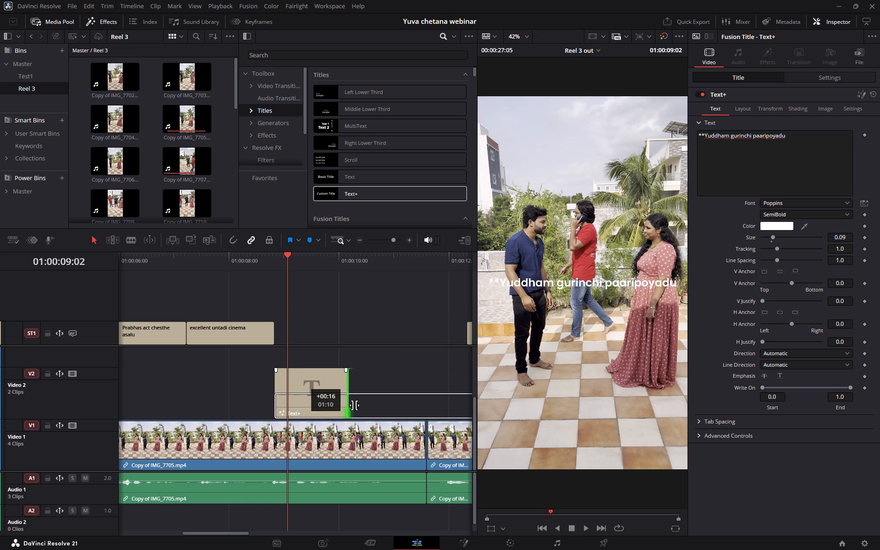
drag(354, 405, 378, 406)
click(409, 401)
click(339, 384)
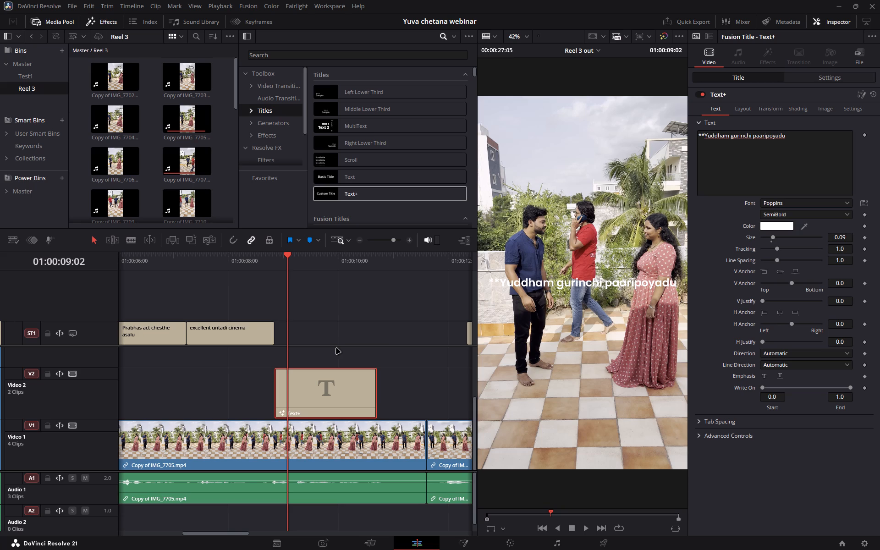
Switch to Brave, search Google in a new tab for "in how many ways 3 words can be taken from 5 words", read the answer and close the tab.
key(super+3)
click(170, 291)
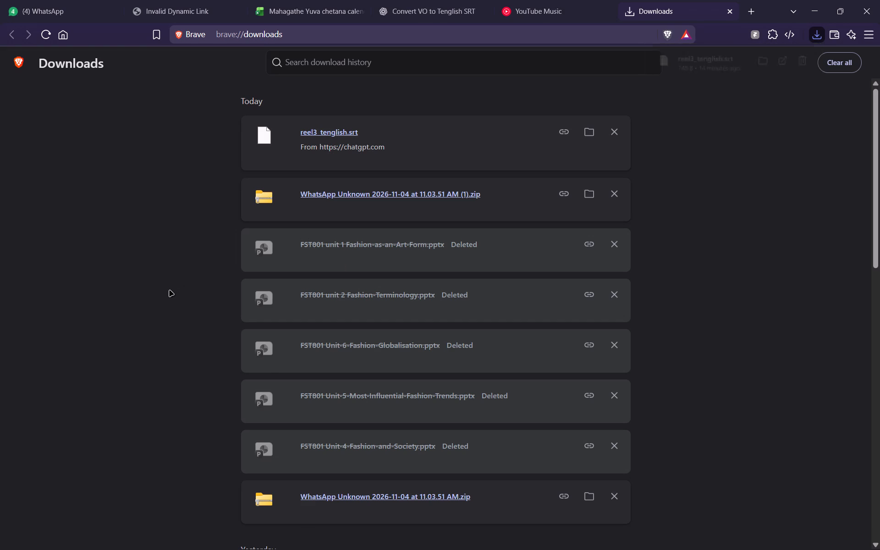
key(ctrl+t)
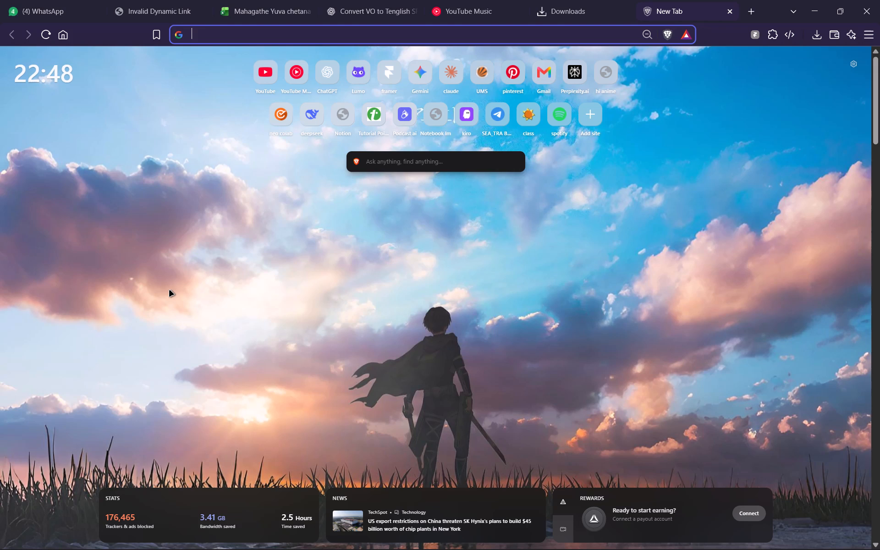
text(in how many ways)
key(space)
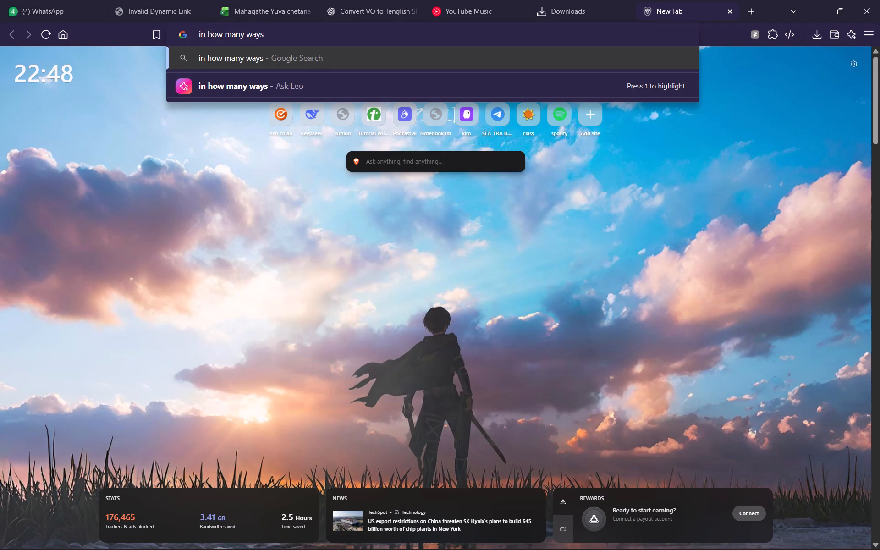
text(3 words can be ak)
key(BackSpace)
key(BackSpace)
text(taken from 5 words)
key(space)
key(Return)
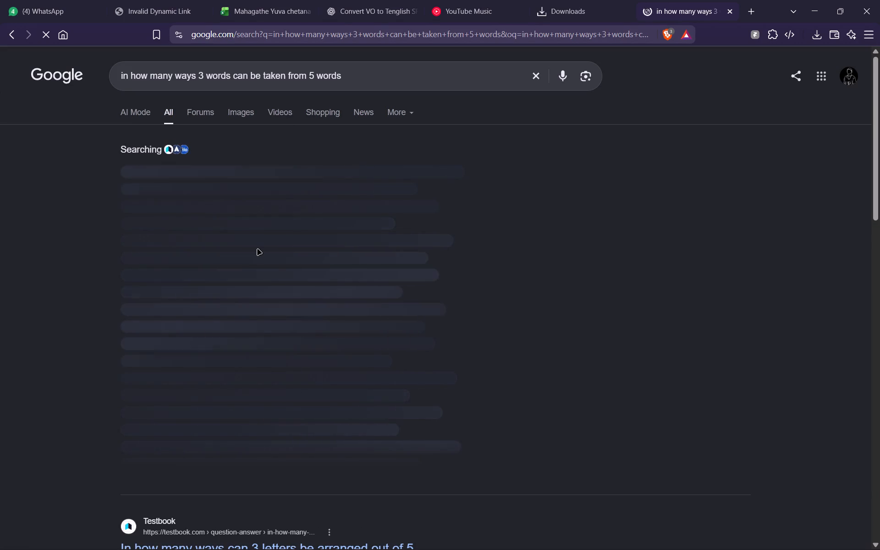
drag(118, 171, 394, 248)
click(394, 248)
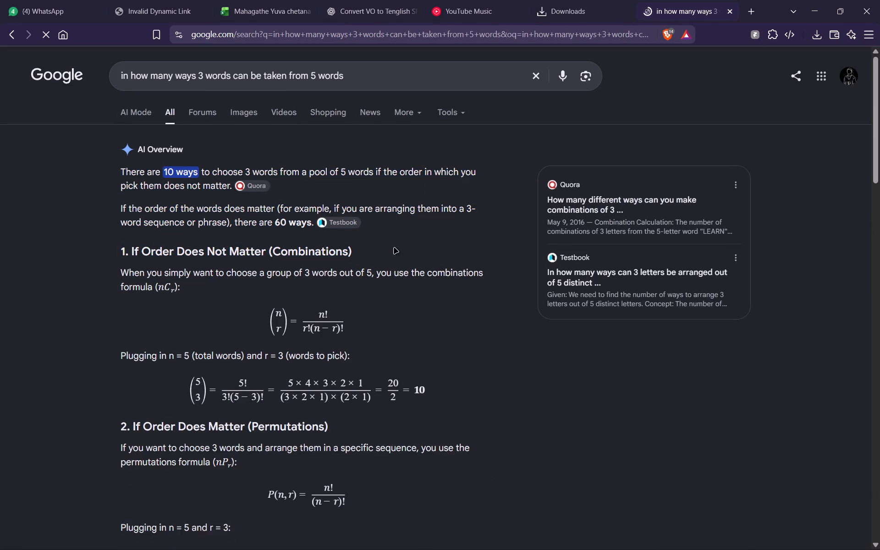
scroll(394, 248, down, 1)
key(ctrl+w)
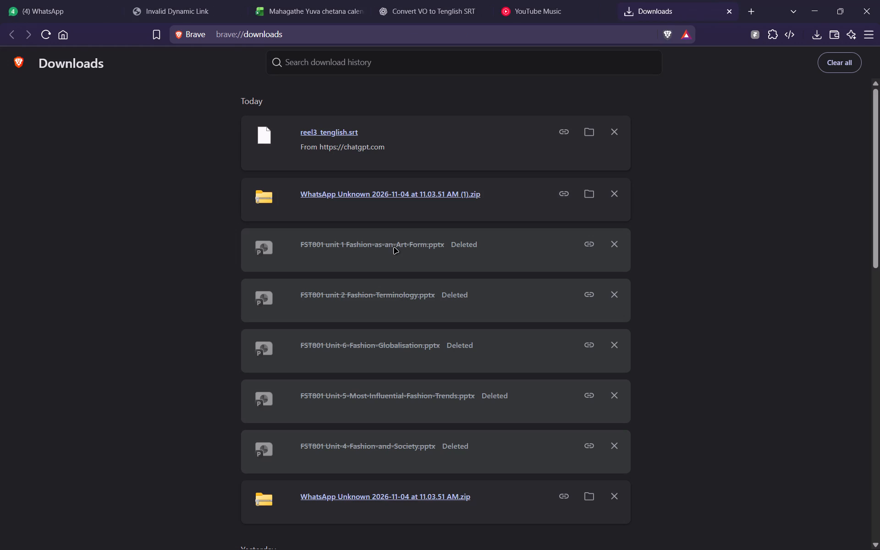
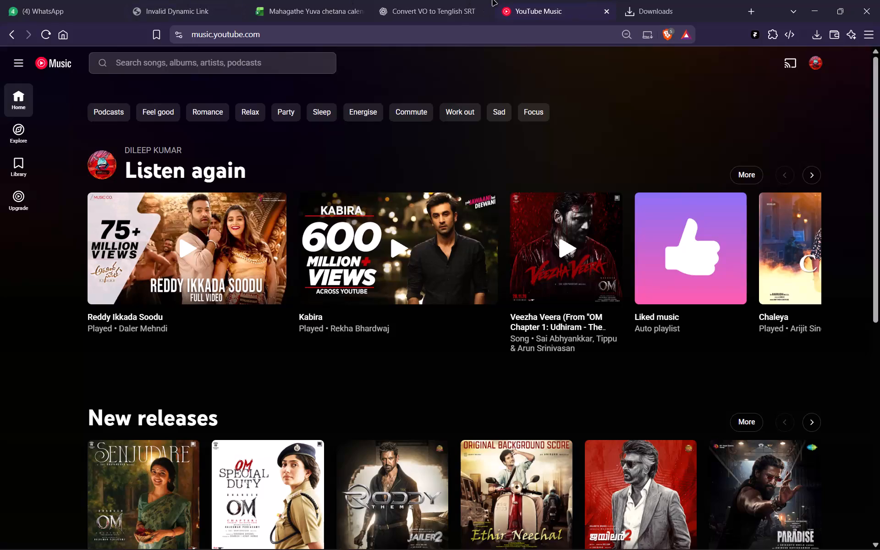
Switch back to DaVinci Resolve, try several colours on the selected Text+ title and set its text colour to yellow #ffff00.
click(651, 0)
key(alt+Tab)
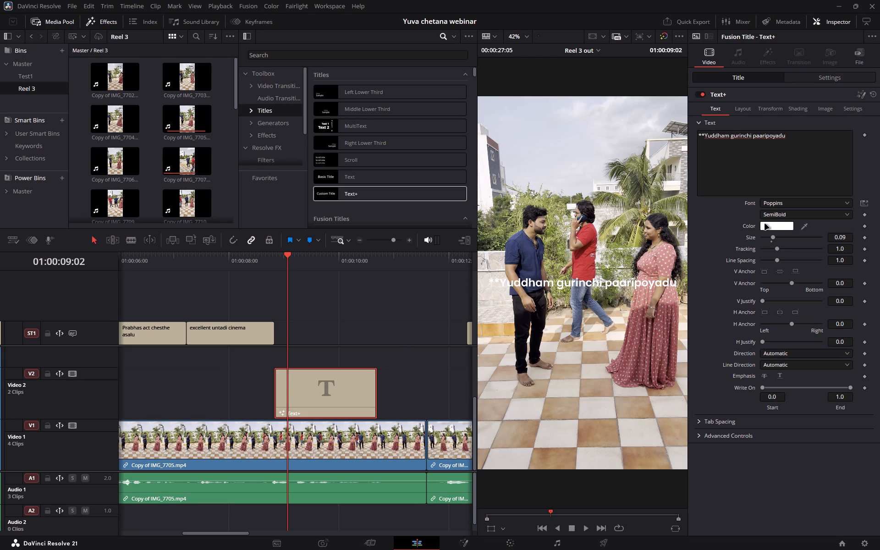
click(771, 229)
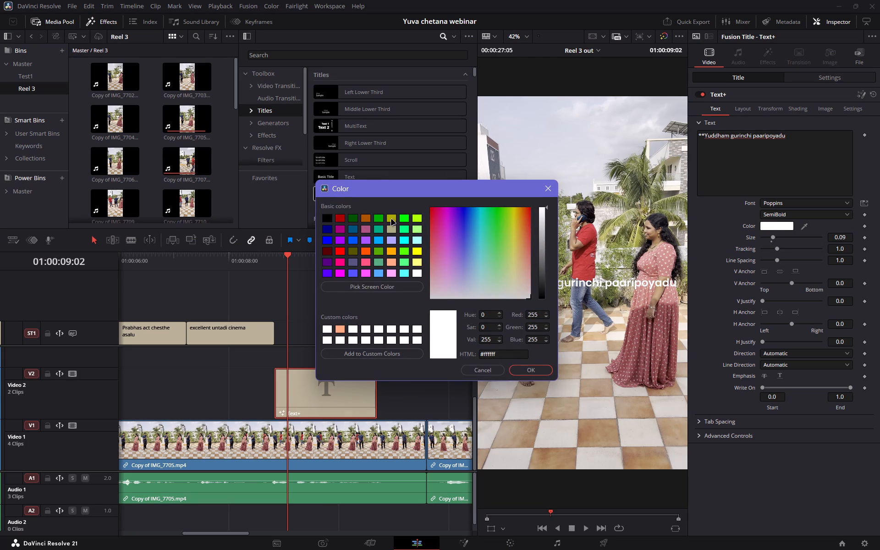
click(389, 253)
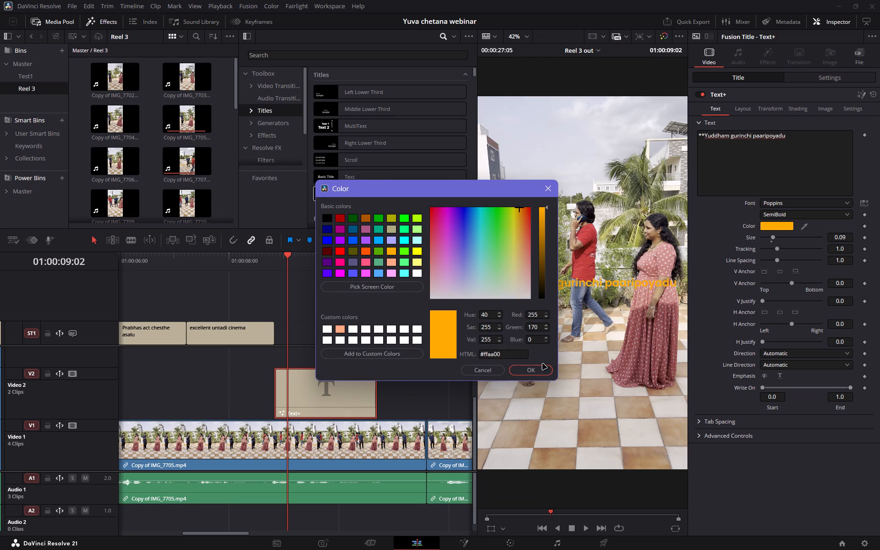
click(363, 252)
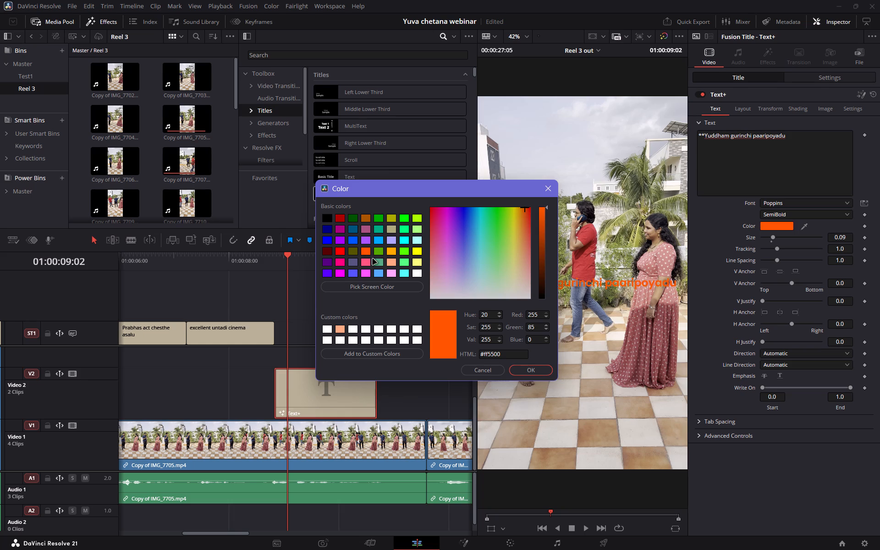
click(369, 263)
click(393, 250)
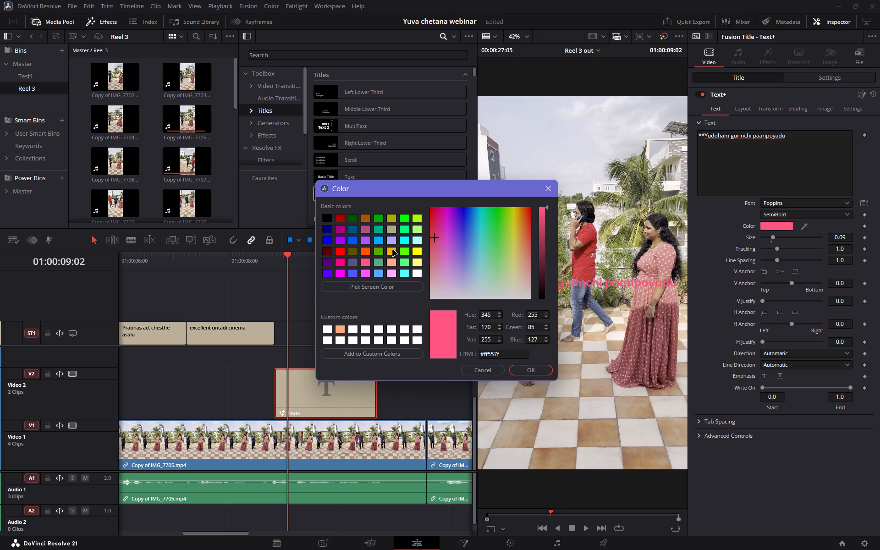
click(391, 261)
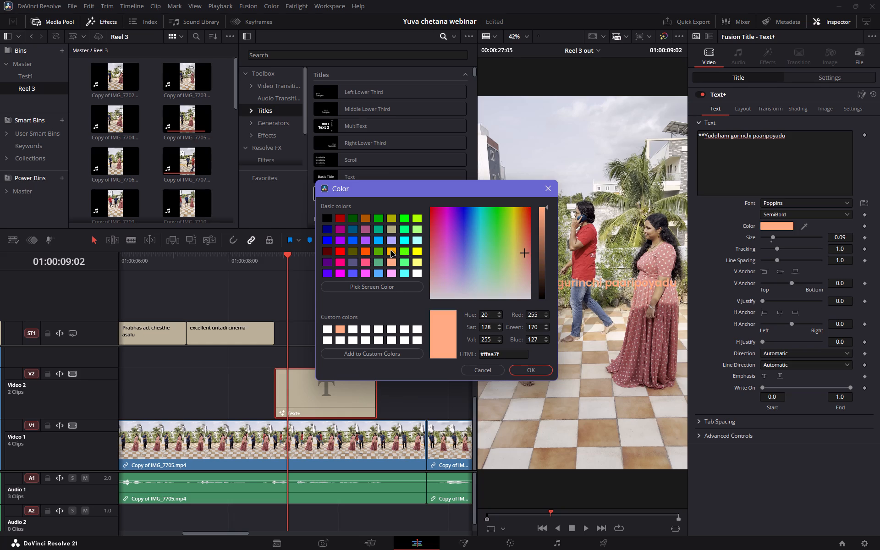
click(416, 254)
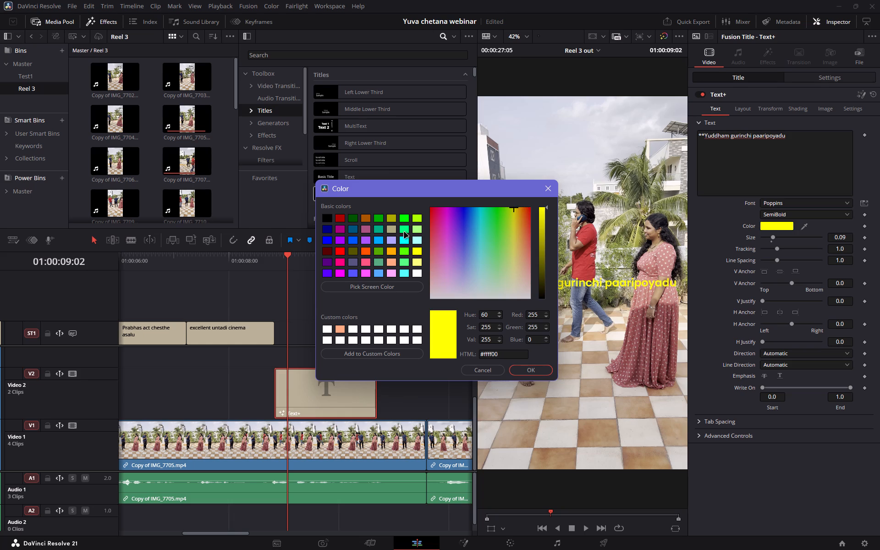
click(389, 219)
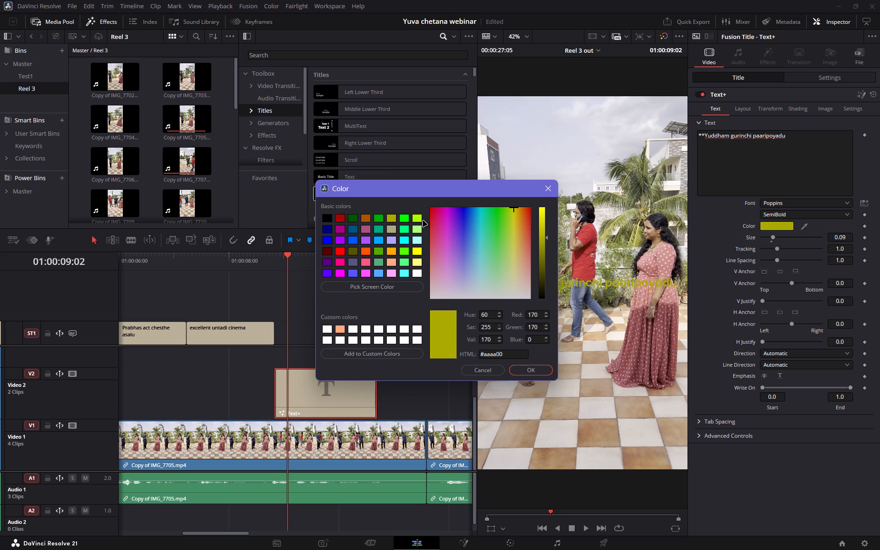
click(423, 221)
click(416, 240)
click(422, 255)
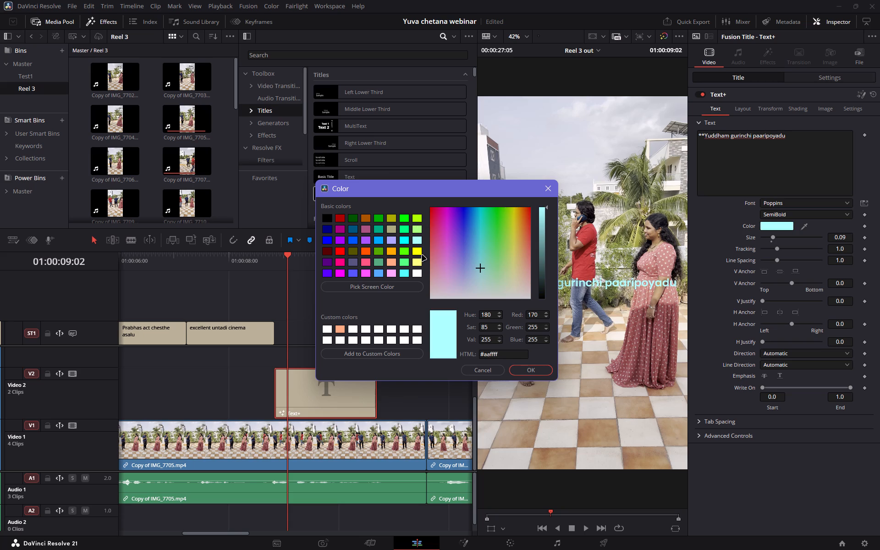
click(415, 262)
click(414, 253)
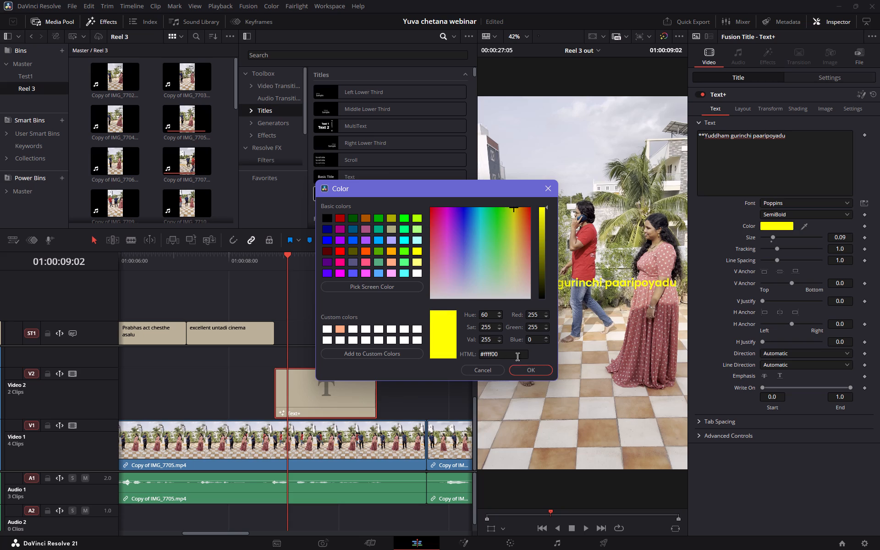
click(536, 368)
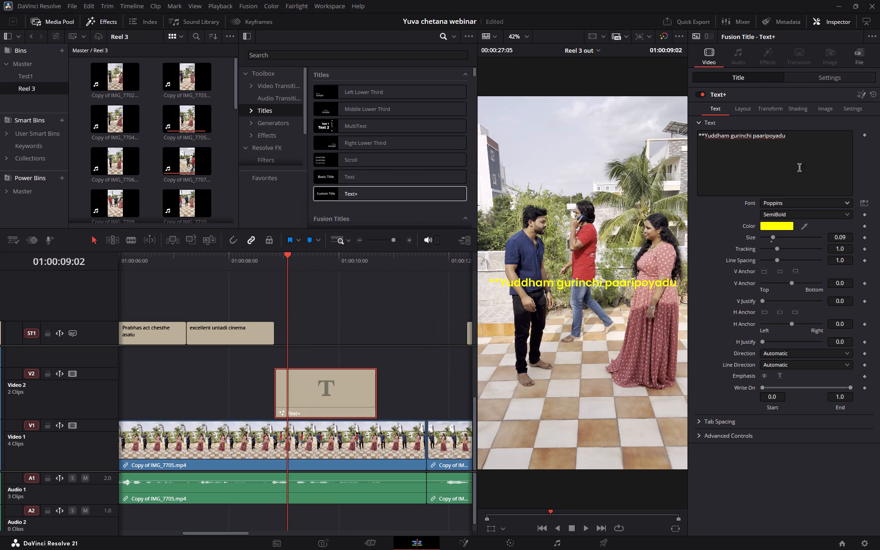
Enable shading element 2, Red Outline, on the Text+ title and change the outline colour to black.
click(748, 113)
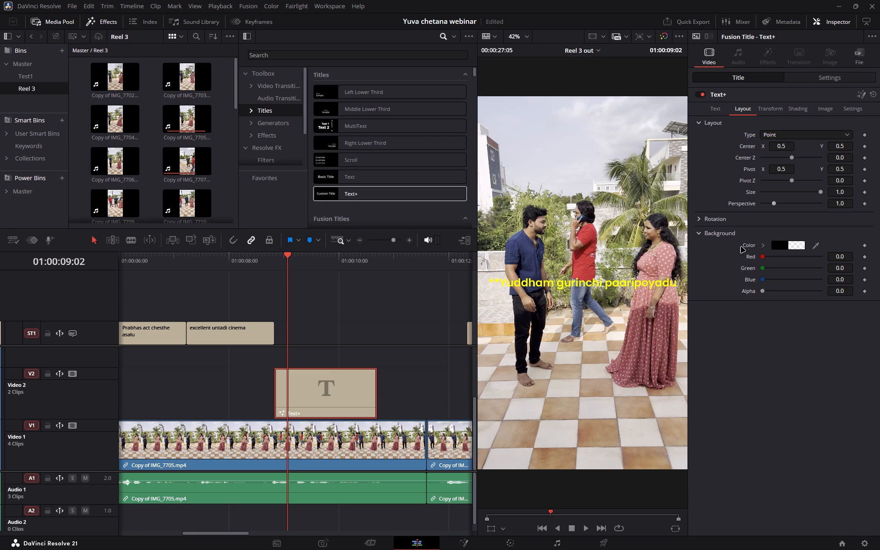
click(803, 106)
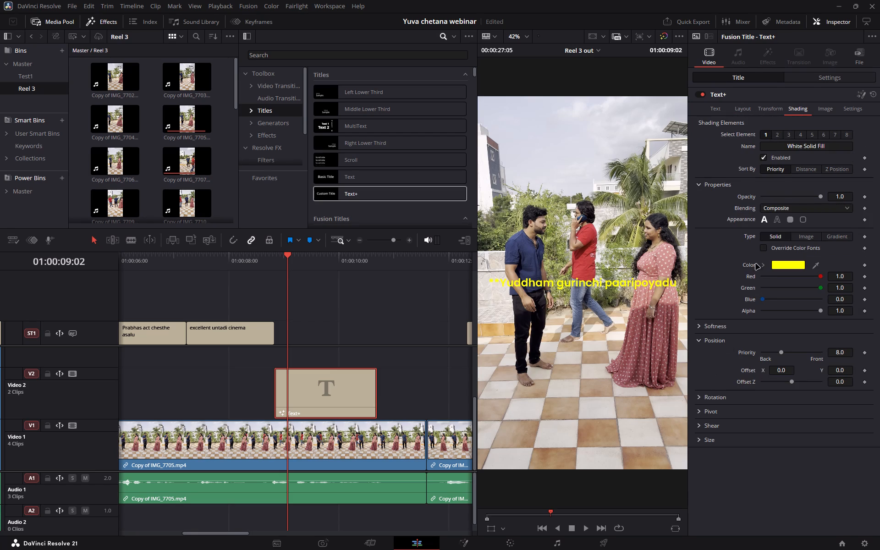
click(778, 133)
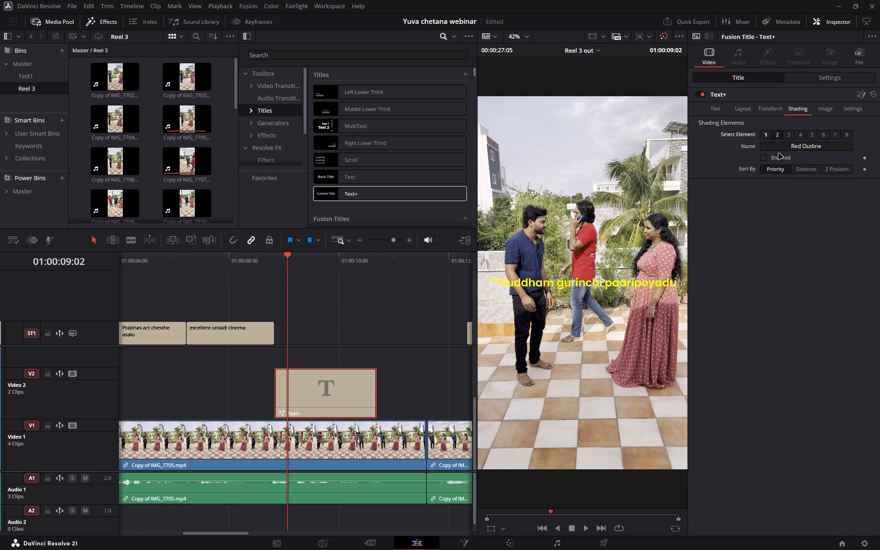
click(767, 156)
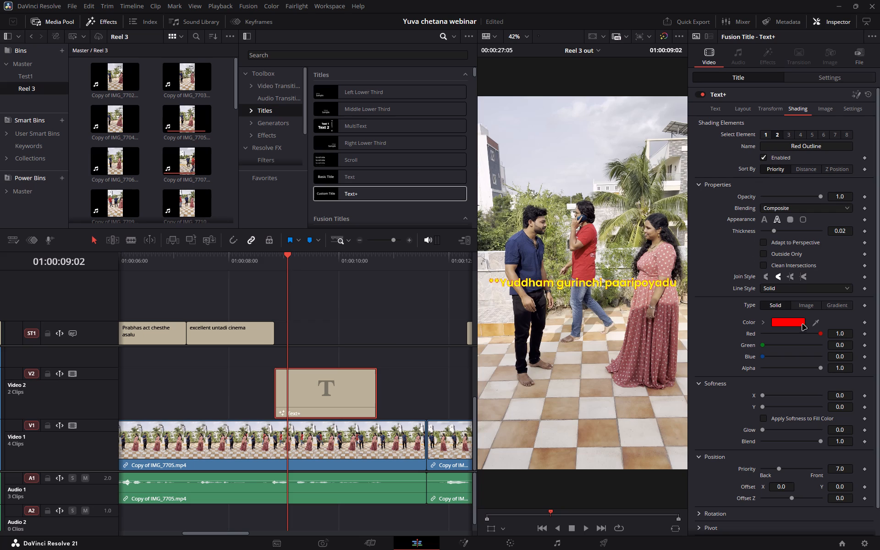
click(793, 324)
drag(544, 225, 528, 307)
click(528, 368)
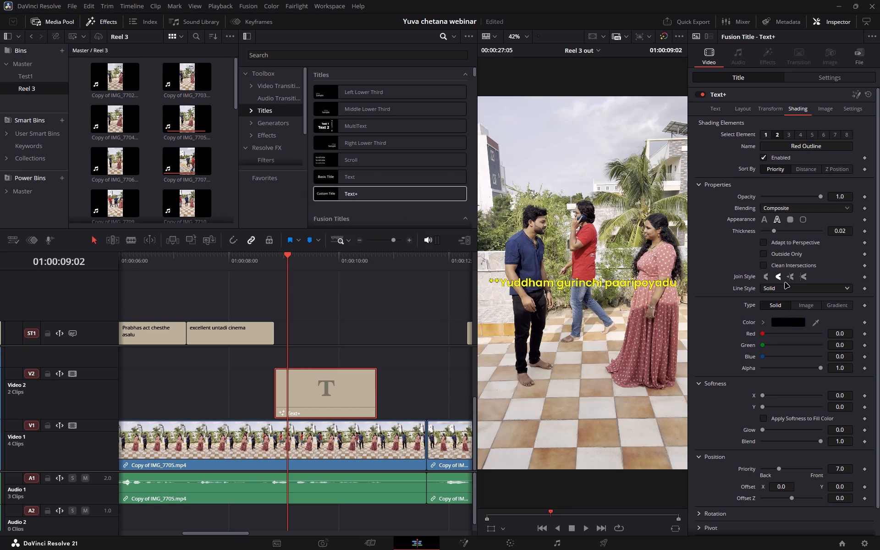
Set the outline thickness to about 0.058 while checking the lettering up close, and fit the whole frame in the viewer again.
drag(835, 230, 478, 231)
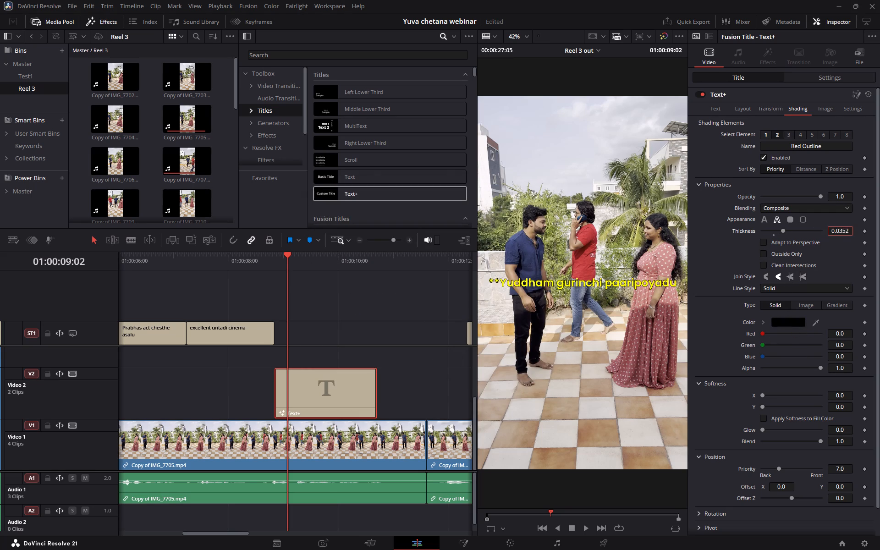
drag(478, 231, 583, 255)
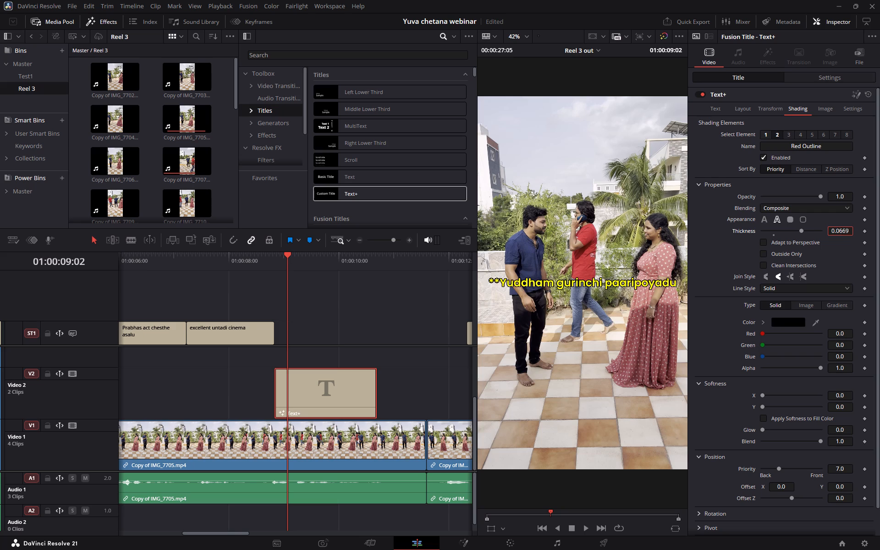
drag(583, 255, 634, 258)
scroll(537, 303, up, 9)
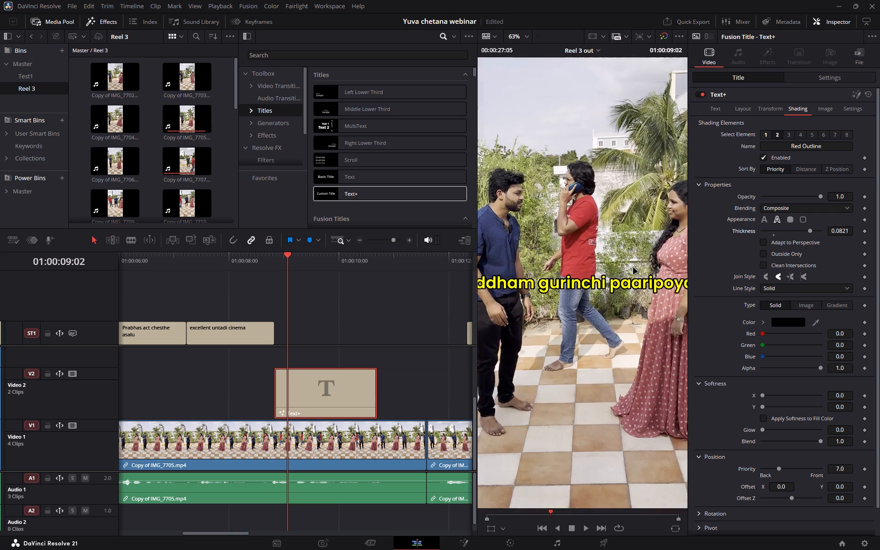
scroll(633, 268, up, 7)
drag(843, 231, 769, 236)
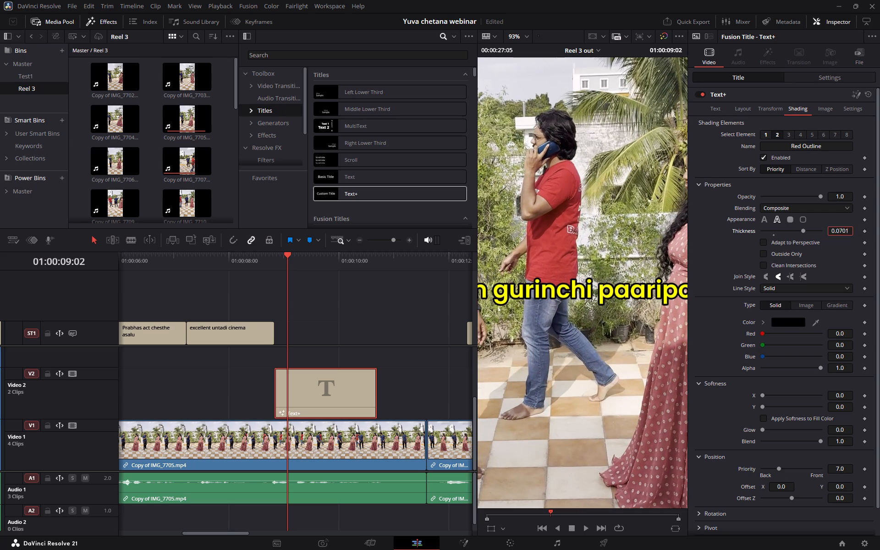
drag(769, 236, 732, 234)
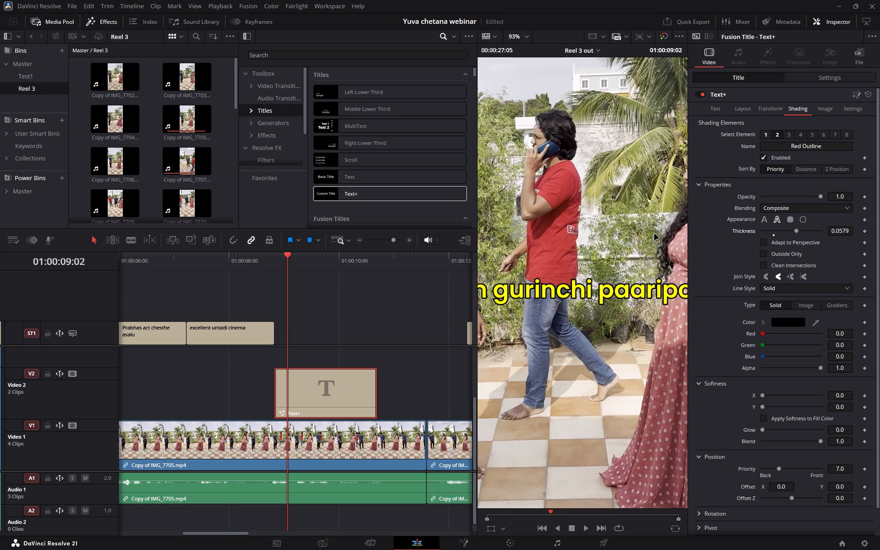
click(627, 234)
key(z)
Move the Text+ clip earlier on Video 2 so it overlaps the "excellent untadi cinema" caption, and place the playhead at 01:00:07:29.
click(382, 341)
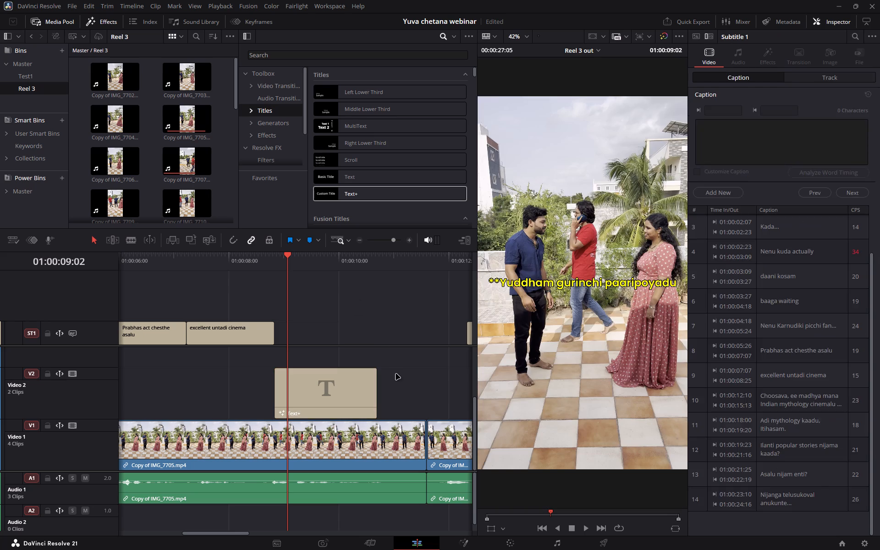
click(398, 376)
click(395, 400)
click(355, 401)
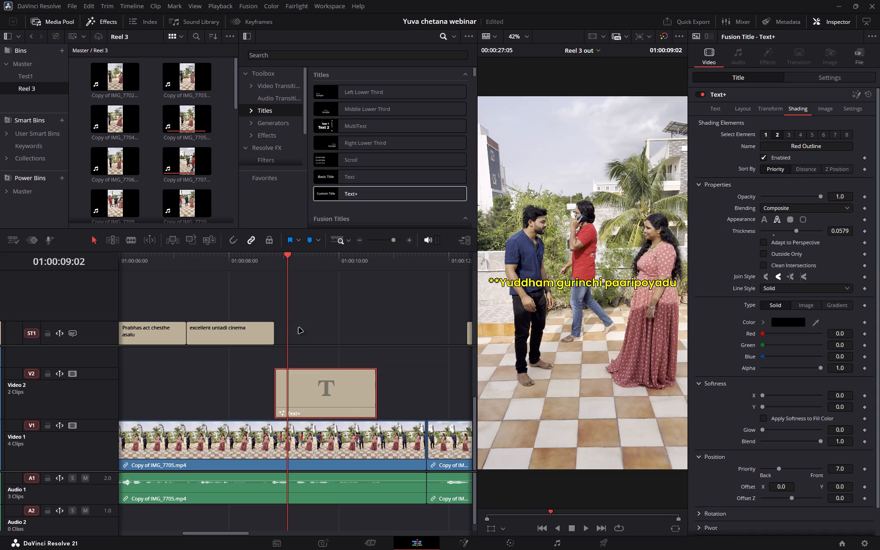
click(282, 262)
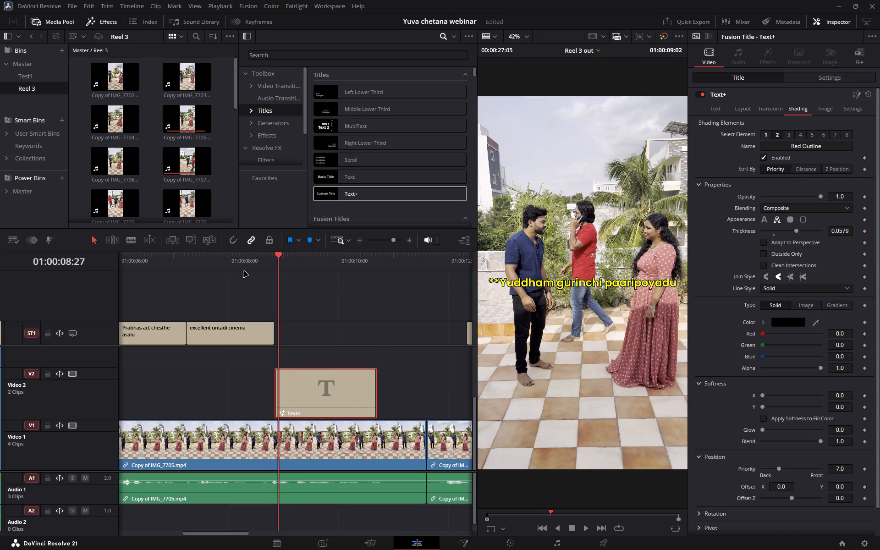
click(721, 108)
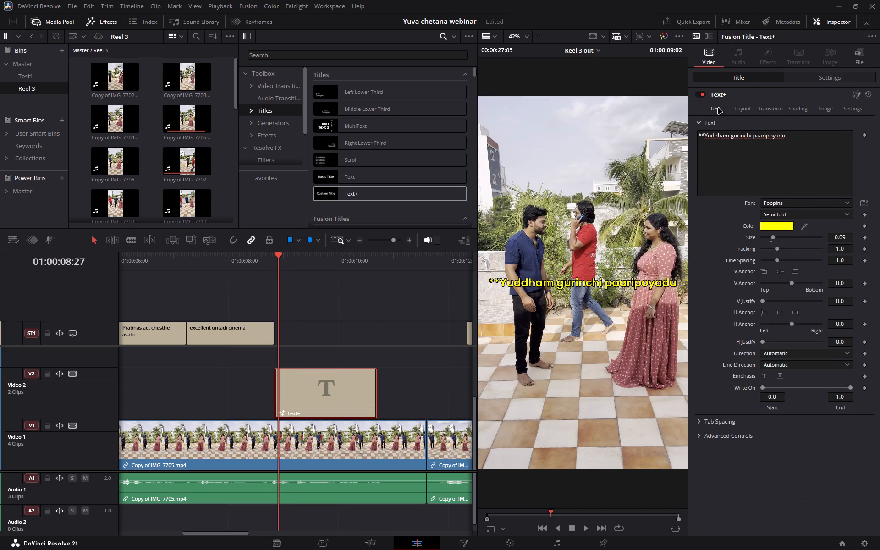
drag(296, 388, 251, 392)
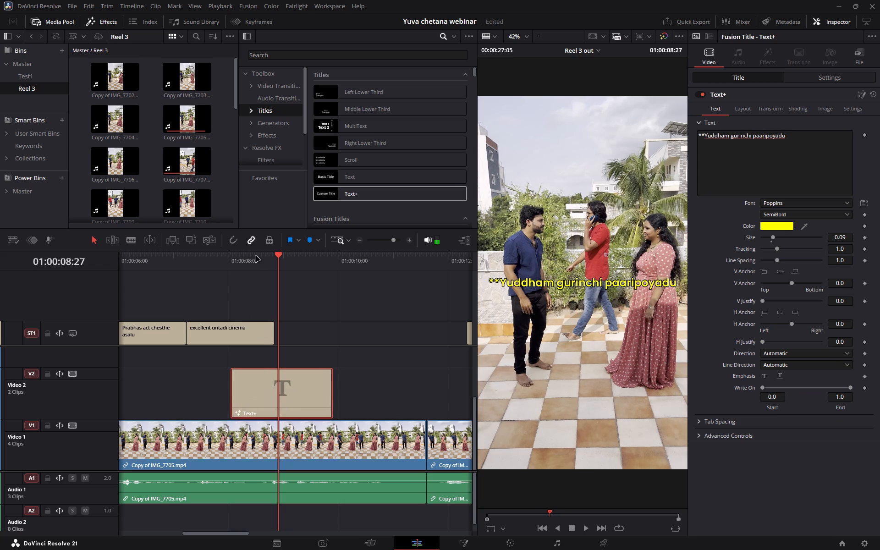
click(252, 264)
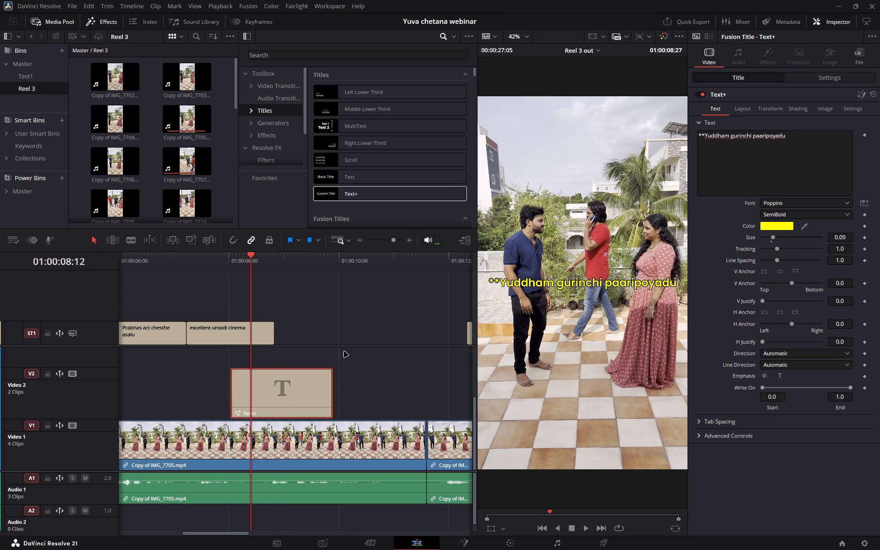
drag(299, 386, 257, 394)
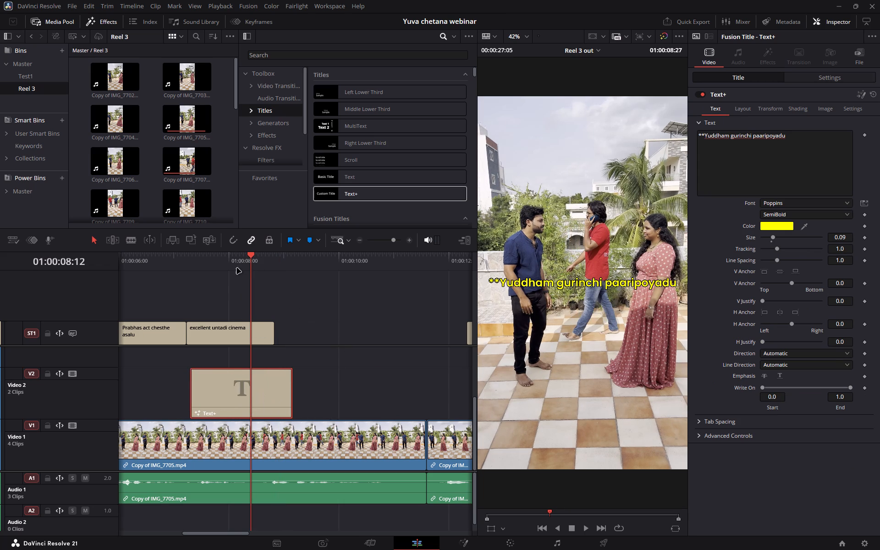
drag(235, 262, 226, 261)
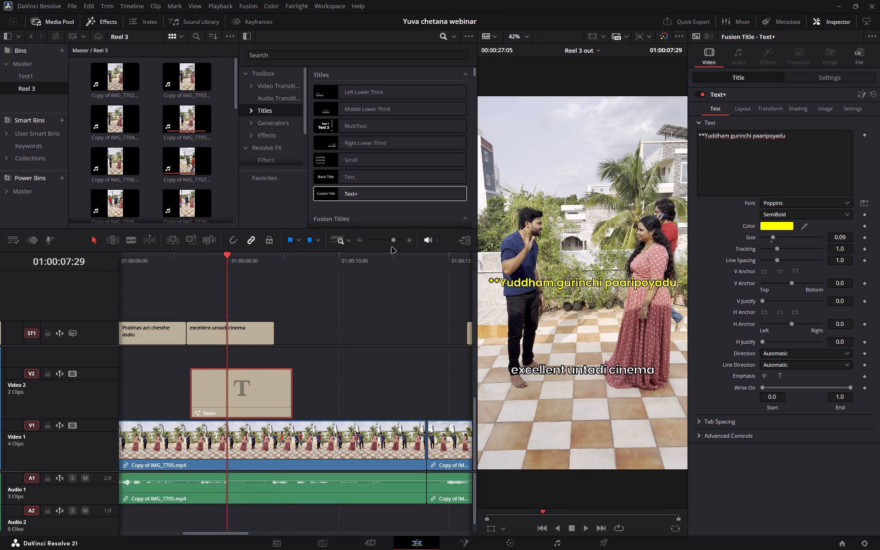
Lower the Text+ title to the height of the "excellent untadi cinema" caption by setting its Center Y to 0.264.
click(740, 107)
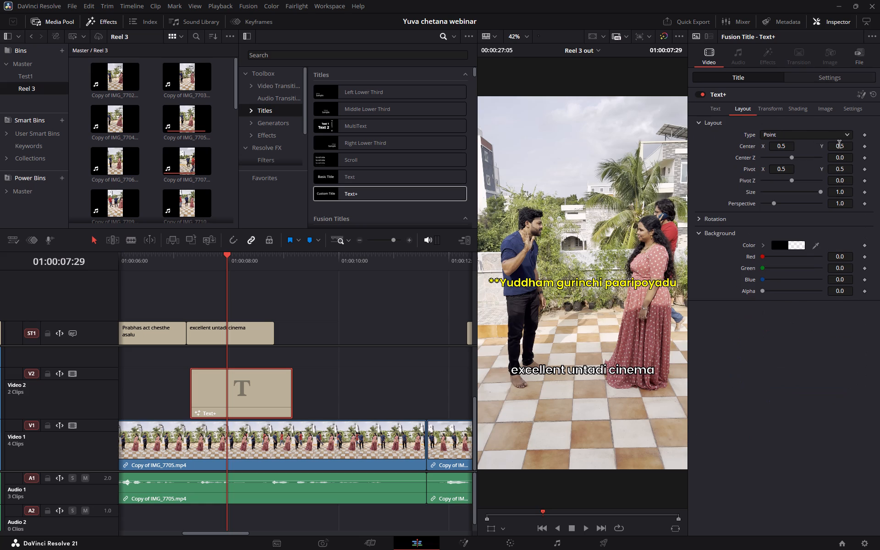
click(708, 108)
click(737, 108)
drag(844, 144, 781, 152)
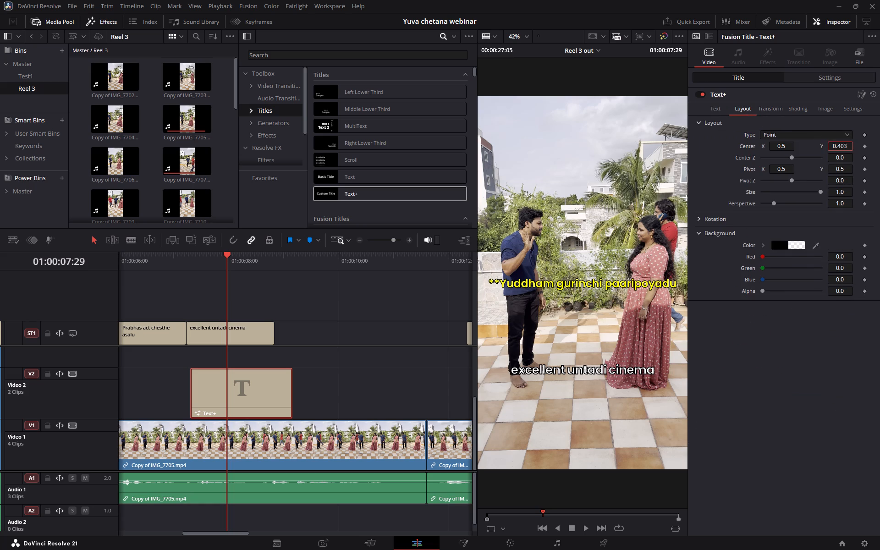
drag(781, 152, 736, 159)
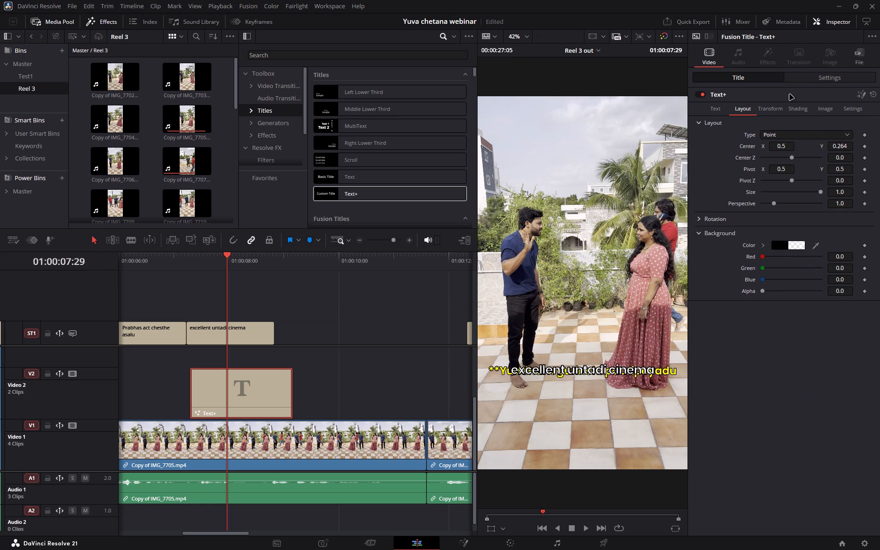
Reduce the Text+ title's text size to 0.0846.
click(725, 110)
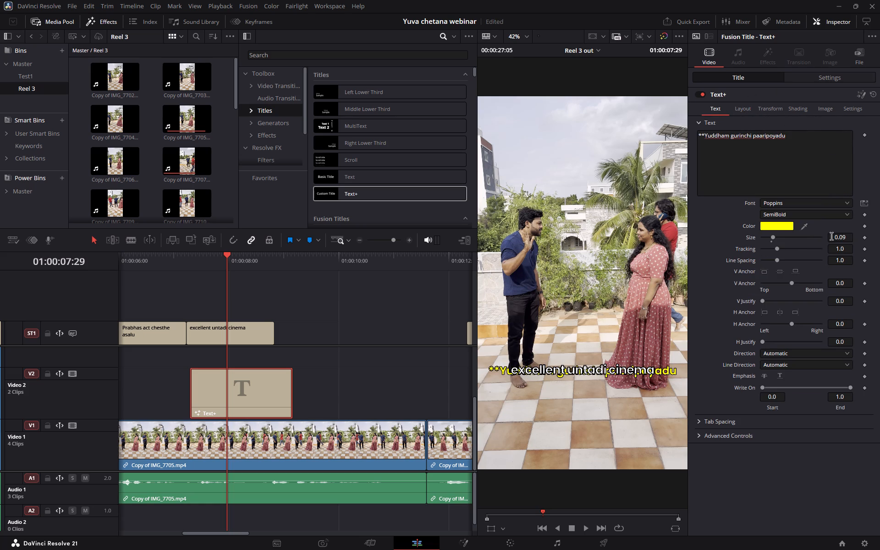
drag(840, 236, 815, 237)
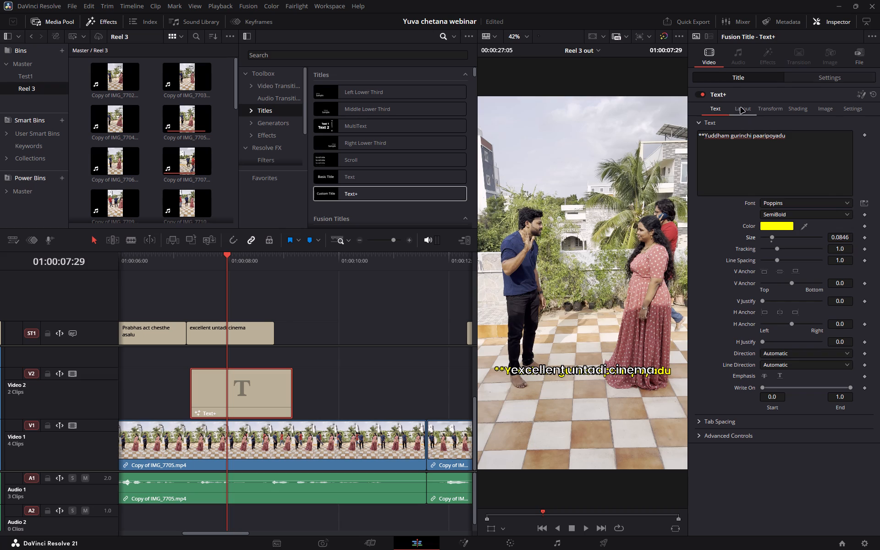
Raise the Text+ title above the subtitle line by setting its Center Y to 0.387.
click(741, 108)
drag(834, 145, 448, 146)
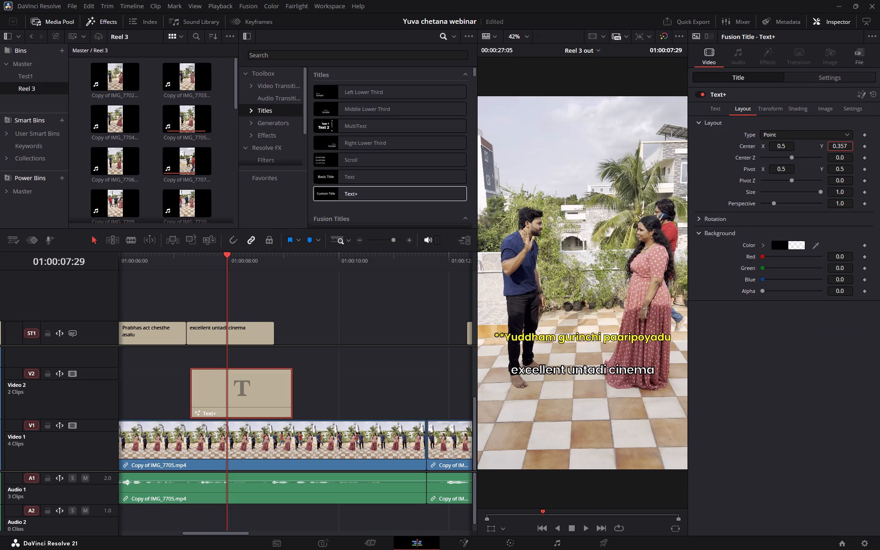
drag(448, 146, 459, 145)
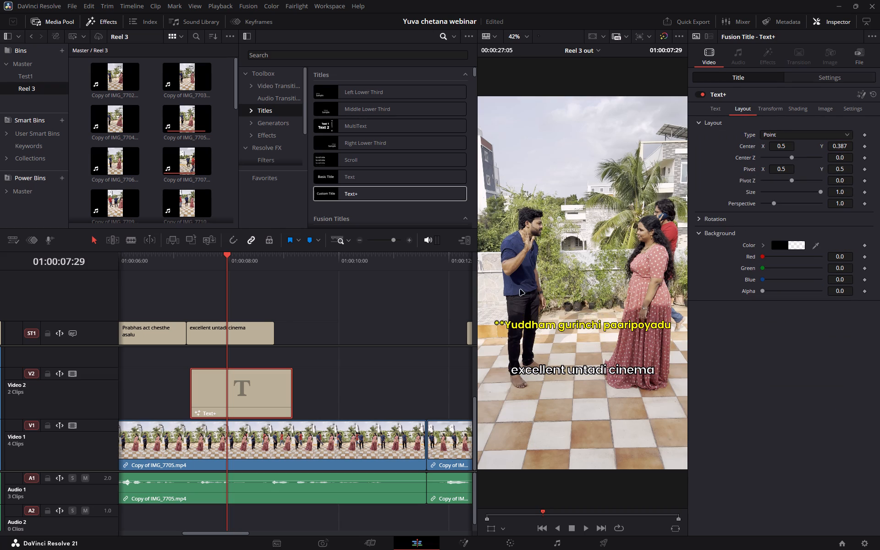
Extend the end of the Text+ clip on Video 2 so it lasts about 4 seconds.
drag(290, 392, 411, 396)
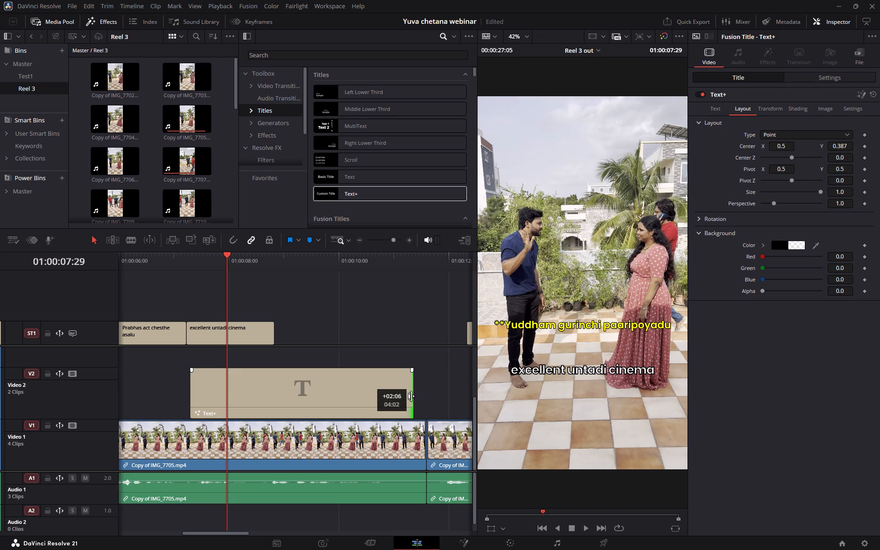
drag(411, 396, 409, 398)
click(290, 352)
Cut the Text+ clip at 01:00:08:25, where the "excellent untadi cinema" caption ends, and delete the portion before the cut.
drag(238, 268, 275, 267)
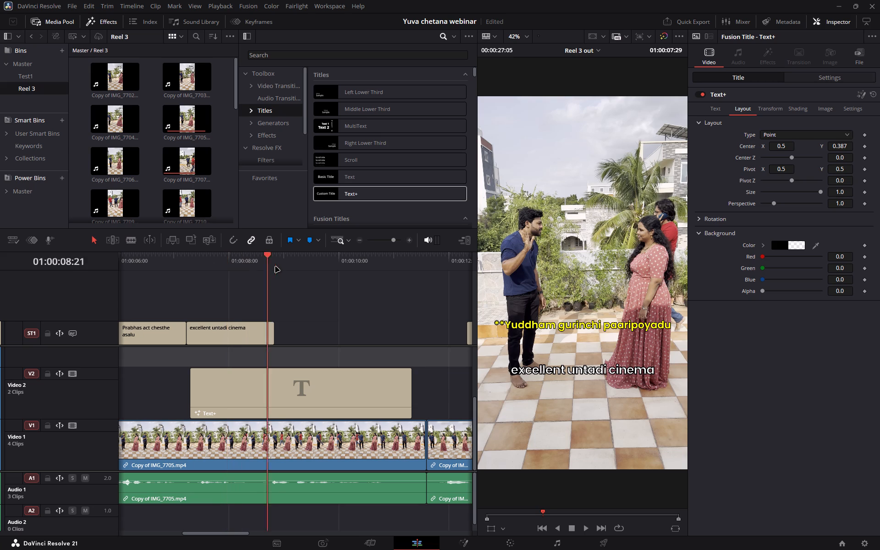
drag(275, 267, 275, 269)
click(287, 354)
click(293, 395)
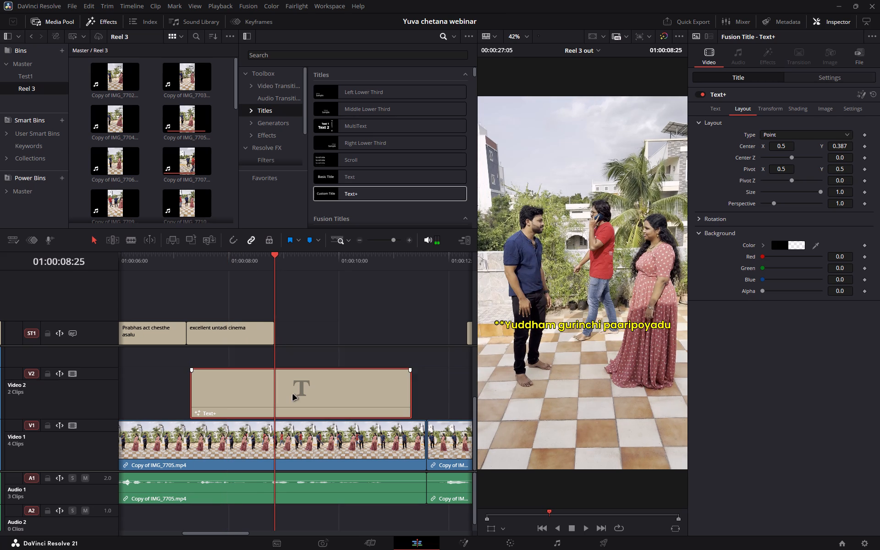
key(ctrl+b)
click(240, 394)
key(BackSpace)
click(297, 385)
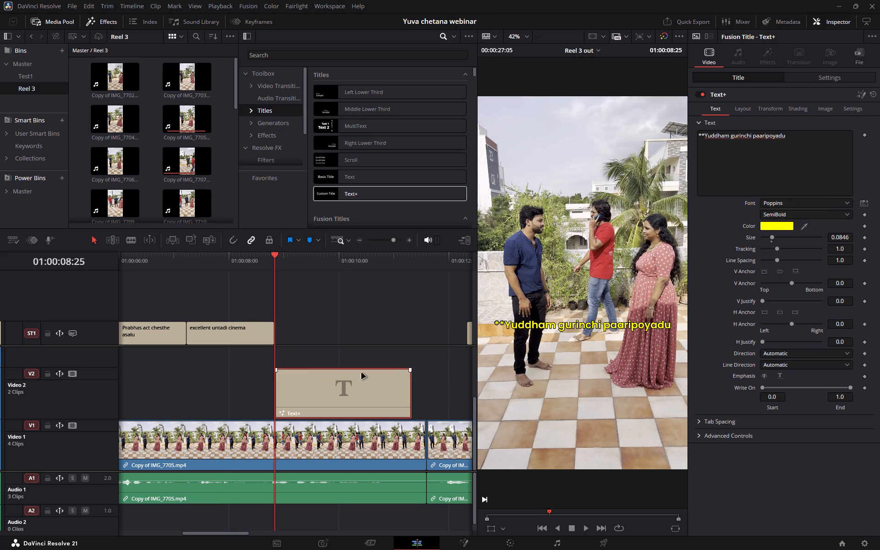
Play through the spoken line and split the remaining Text+ clip at 01:00:09:26, where the next phrase begins.
click(319, 351)
key(space)
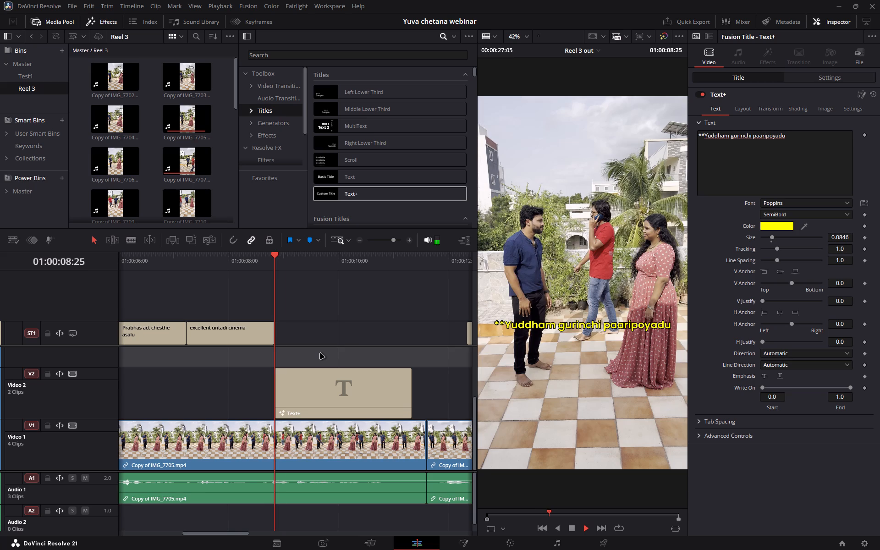
click(334, 357)
key(space)
key(space)
key(space)
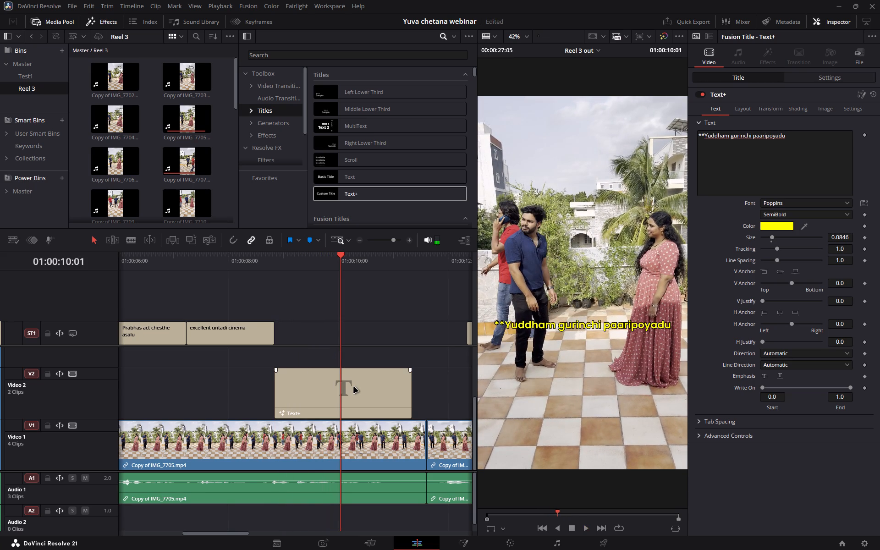
click(354, 387)
drag(335, 271, 330, 275)
click(335, 263)
click(332, 384)
key(ctrl+b)
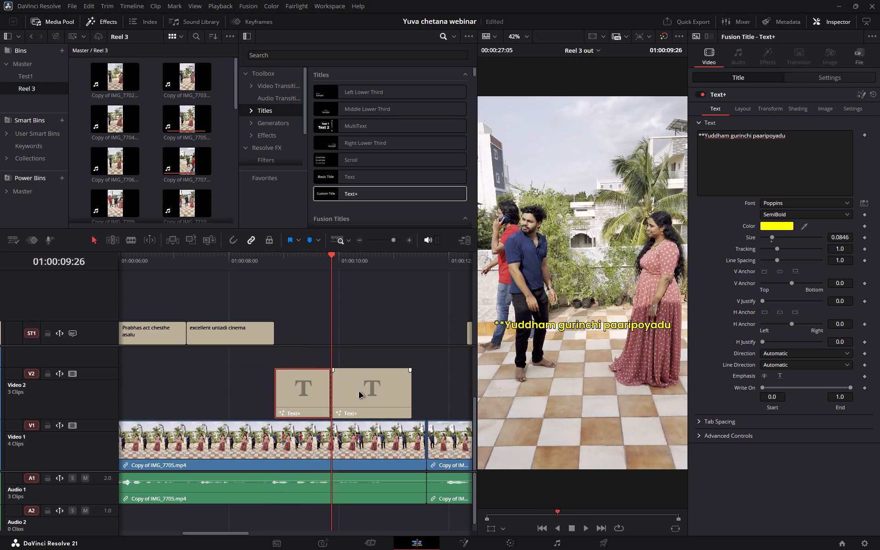
Replace the second Text+ clip's text with the copied phrase "vaadi gurinchena maatladedi....".
click(359, 392)
click(759, 155)
key(ctrl+a)
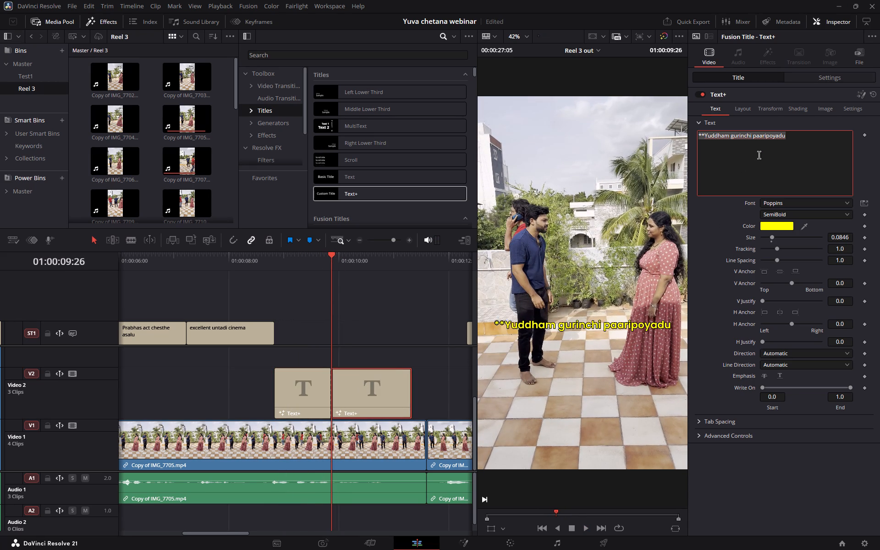
key(ctrl+v)
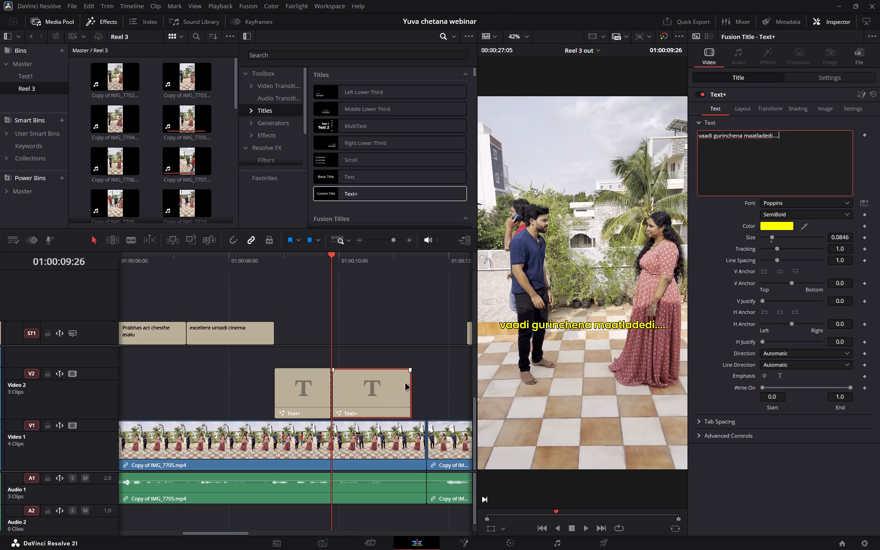
click(434, 374)
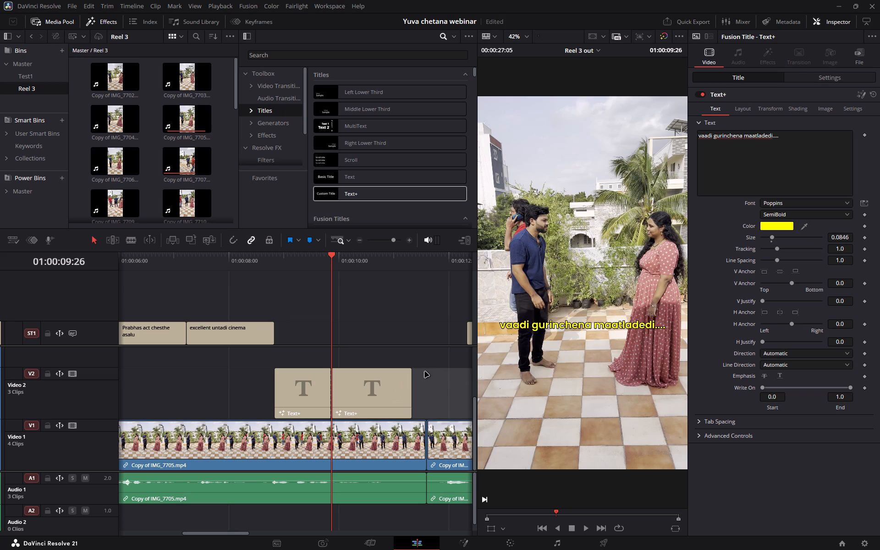
Play back both titles from 01:00:08:09 and add a short fade-out to the second Text+ clip, starting at about 01:00:11:01.
click(410, 375)
click(439, 377)
click(245, 255)
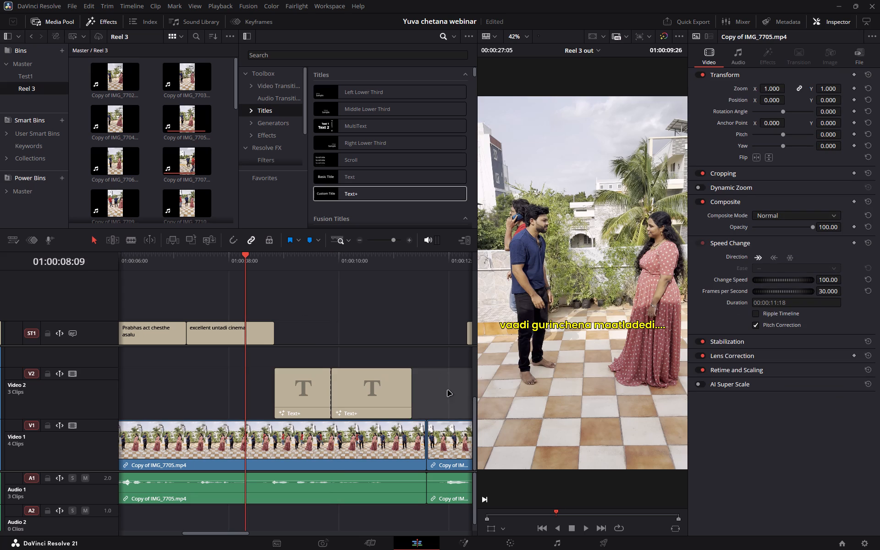
click(448, 390)
key(space)
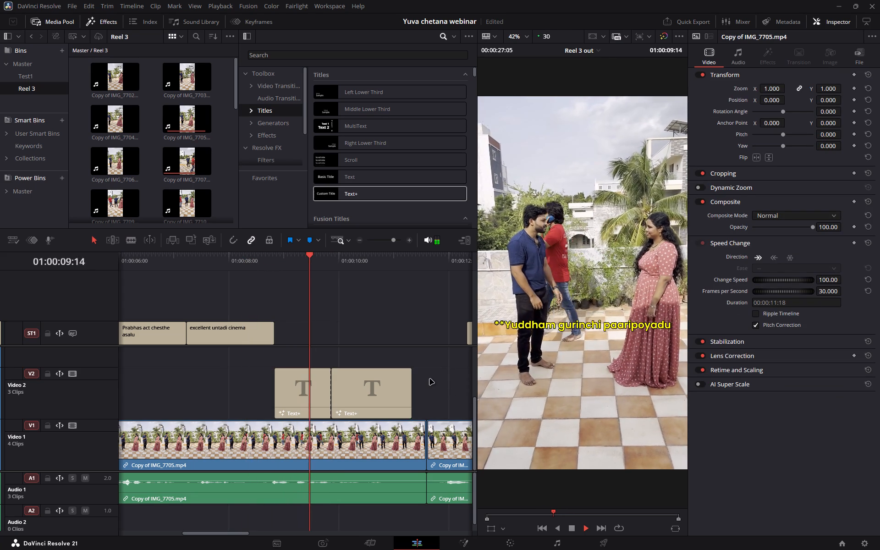
key(space)
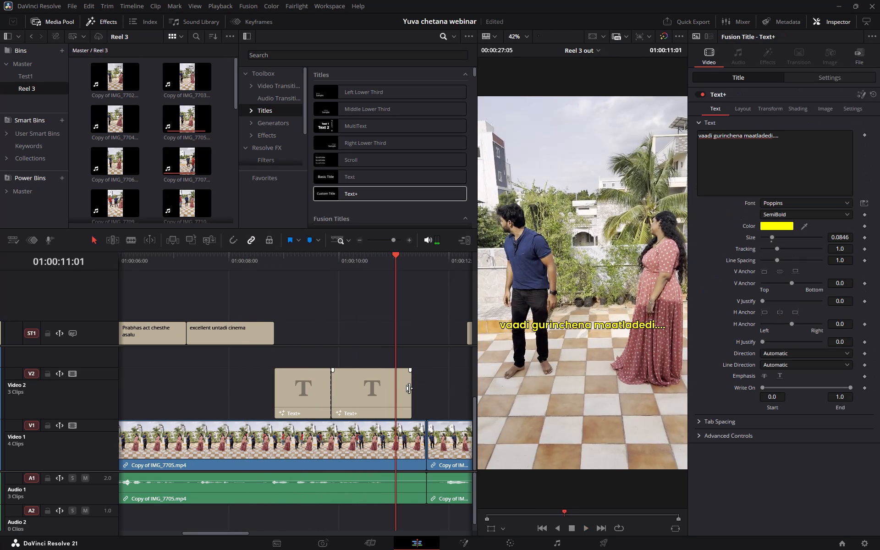
drag(408, 372, 392, 376)
click(430, 378)
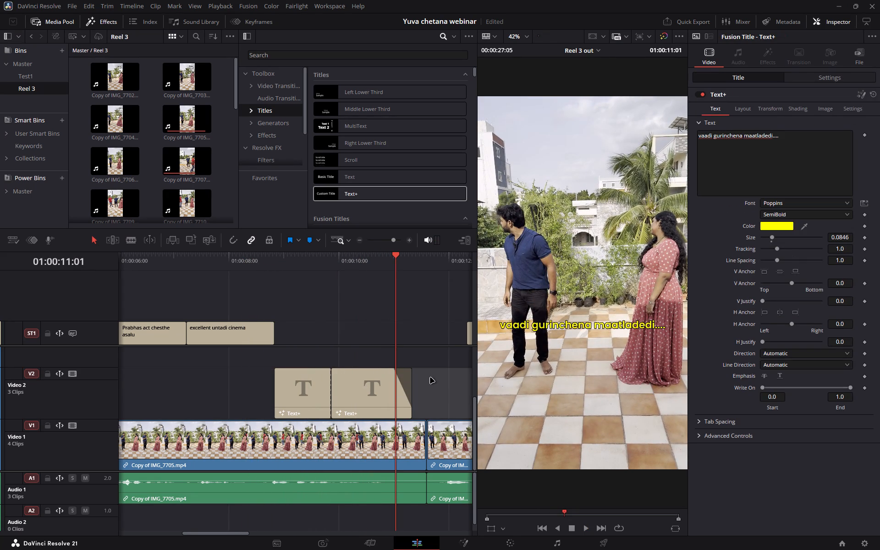
Switch to Brave and search the web for "vine boom" in a new tab.
key(super+3)
click(175, 223)
key(ctrl+t)
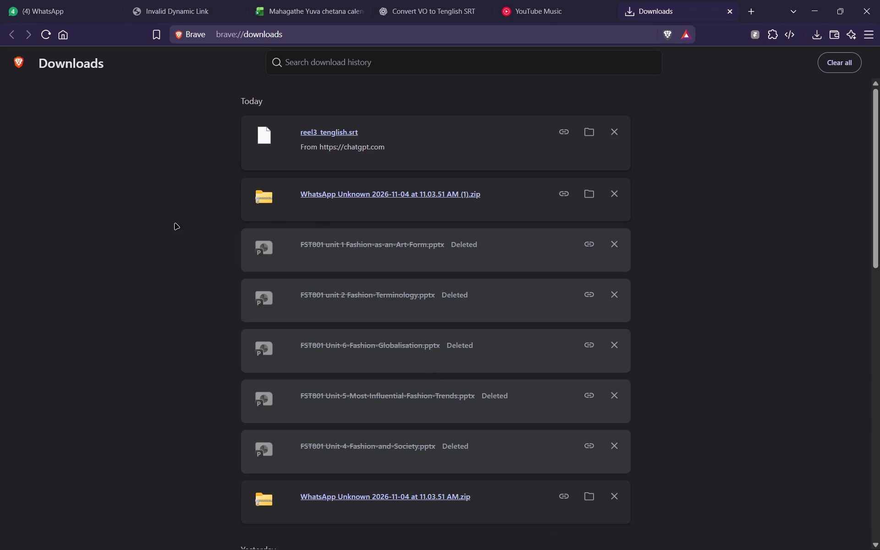
text(vie)
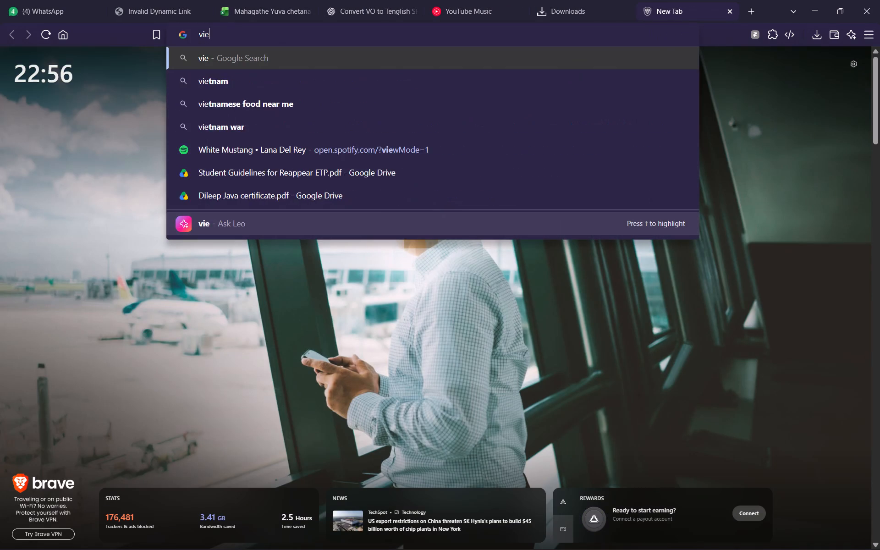
key(BackSpace)
text(ne booo)
key(BackSpace)
key(m)
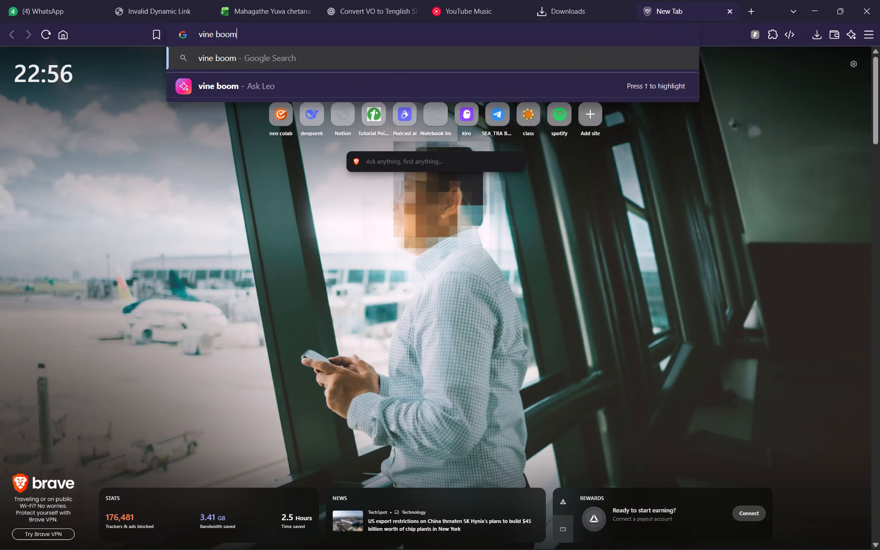
key(Return)
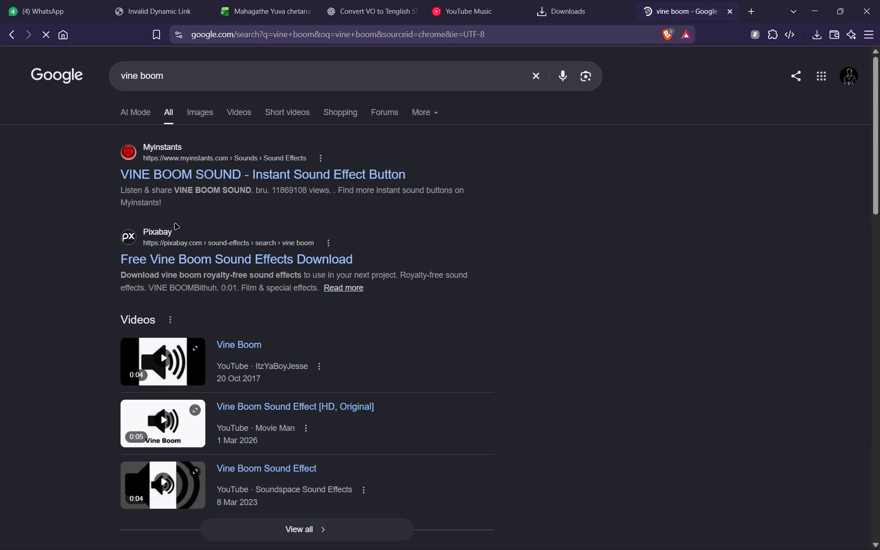
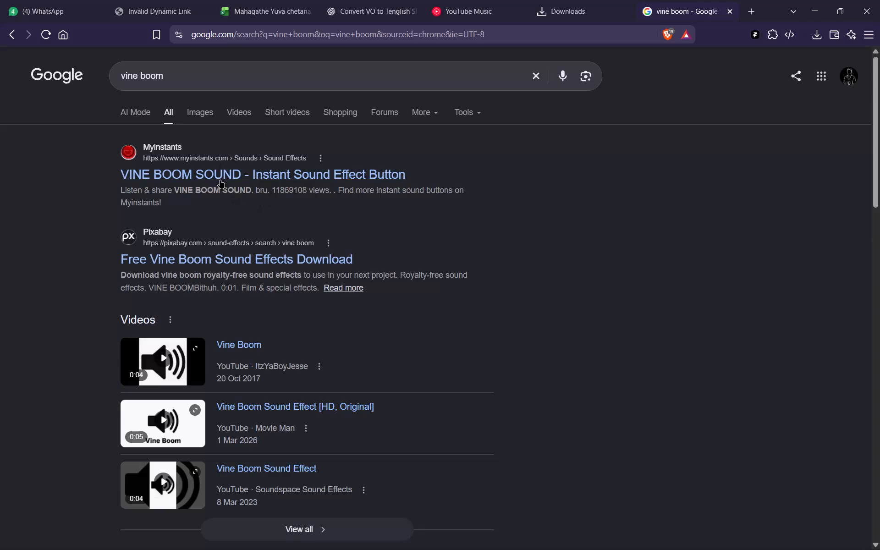
Open the Myinstants "VINE BOOM SOUND" result and download the sound effect as an MP3.
click(220, 178)
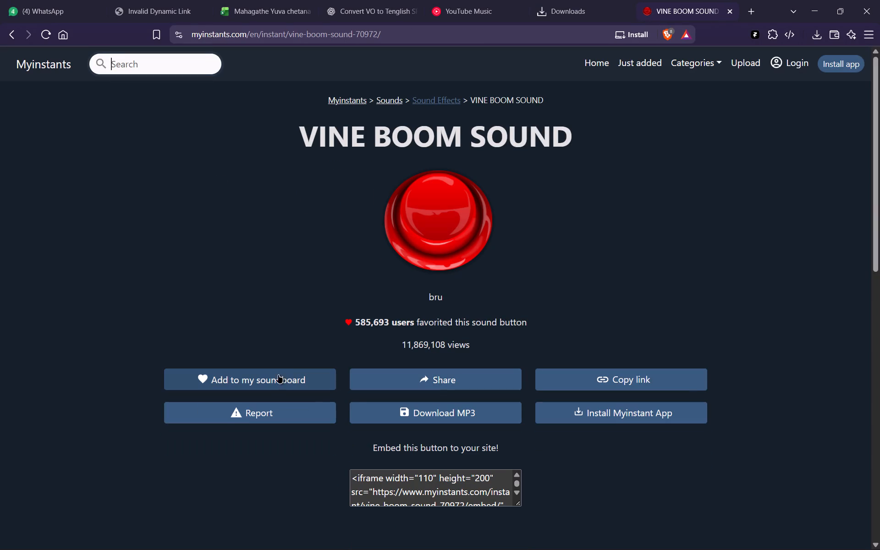
click(436, 412)
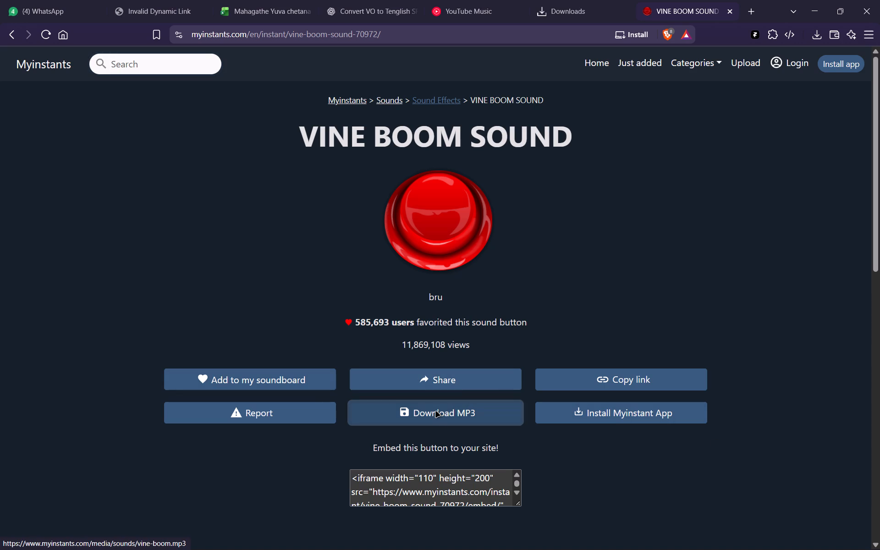
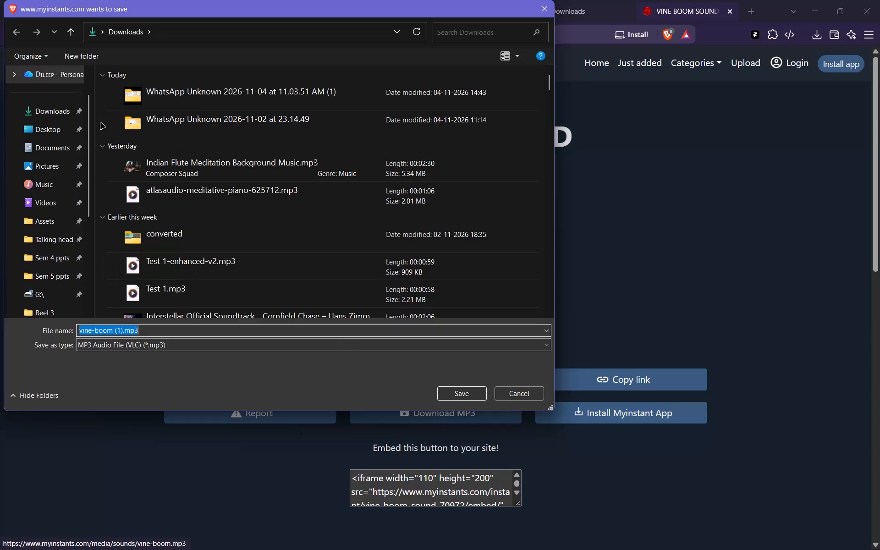
Save the vine boom MP3 in the Downloads folder as "vine-boom (1).mp3".
click(20, 107)
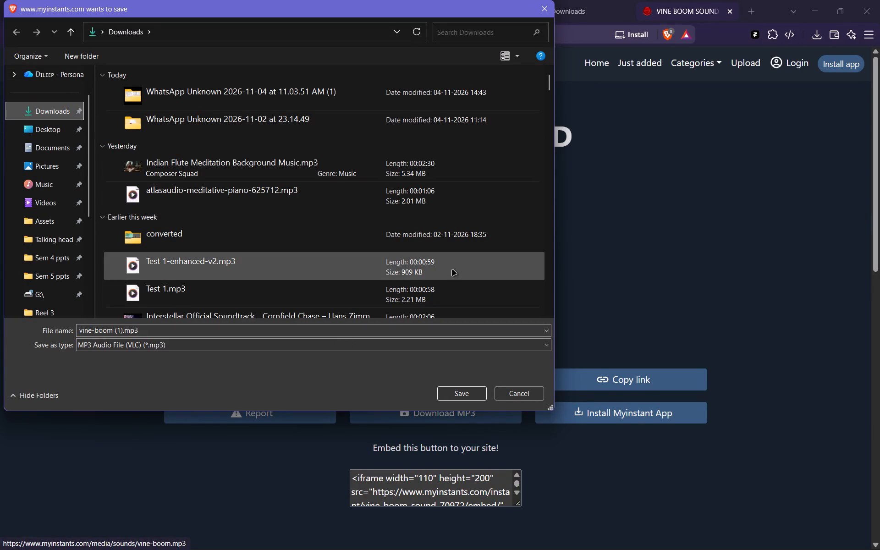
click(458, 394)
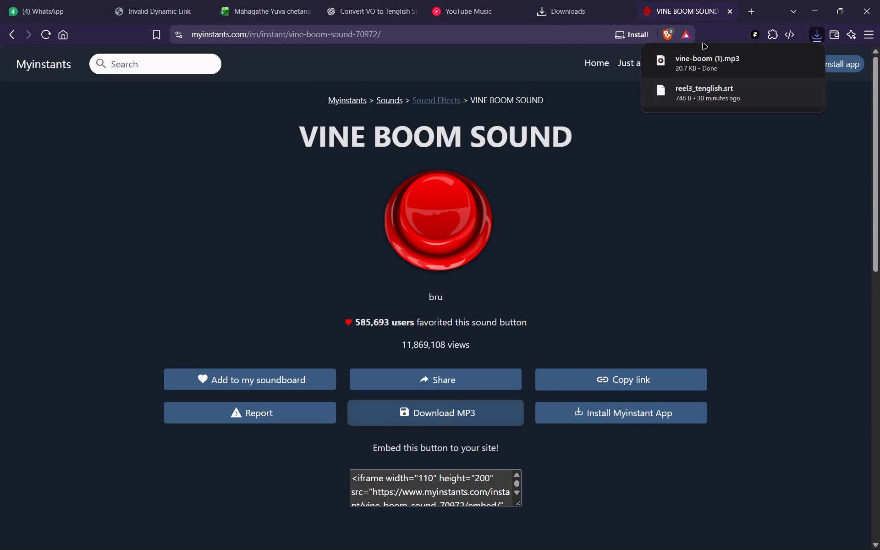
Bring the downloaded vine-boom (1).mp3 into DaVinci Resolve's Reel 3 bin and place it on Audio 2 beneath the first Text+ title.
click(703, 44)
drag(709, 66, 189, 154)
key(alt+Tab)
scroll(188, 154, down, 8)
drag(186, 194, 249, 344)
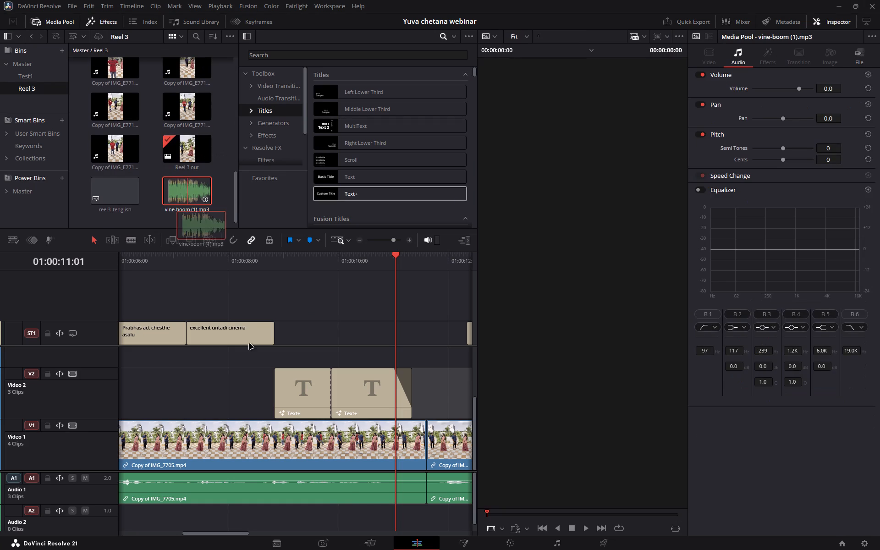
drag(249, 344, 261, 511)
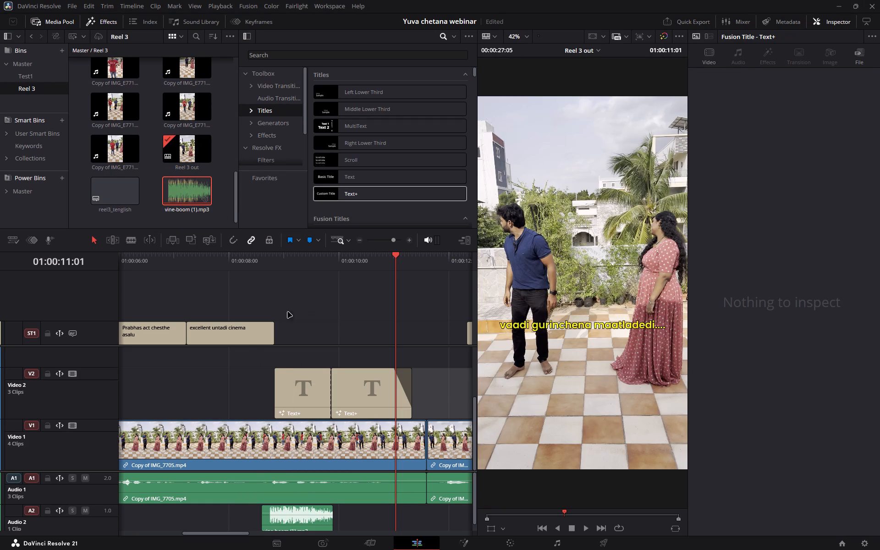
Play back the vine boom section and lower the vine-boom clip's volume to -16.5.
click(228, 264)
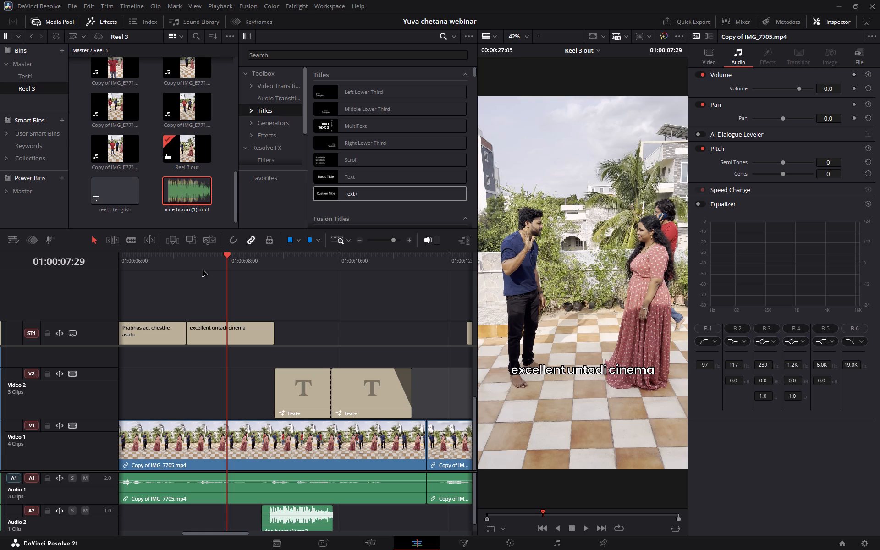
click(360, 340)
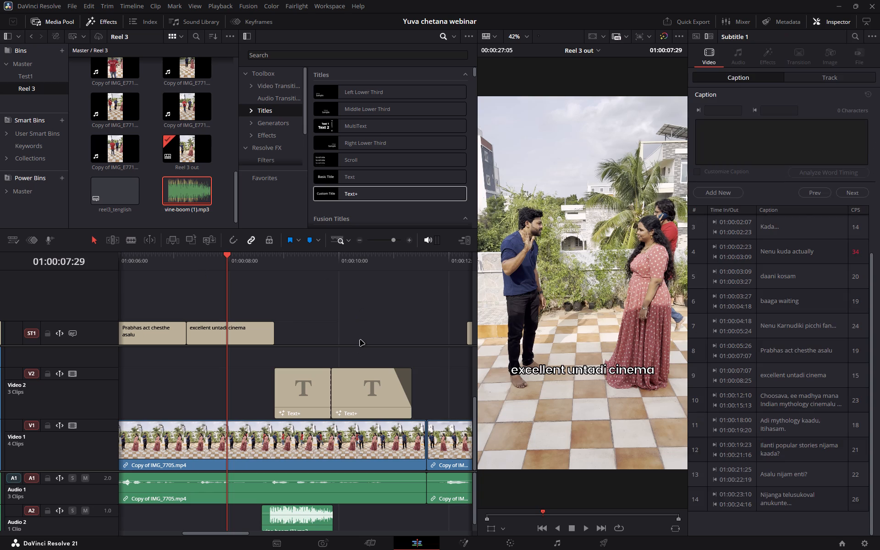
key(space)
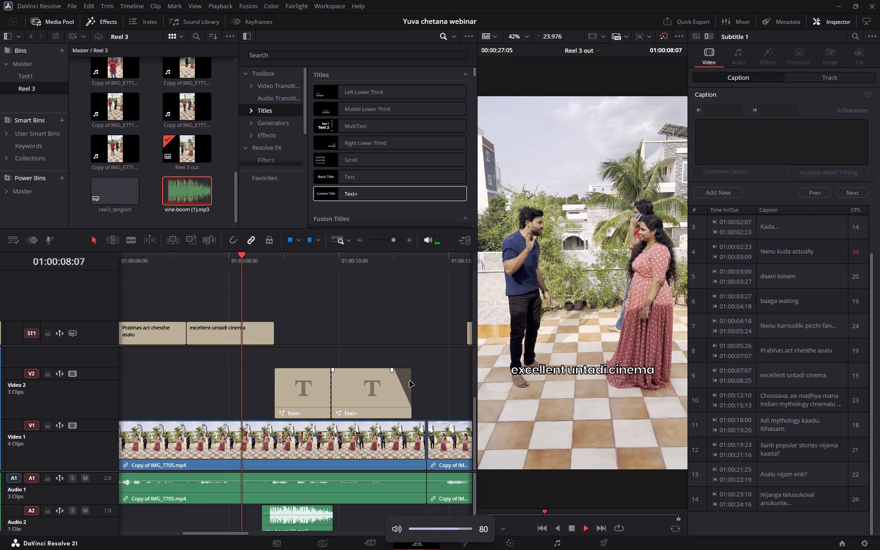
key(space)
click(310, 513)
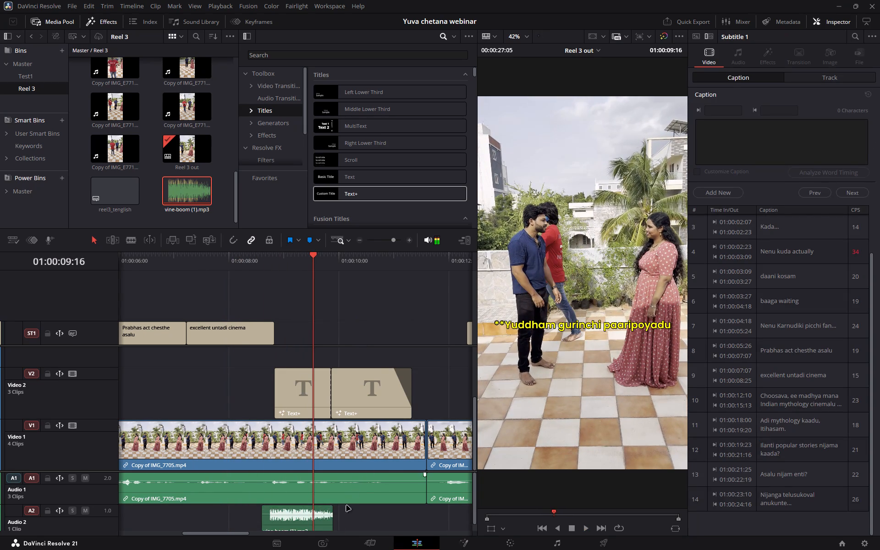
click(322, 524)
drag(834, 89, 829, 89)
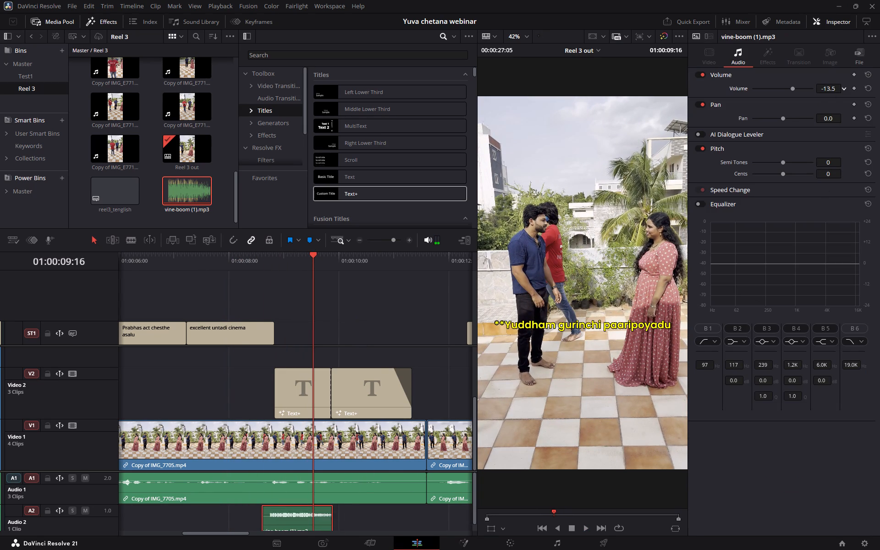
drag(829, 89, 828, 89)
Shift the vine-boom clip later on Audio 2 to start at about 01:00:09:00, and play the section back.
drag(318, 520, 333, 522)
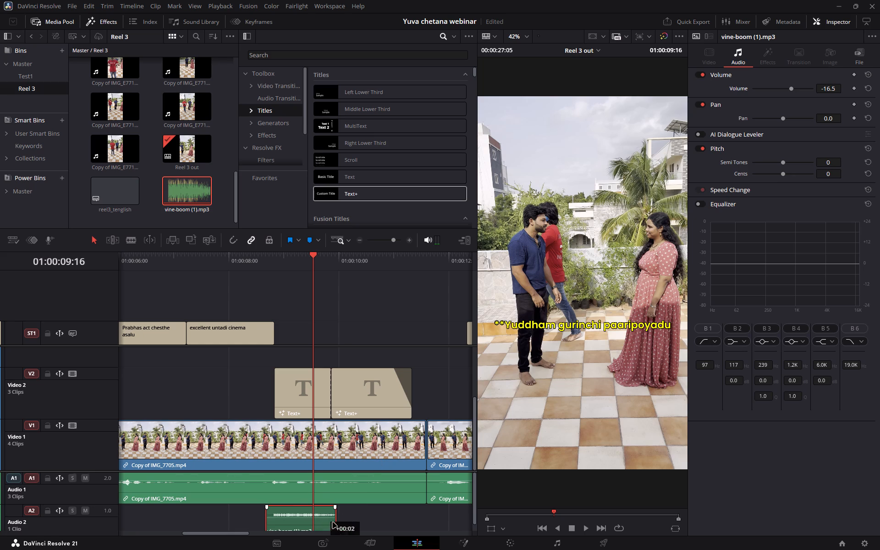
drag(333, 522, 342, 528)
drag(268, 254, 260, 261)
click(338, 309)
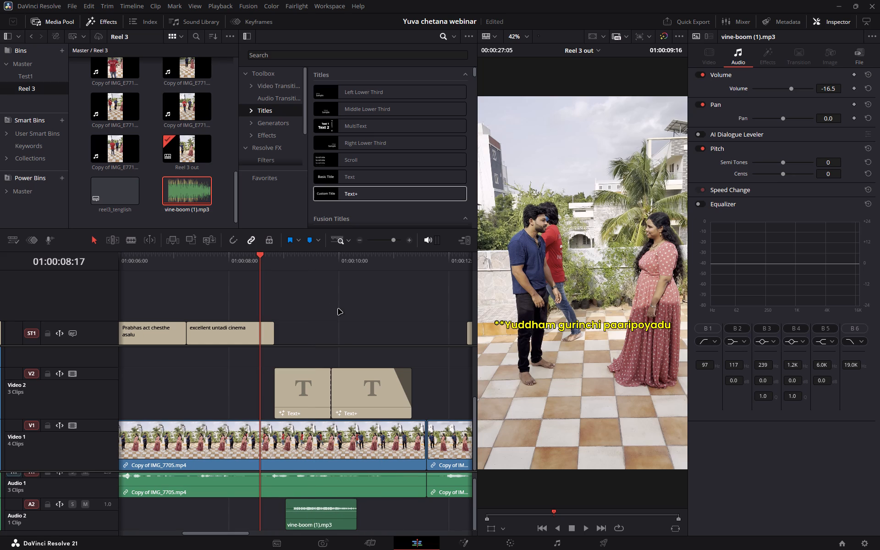
key(space)
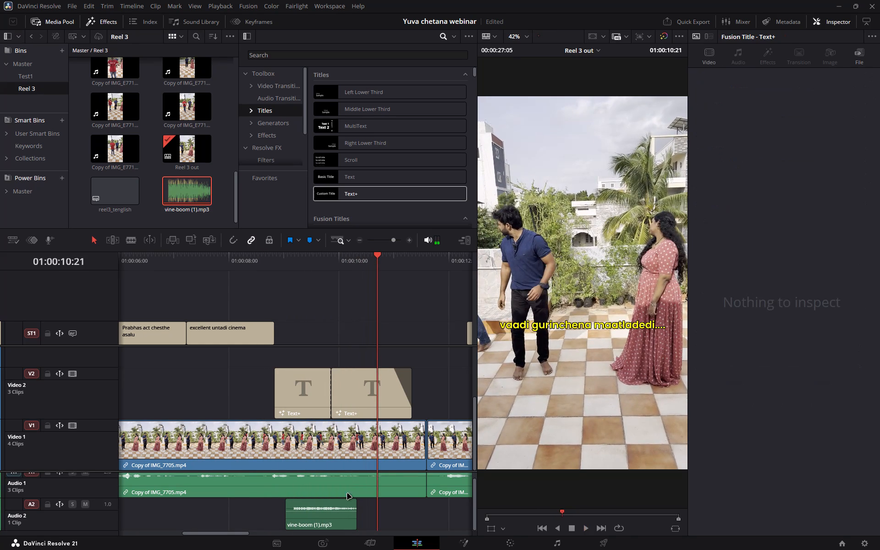
key(space)
key(space)
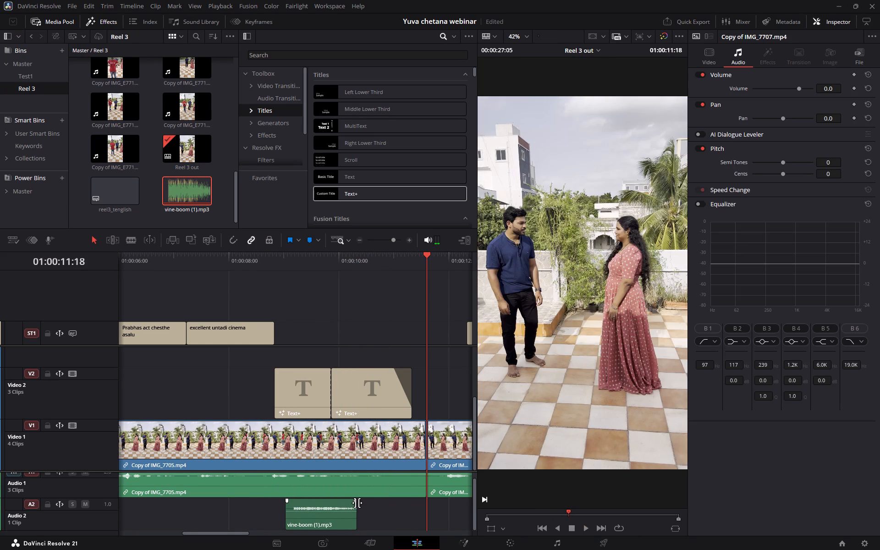
Add a short fade-out at the end of the vine-boom clip and play it back from 01:00:08:21.
drag(355, 500, 347, 500)
drag(354, 521, 361, 521)
click(267, 265)
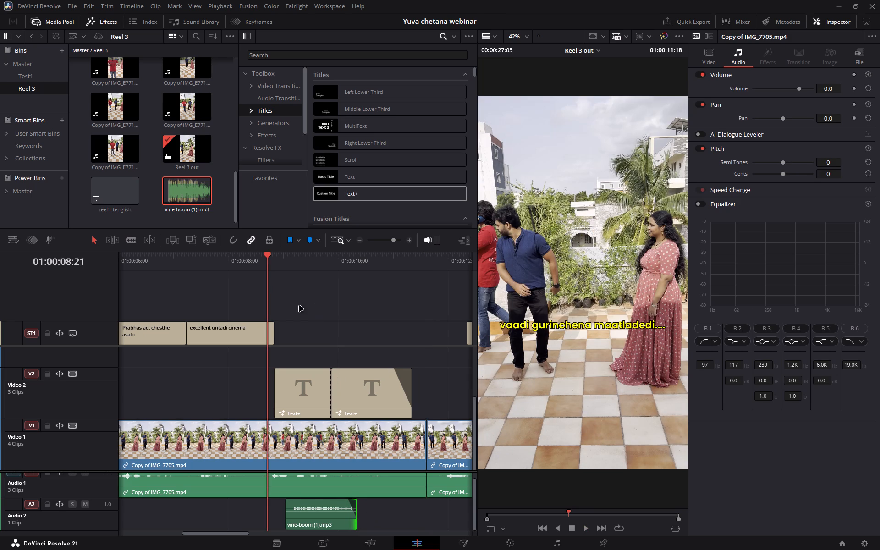
key(space)
click(334, 322)
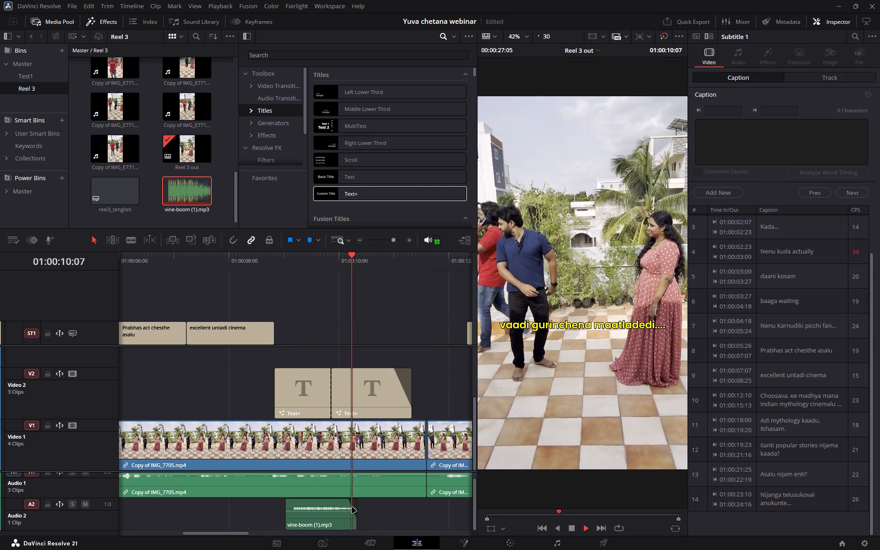
Lower the vine-boom clip's volume to -22.5 and play the section back.
click(346, 523)
key(space)
key(space)
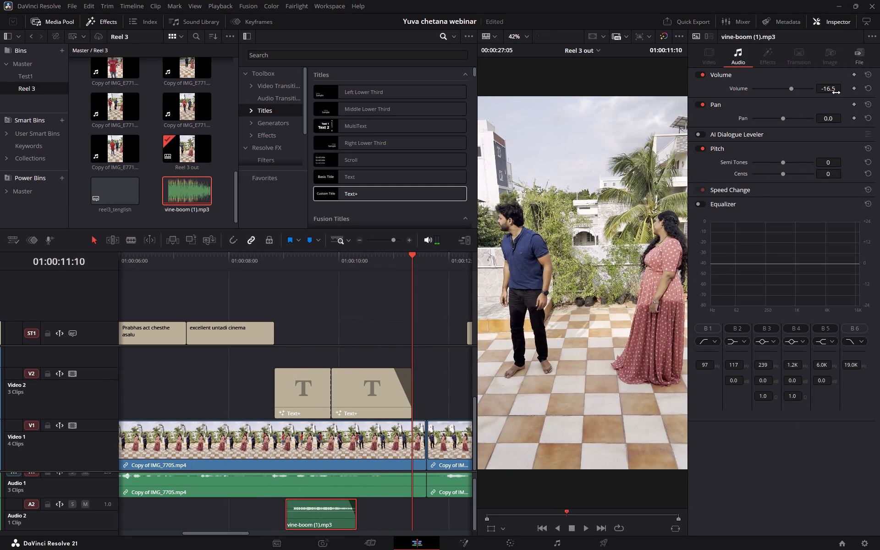
click(836, 93)
click(293, 320)
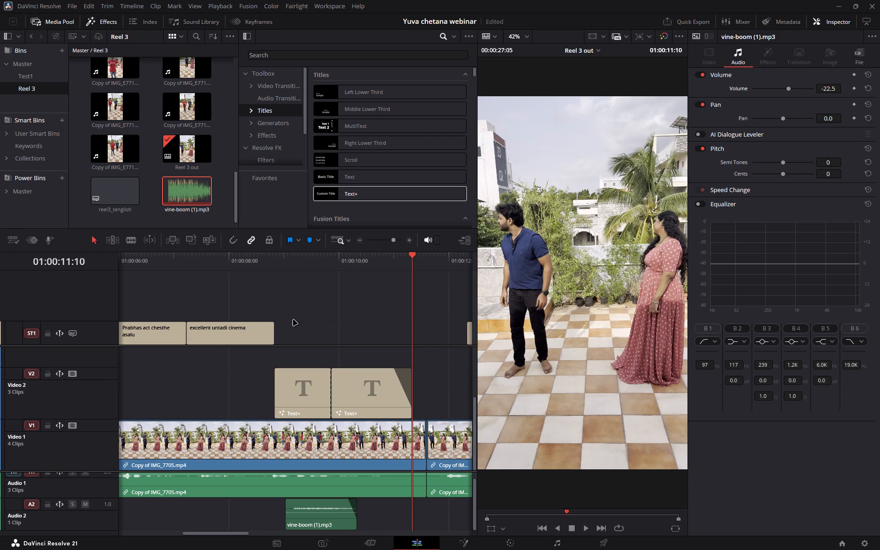
click(260, 268)
key(space)
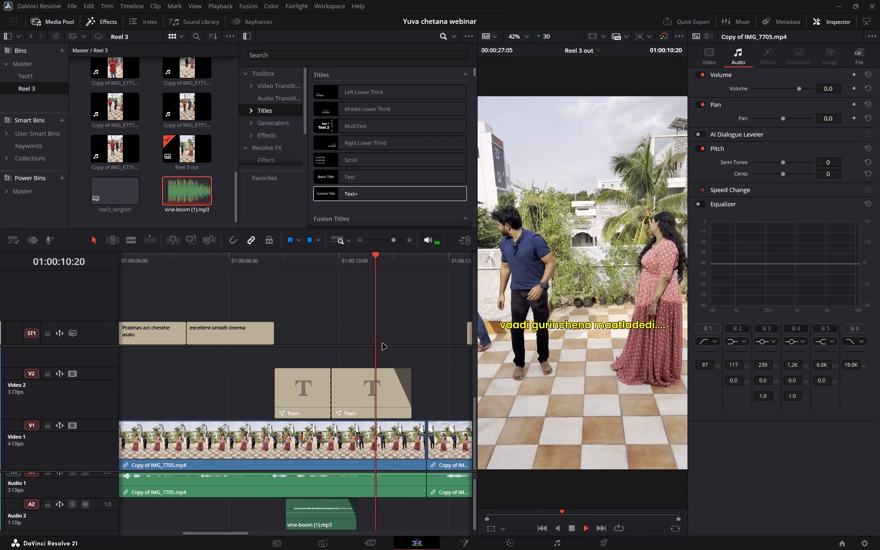
key(space)
Move the vine-boom clip later on Audio 2 to start at about 01:00:09:10, and play it back.
drag(335, 528, 353, 528)
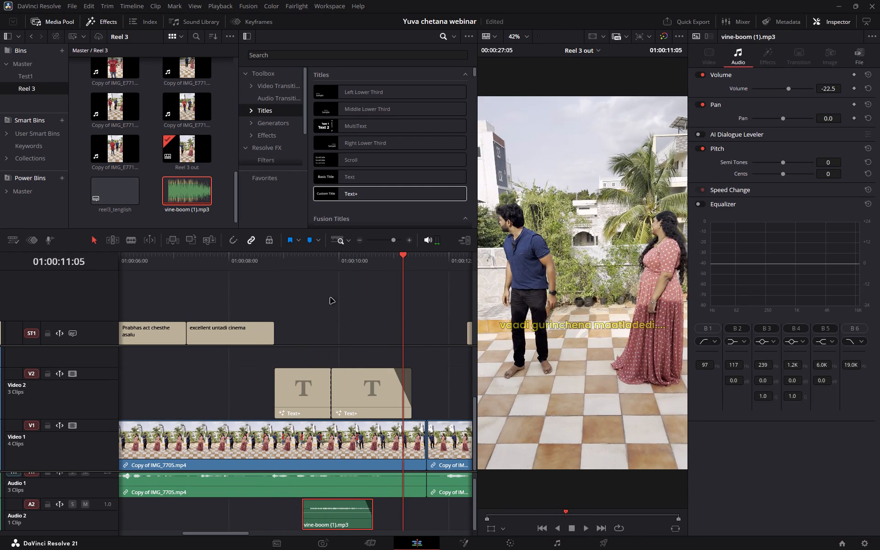
click(277, 260)
click(305, 307)
key(space)
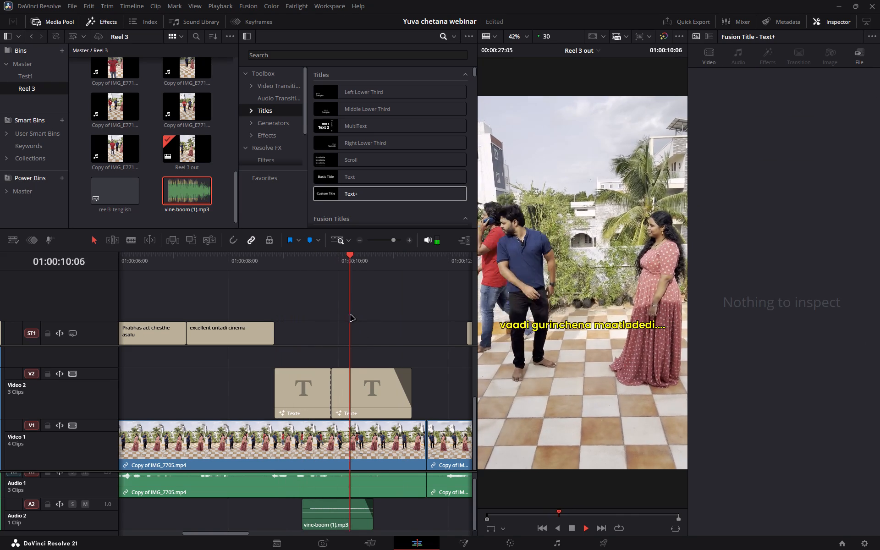
Move the "Choosava, ee madhya mana..." subtitle earlier to start at 01:00:11:19, just after the IMG_7707 clip begins.
ctrl+scroll(331, 325, down, 4)
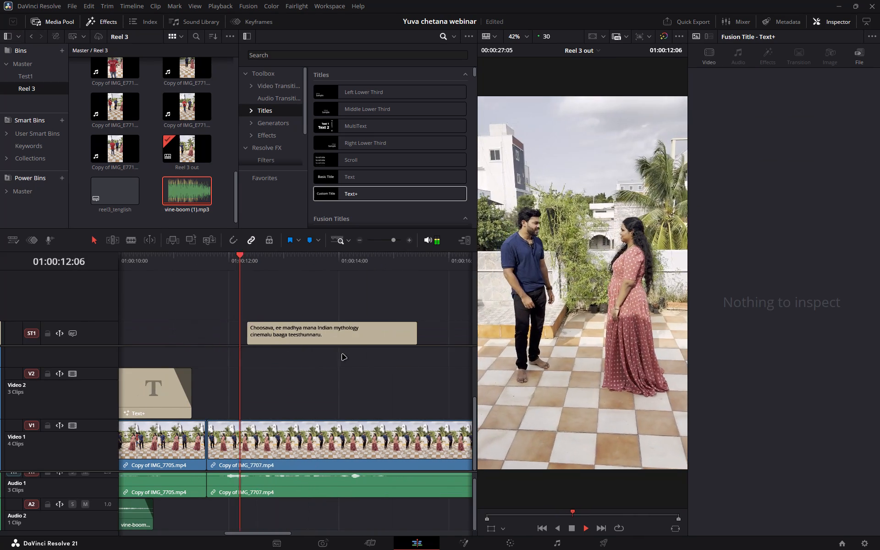
key(space)
drag(331, 336, 298, 337)
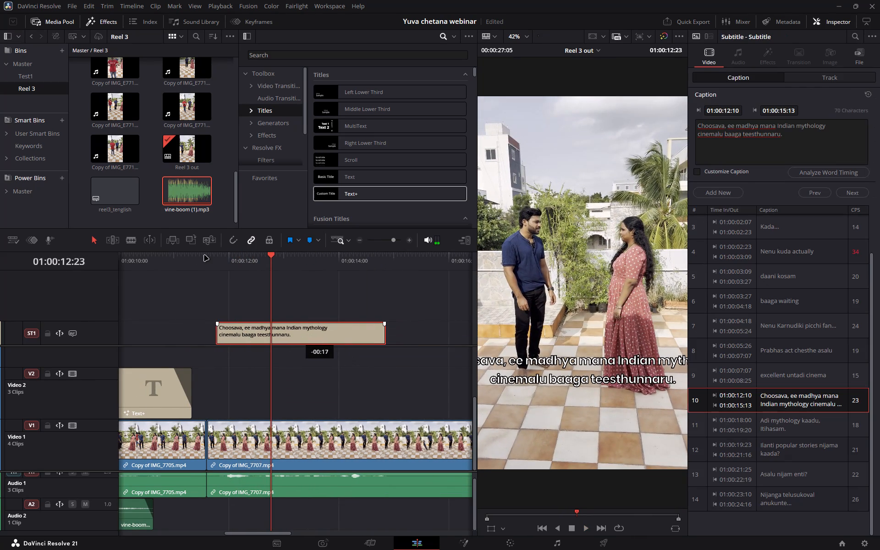
drag(204, 257, 207, 261)
drag(240, 325, 234, 327)
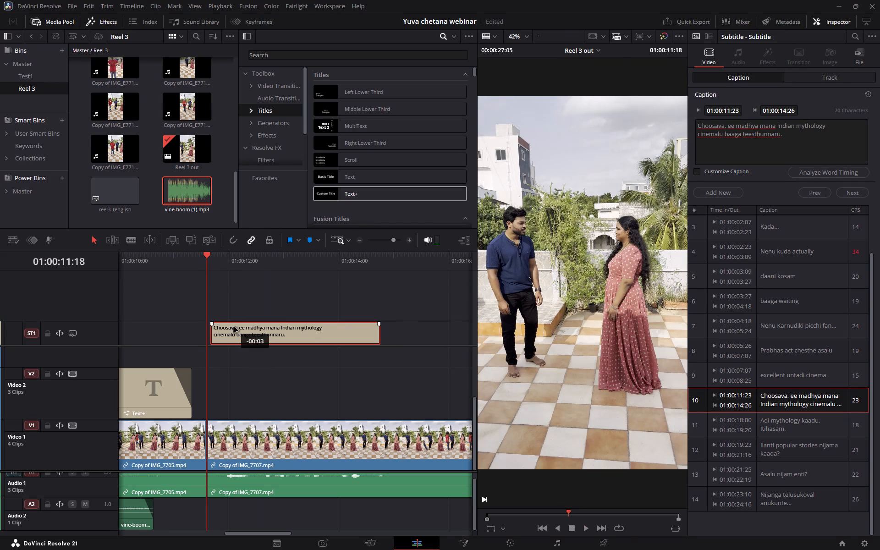
drag(234, 327, 232, 329)
Split the "Choosava, ee madhya mana..." subtitle at 01:00:12:17 and shorten the first part's text to "Choosava...".
click(255, 306)
key(space)
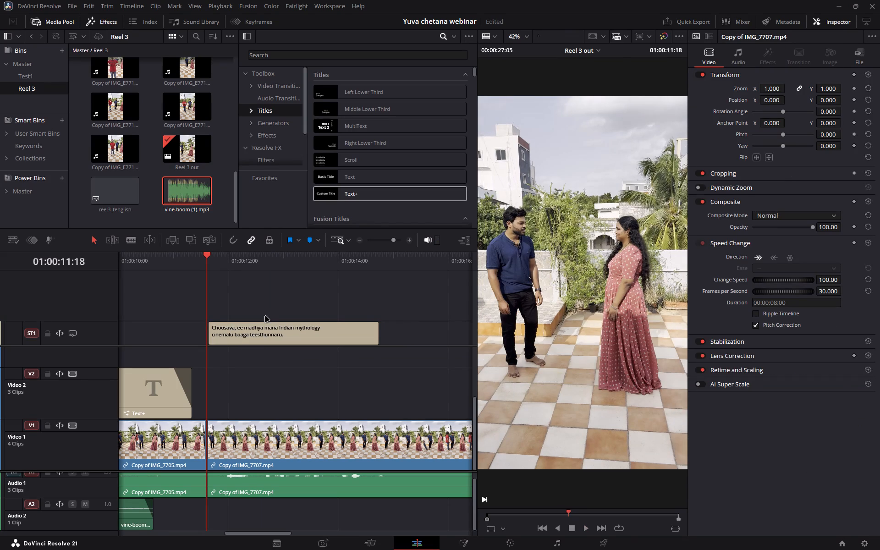
click(272, 329)
key(space)
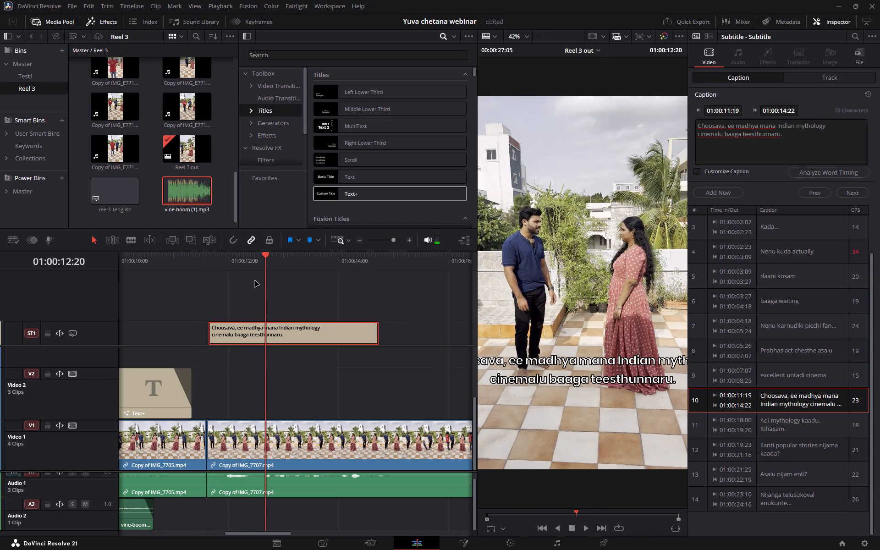
click(259, 267)
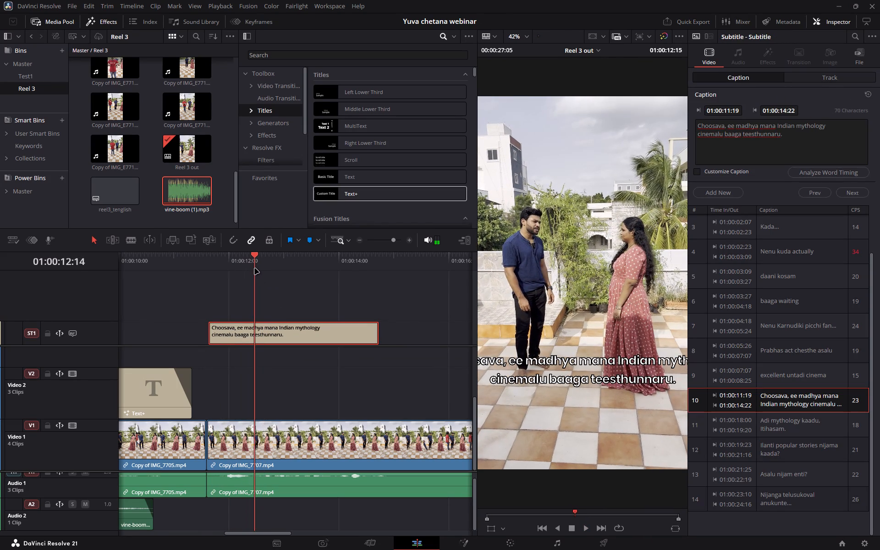
key(ctrl+b)
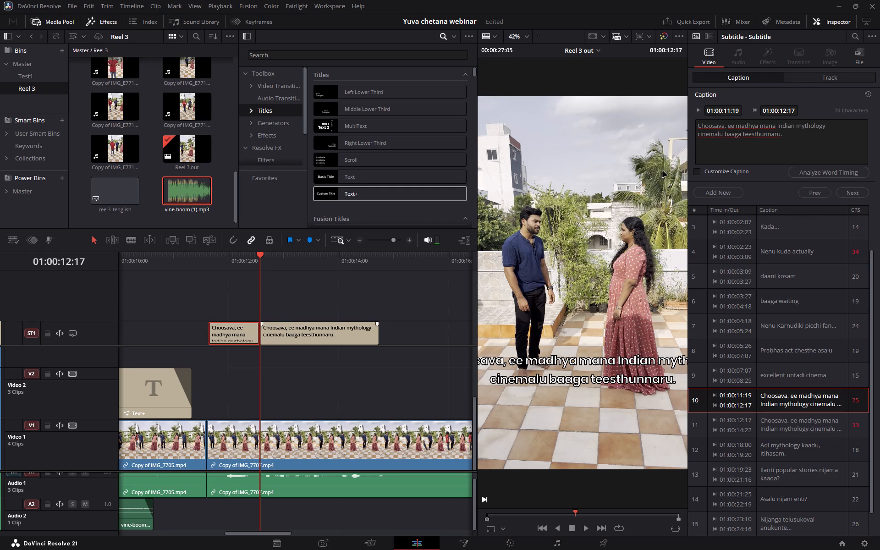
drag(725, 128, 791, 140)
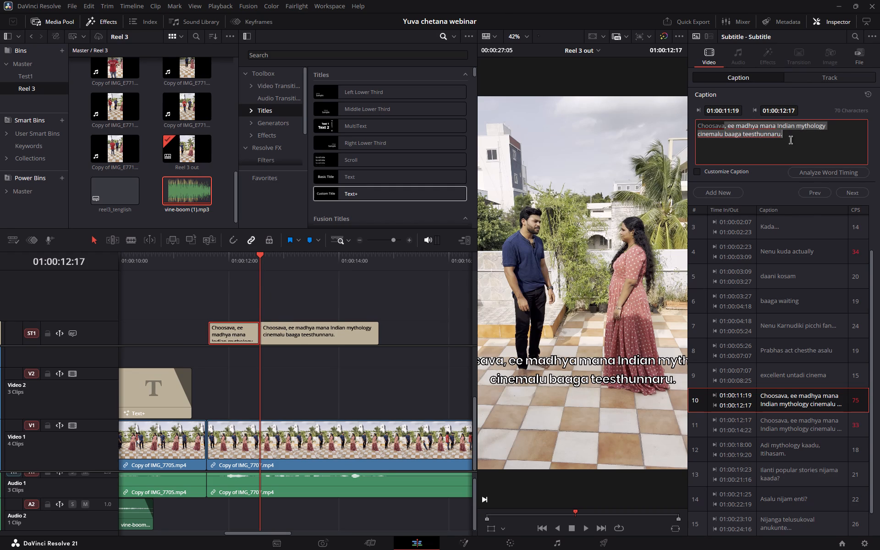
key(BackSpace)
text(..)
key(period)
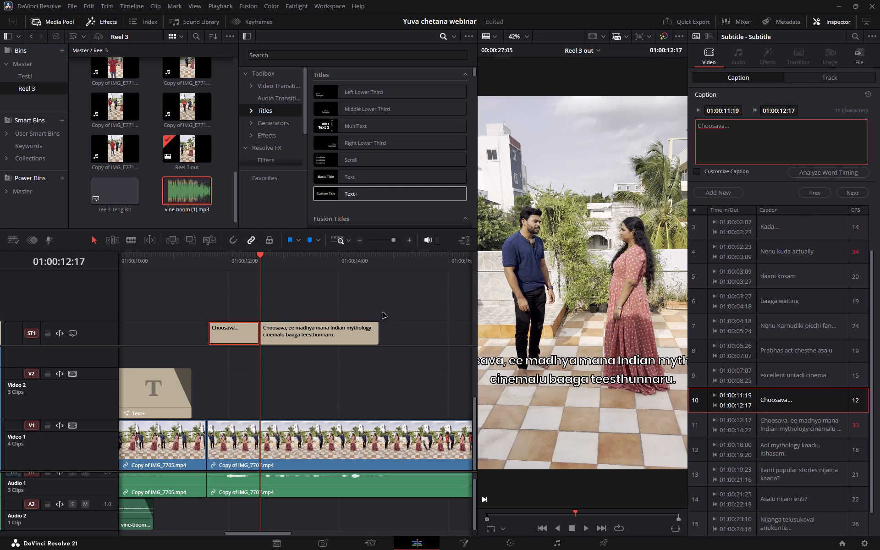
click(297, 291)
Reduce the second subtitle part to "ee madhya mana", cutting "Indian mythology cinemalu baaga teesthunnaru." for reuse.
click(299, 333)
drag(726, 126, 697, 123)
key(Delete)
key(Delete)
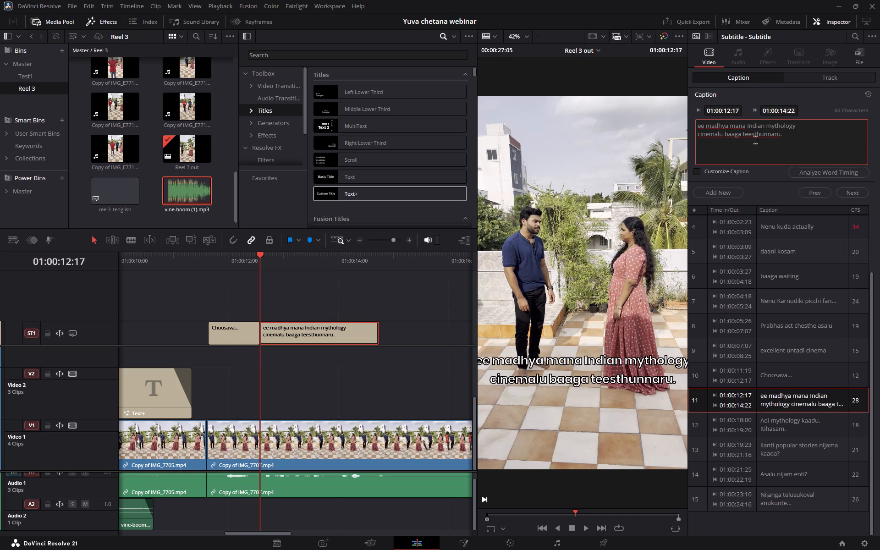
drag(747, 125, 803, 139)
key(ctrl+x)
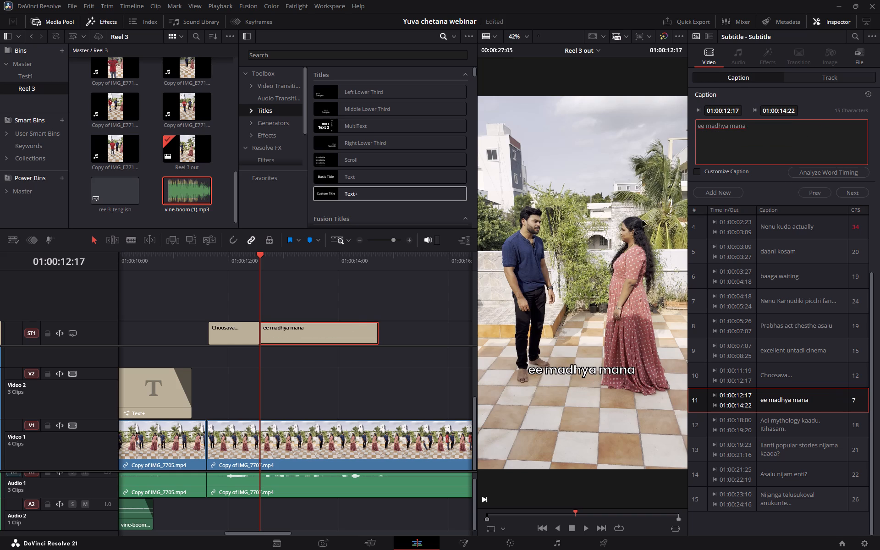
Play from 01:00:12:17 and split the "ee madhya mana" subtitle at 01:00:13:06.
click(357, 269)
click(260, 263)
click(280, 291)
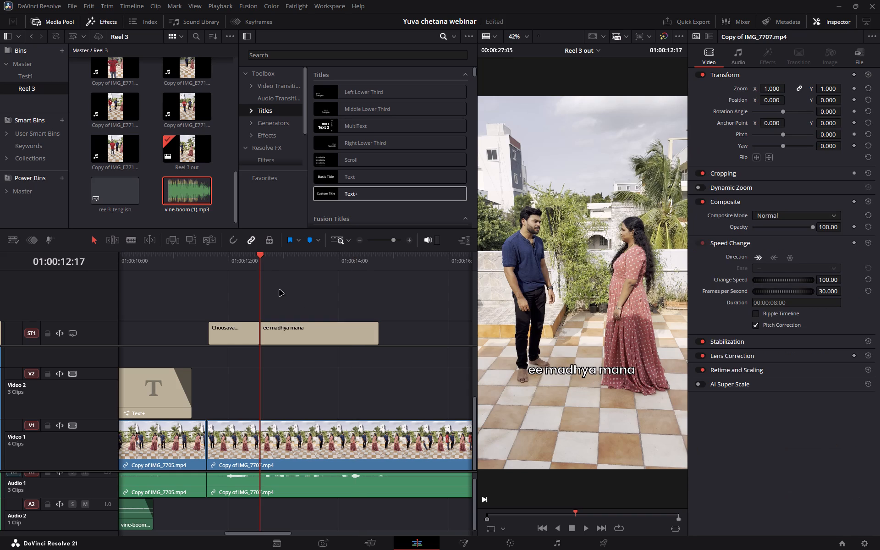
key(space)
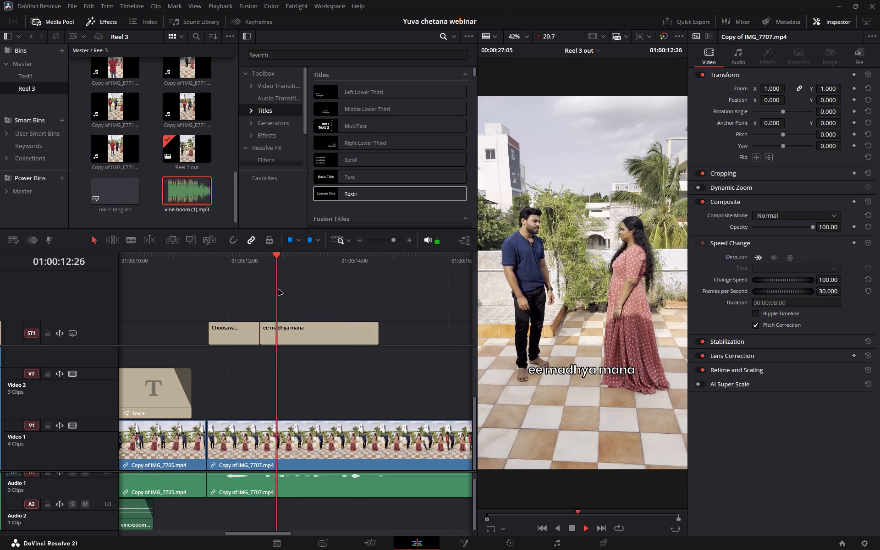
key(space)
click(313, 326)
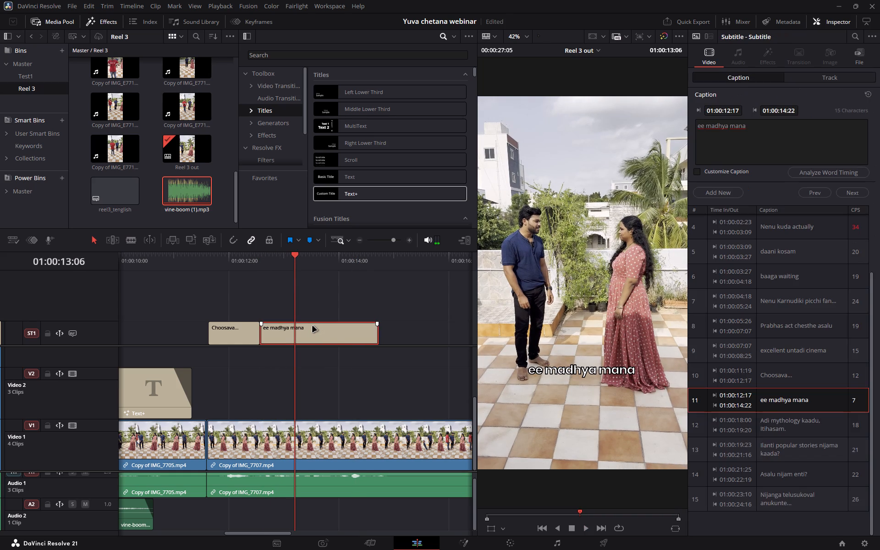
key(ctrl+b)
Replace the last subtitle part's text with "Indian mythology cinemalu", cutting "baaga teesthunnaru." for reuse.
click(330, 335)
click(806, 137)
key(ctrl+a)
key(ctrl+v)
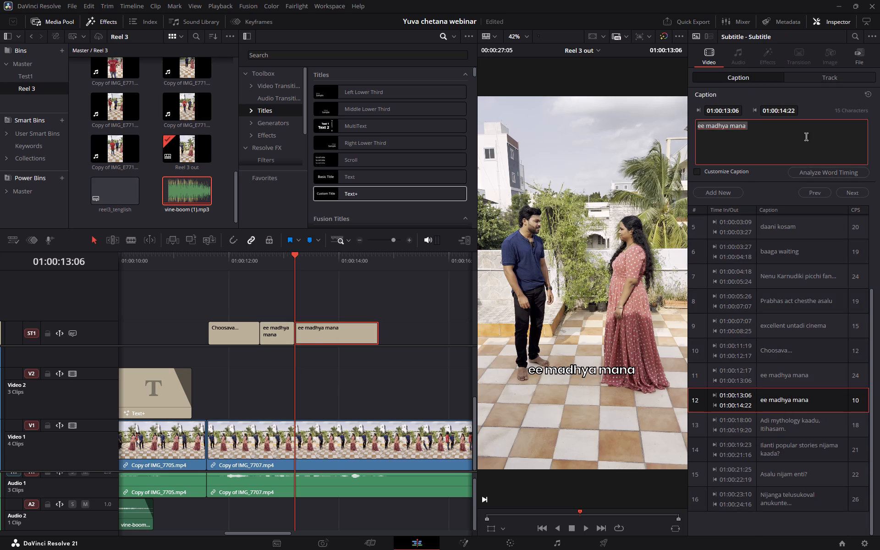
drag(754, 126, 817, 143)
click(770, 147)
drag(721, 135, 814, 138)
key(ctrl+x)
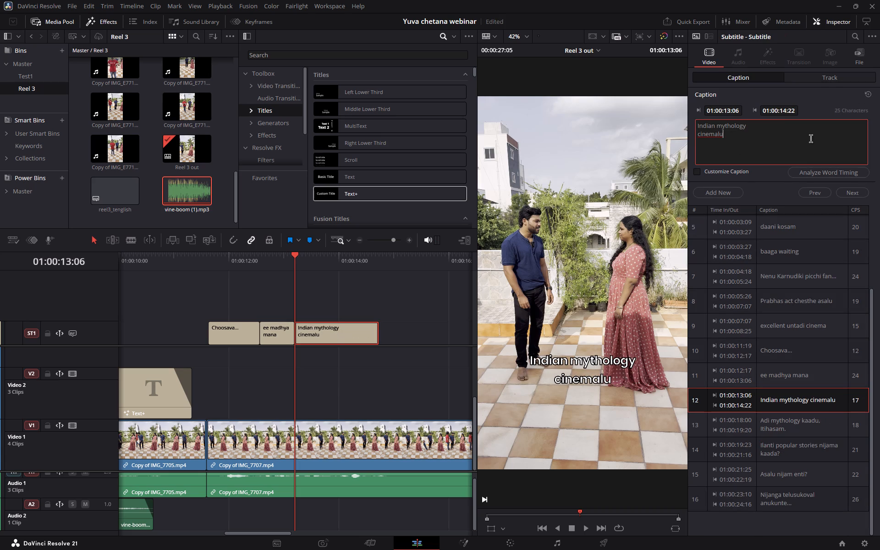
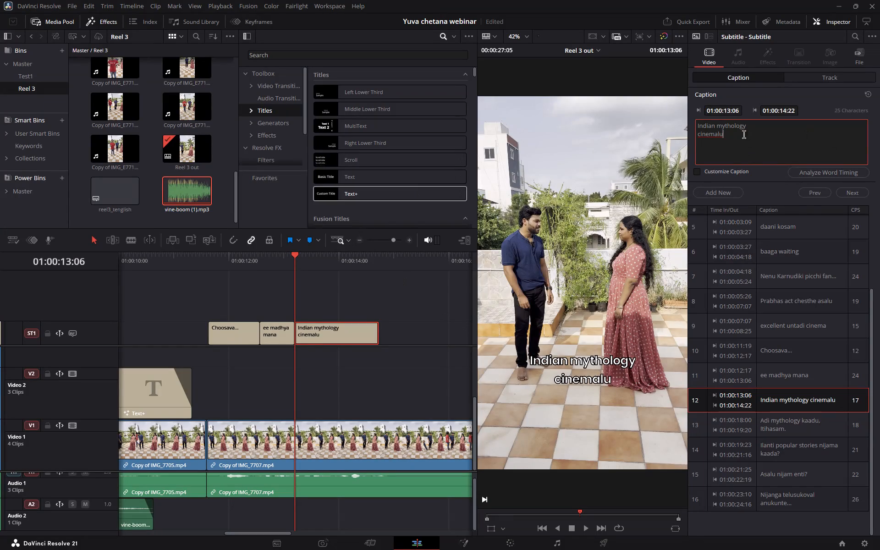
Remove the line break from the "Indian mythology cinemalu" caption, keeping a single space between the words.
key(ctrl+Left)
key(BackSpace)
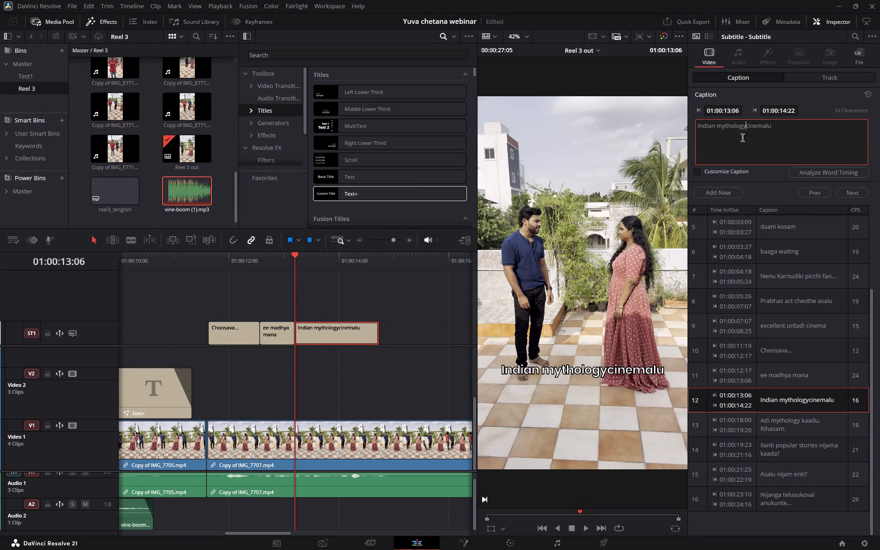
key(space)
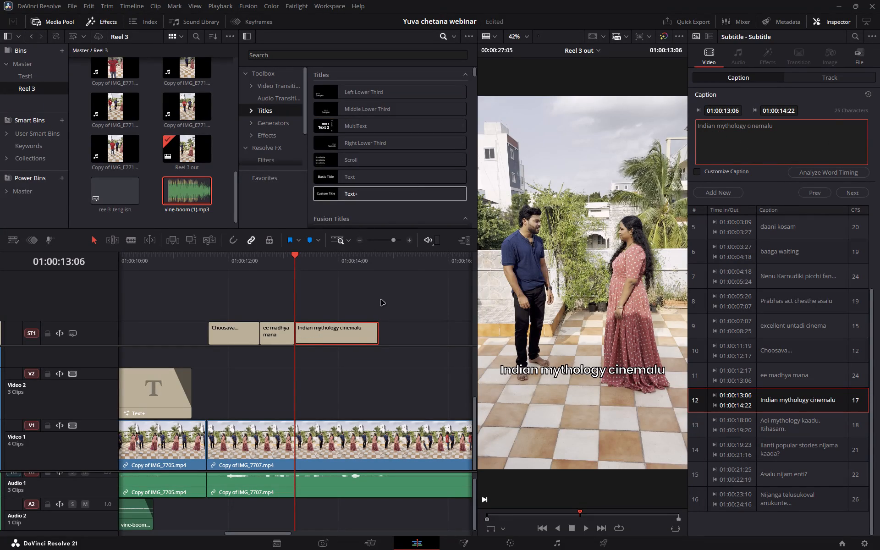
click(368, 395)
click(376, 382)
Play on from 01:00:13:06 and split the "Indian mythology cinemalu" subtitle at 01:00:14:10.
key(space)
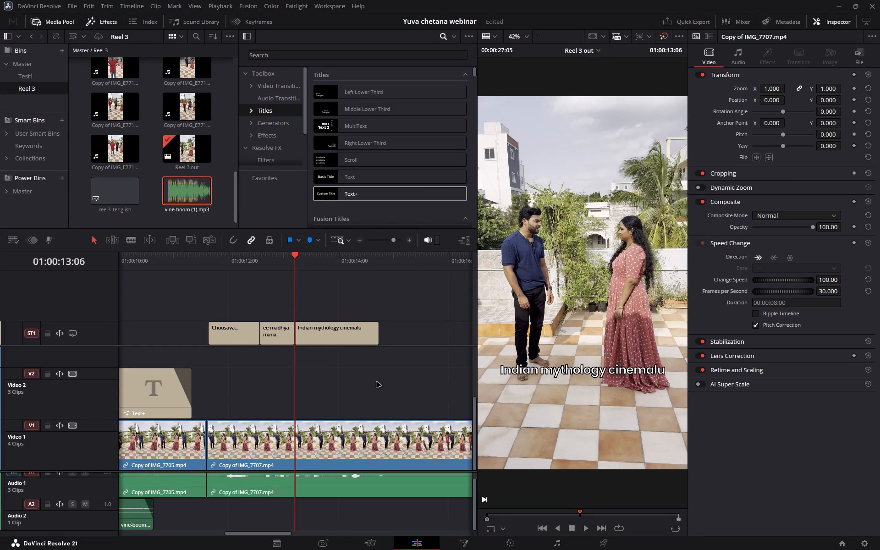
key(space)
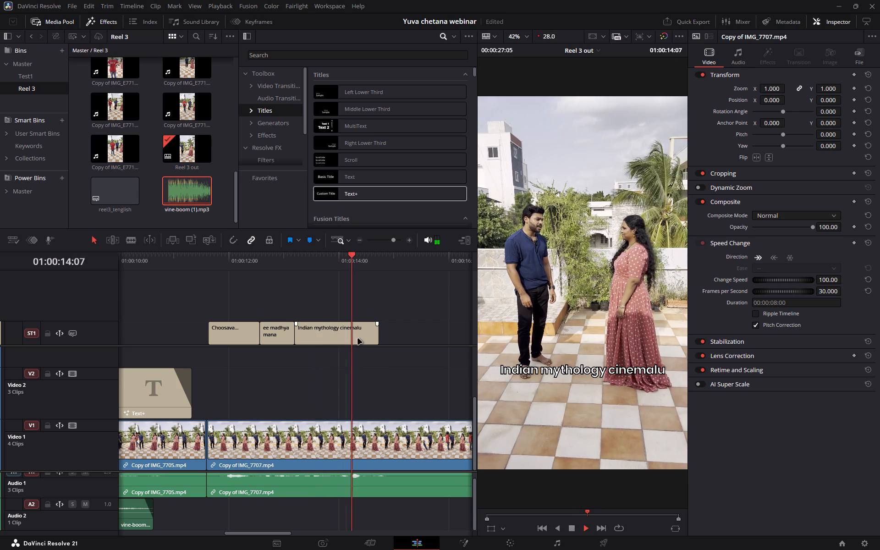
click(358, 336)
key(ctrl+b)
Replace the text of the subtitle part starting at 01:00:14:10 with the cut text "baaga teesthunnaru.".
click(364, 333)
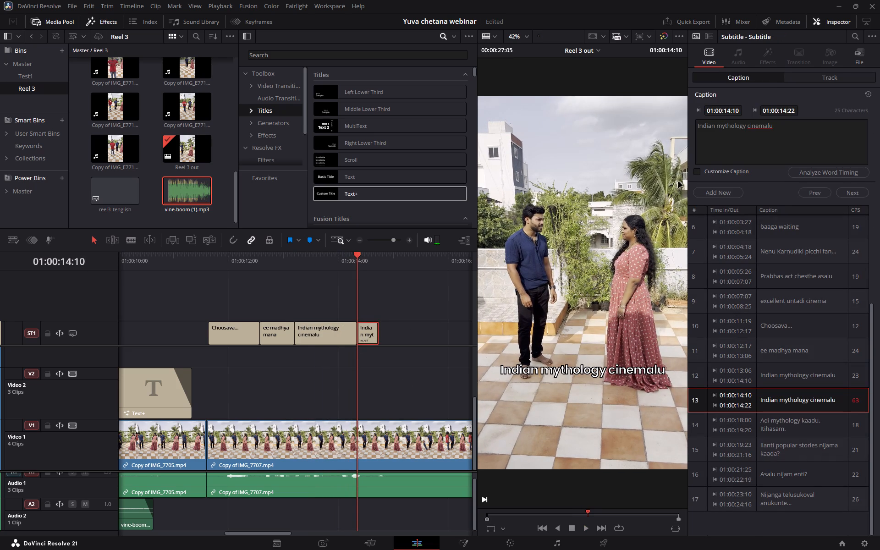
click(775, 142)
key(ctrl+a)
key(ctrl+v)
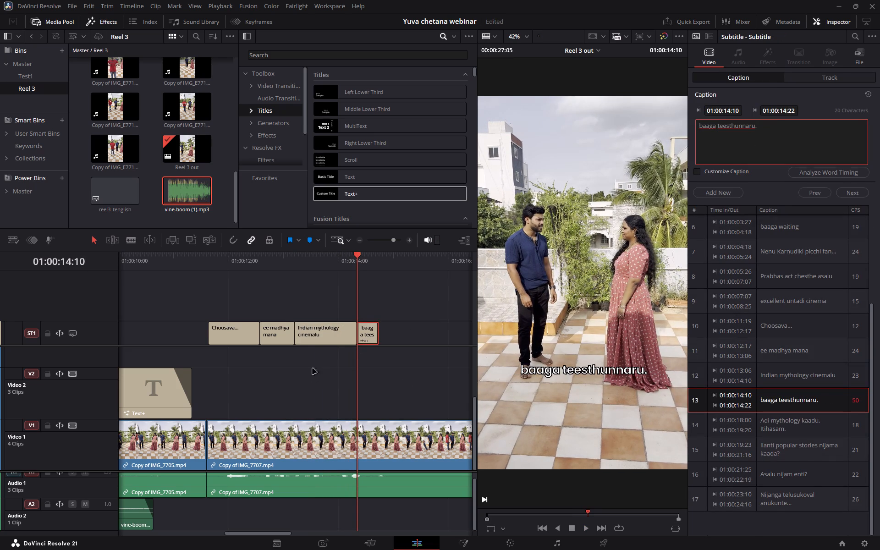
Extend the "baaga teesthunnaru." subtitle to end at 01:00:15:08 and play the split captions back from 01:00:11:26.
drag(375, 333, 390, 333)
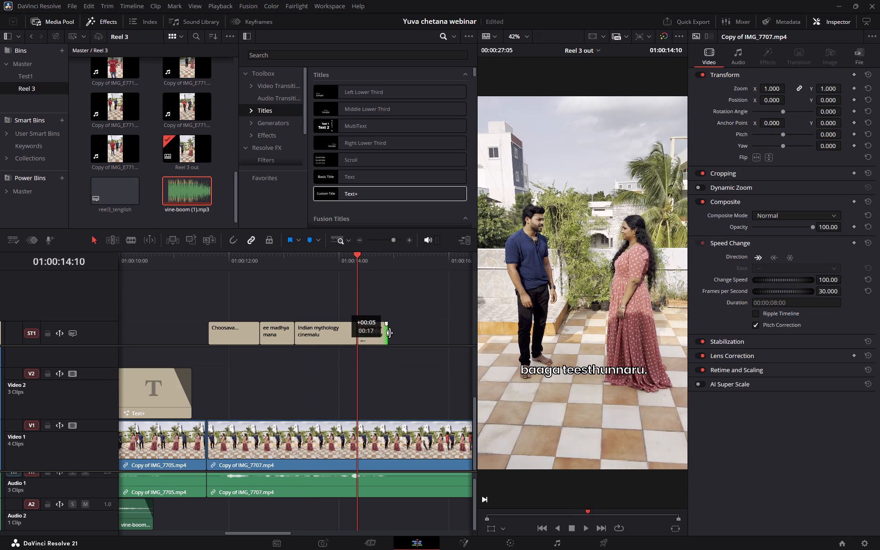
drag(390, 333, 405, 333)
click(386, 307)
click(226, 272)
click(222, 261)
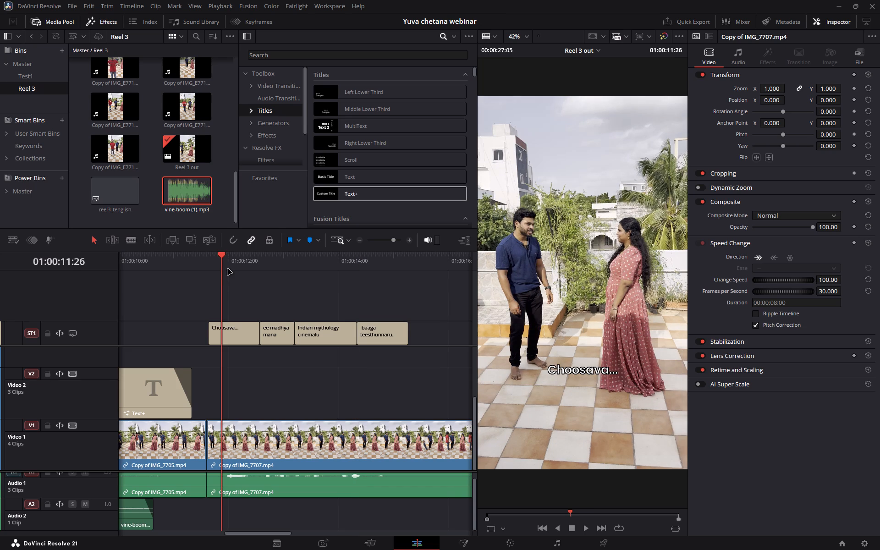
key(space)
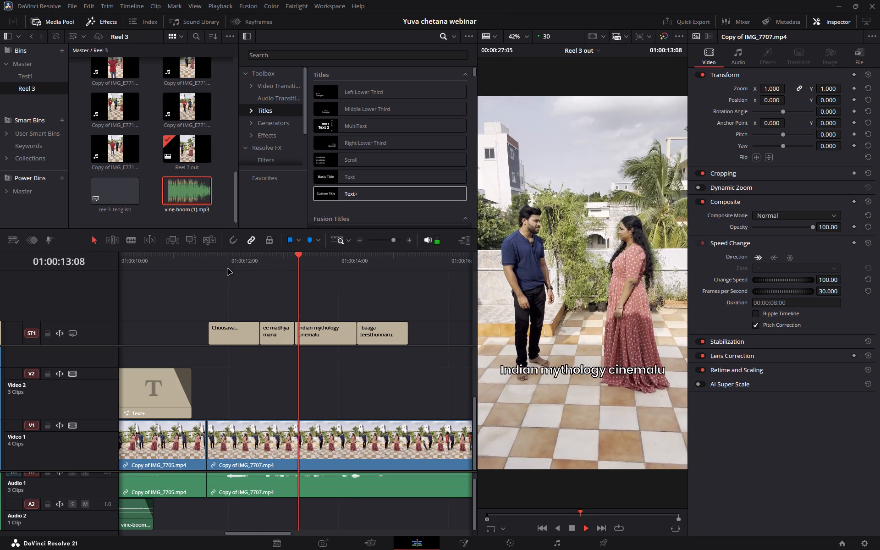
key(space)
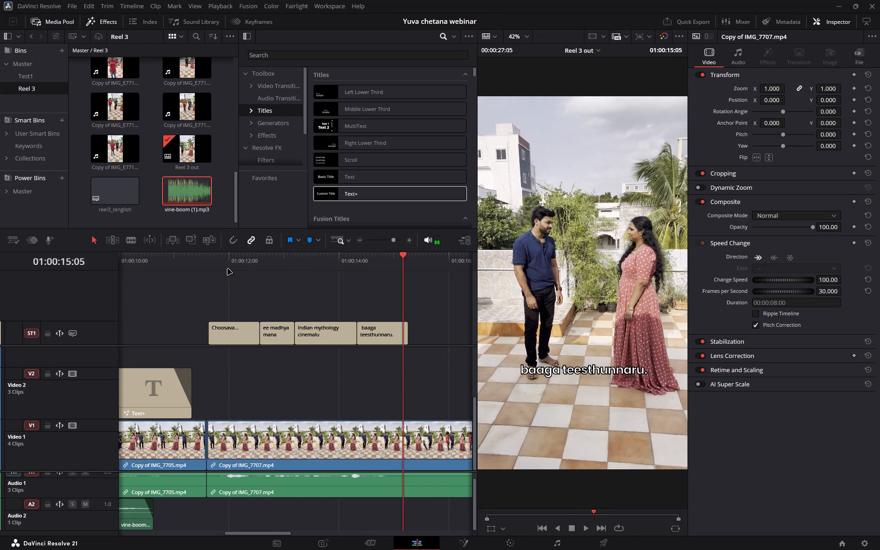
Play on to 01:00:17:13 and move the "Adi mythology kaadu, Itihasam." subtitle to start at 01:00:17:11.
key(space)
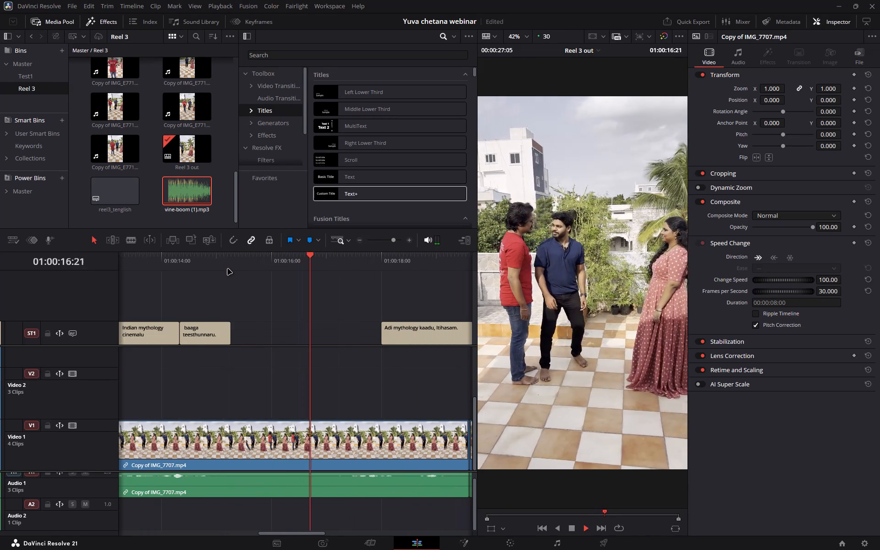
key(space)
drag(434, 333, 431, 333)
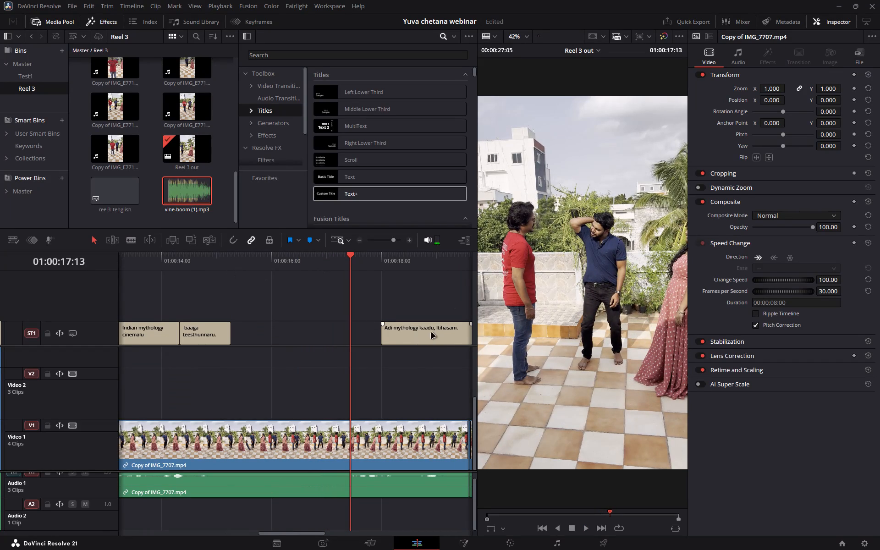
drag(431, 333, 398, 338)
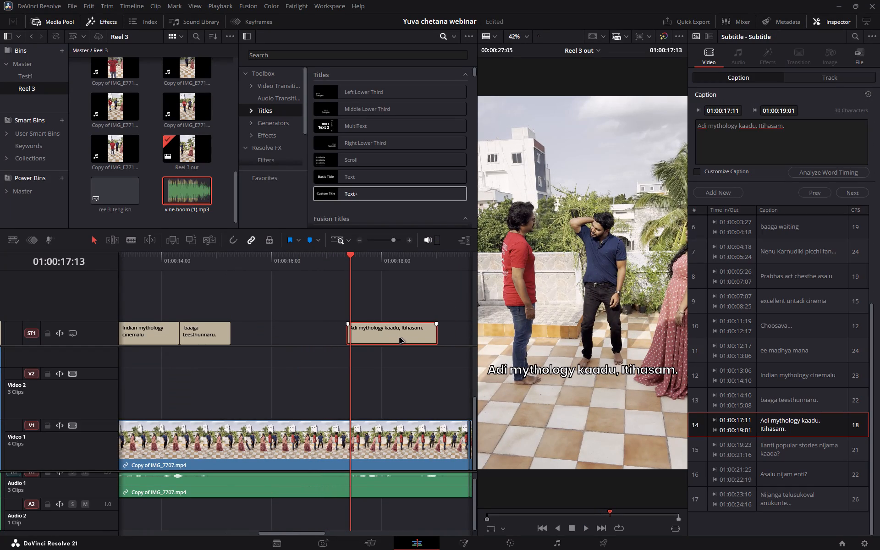
Play the "Adi mythology kaadu, Itihasam." subtitle from 01:00:17:19 and split it at 01:00:18:12.
key(space)
click(396, 287)
click(401, 291)
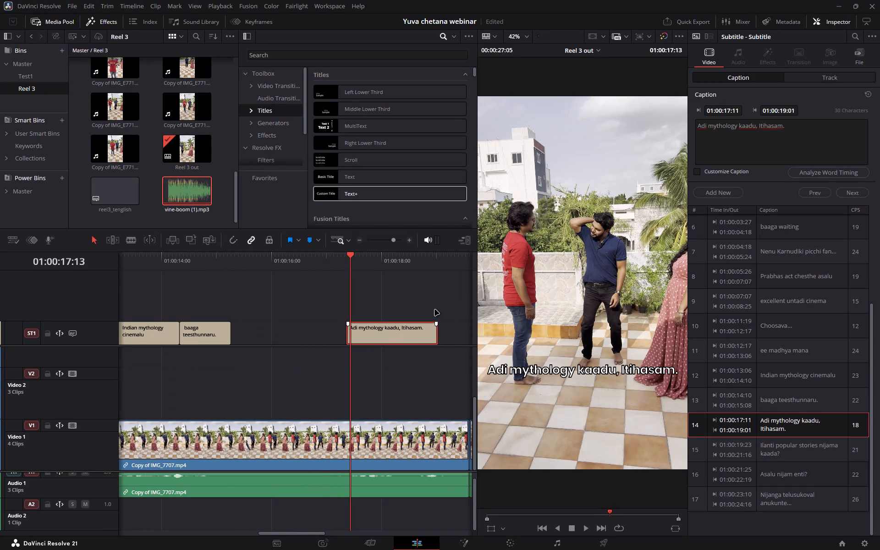
click(435, 310)
click(371, 275)
drag(352, 256, 361, 258)
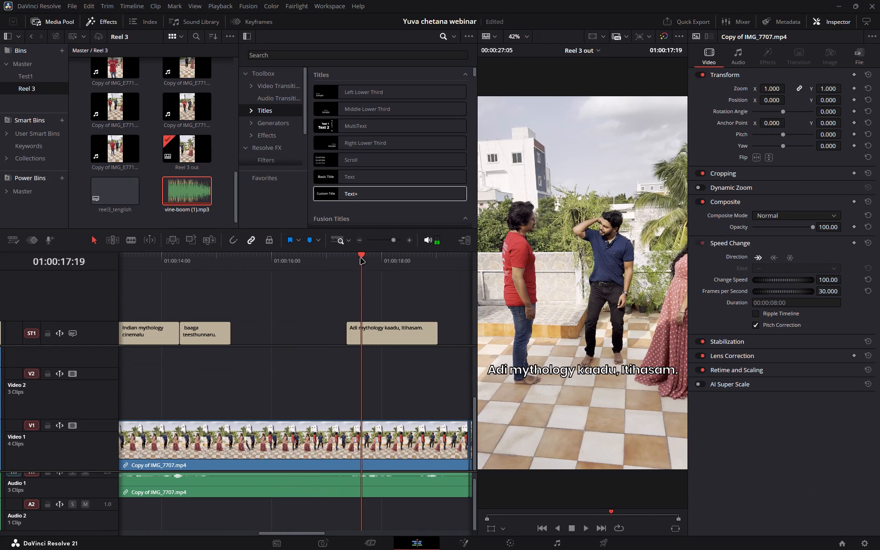
key(space)
key(space)
click(412, 333)
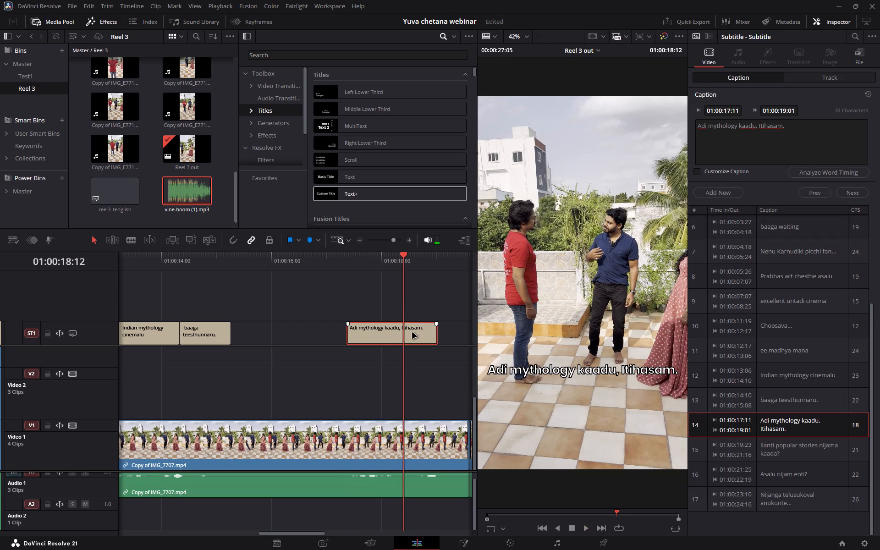
key(ctrl+b)
Reduce the second subtitle part's text to "Itihasam" without the full stop, and cut that word for reuse.
click(417, 333)
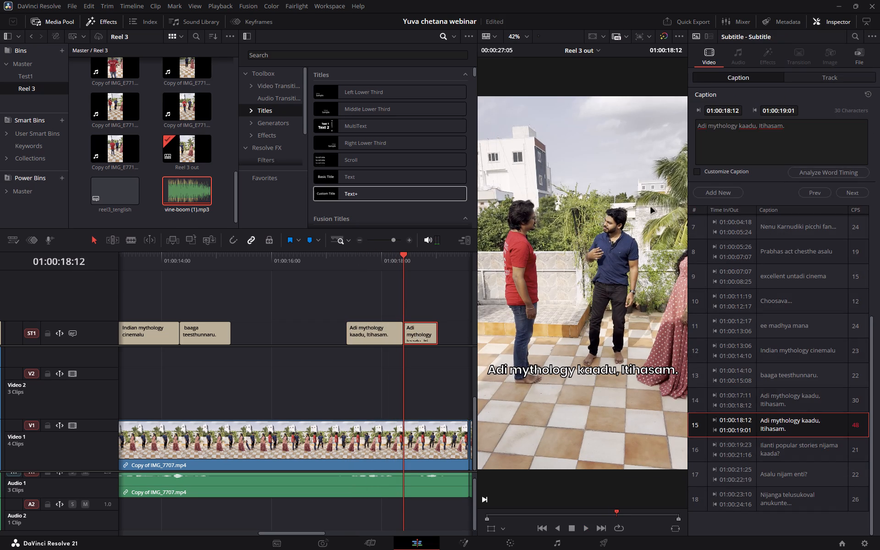
drag(759, 129, 695, 126)
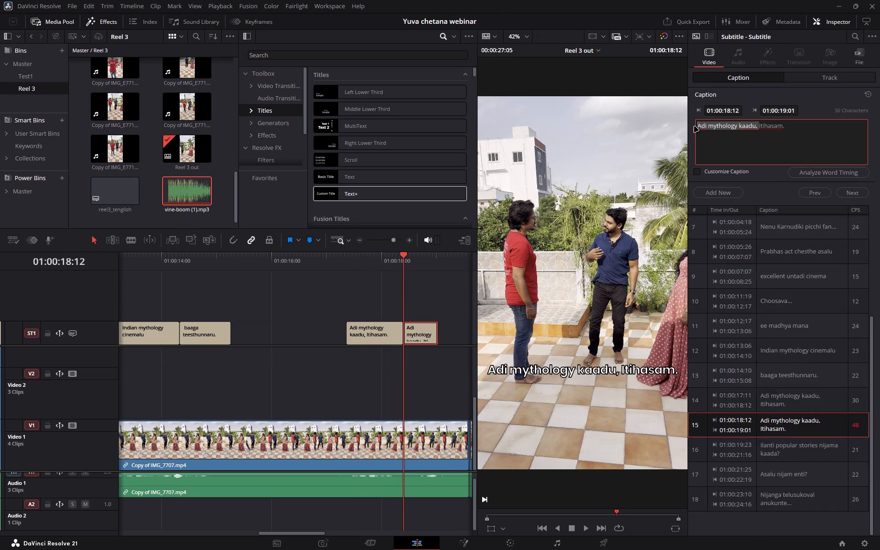
key(Delete)
click(742, 126)
key(BackSpace)
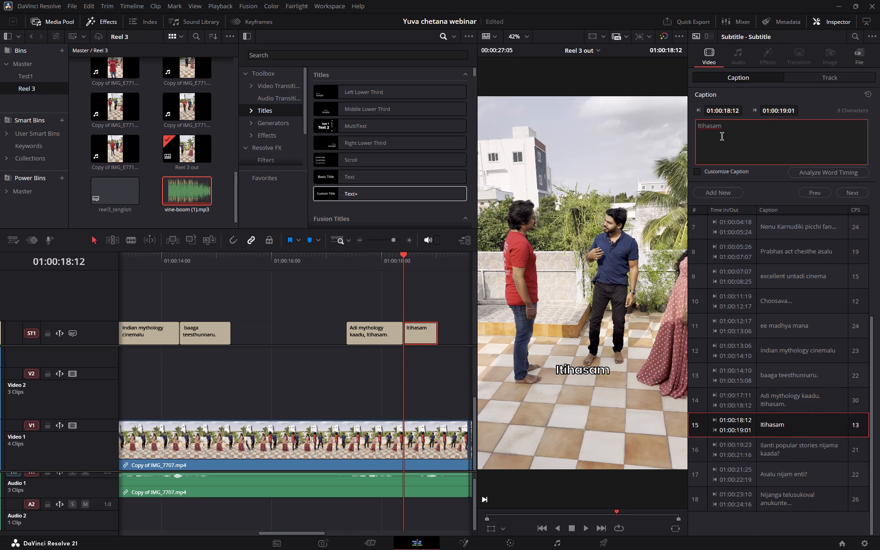
key(ctrl+shift+Left)
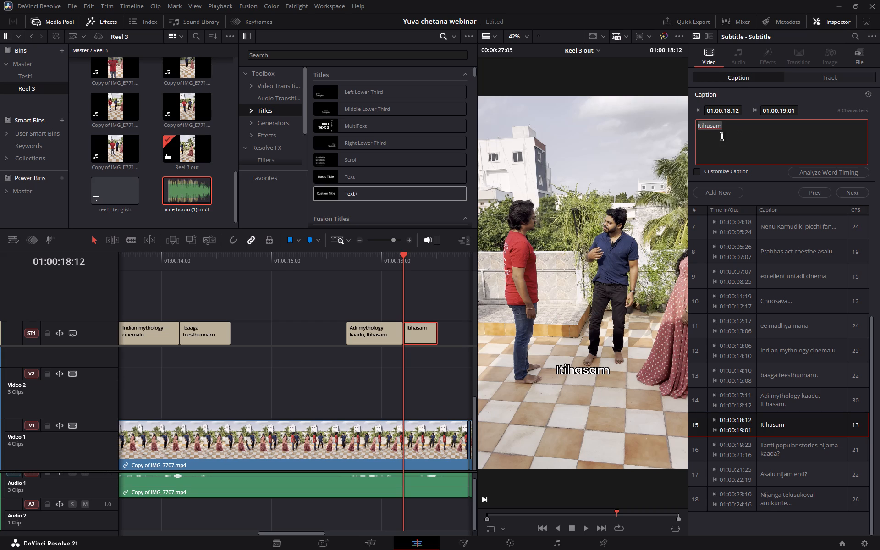
key(ctrl+x)
Delete the emptied subtitle part between 01:00:18:12 and 01:00:19:01.
click(427, 336)
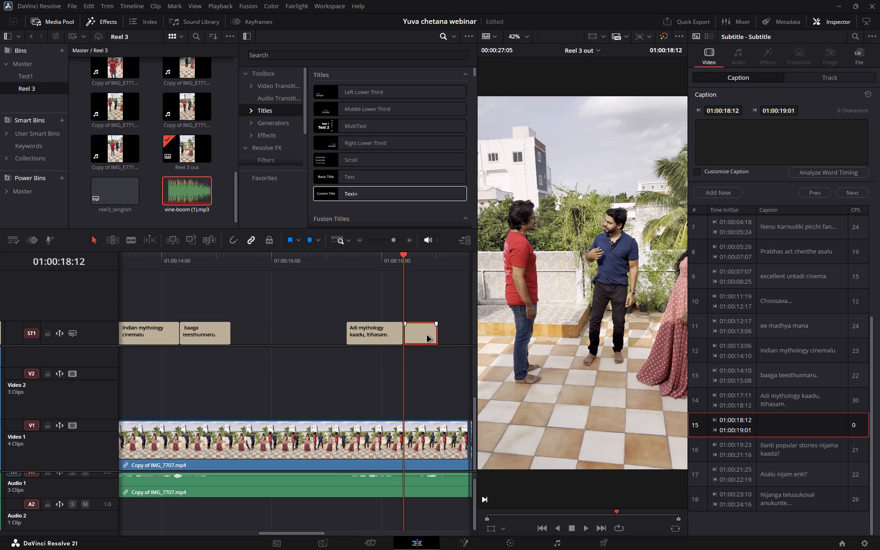
key(BackSpace)
Select the yellow "Movie" Fusion title above Video 2 at the end of the timeline.
key(ctrl+minus)
key(ctrl+minus)
key(ctrl+minus)
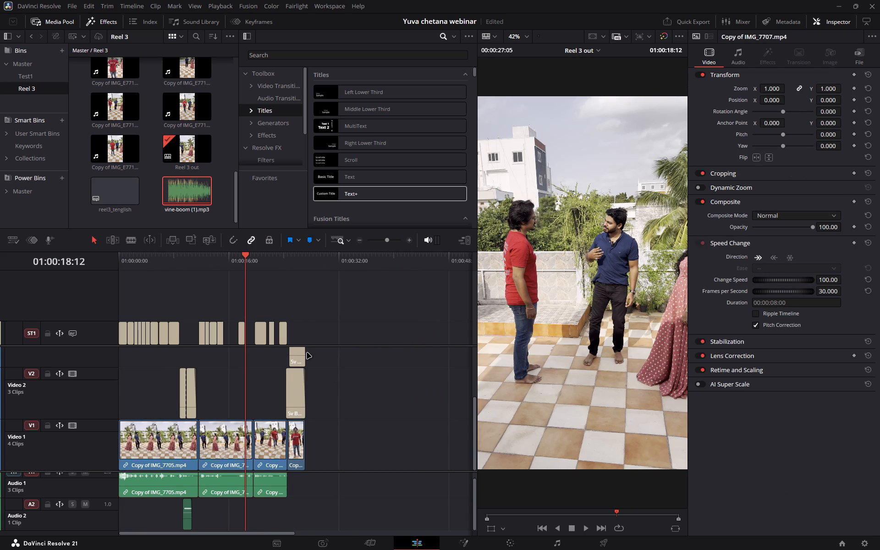
click(293, 358)
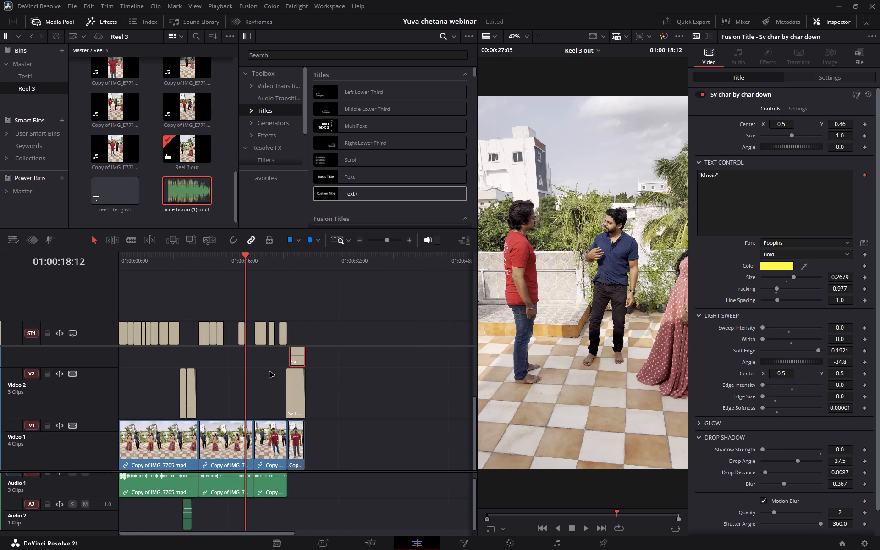
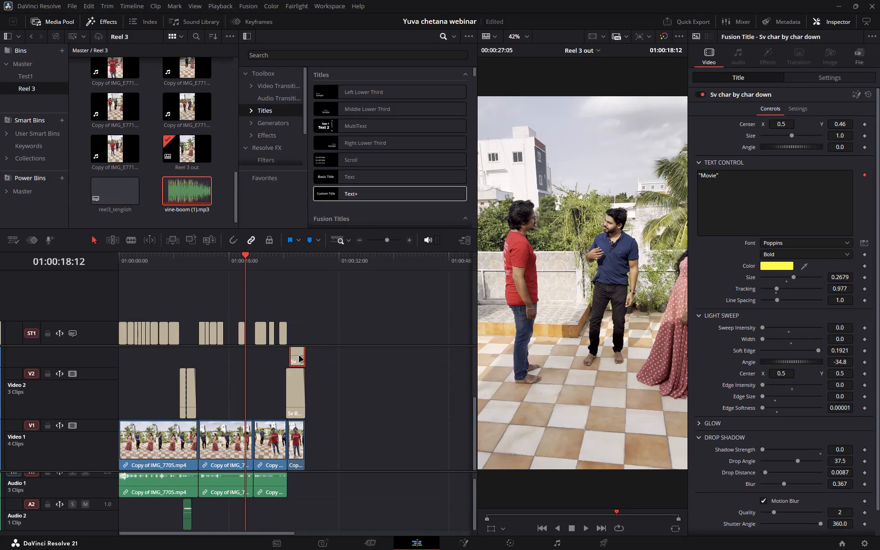
Duplicate the "Movie" title onto Video 2, starting just before 01:00:18:12 where the subtitle ends.
alt+drag(299, 356, 256, 395)
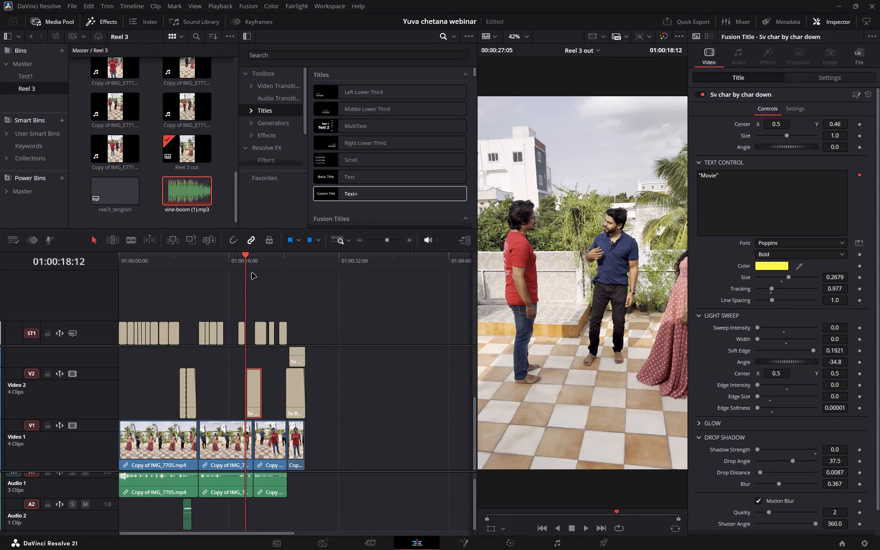
key(ctrl+equal)
key(ctrl+equal)
key(ctrl+equal)
drag(337, 392, 326, 393)
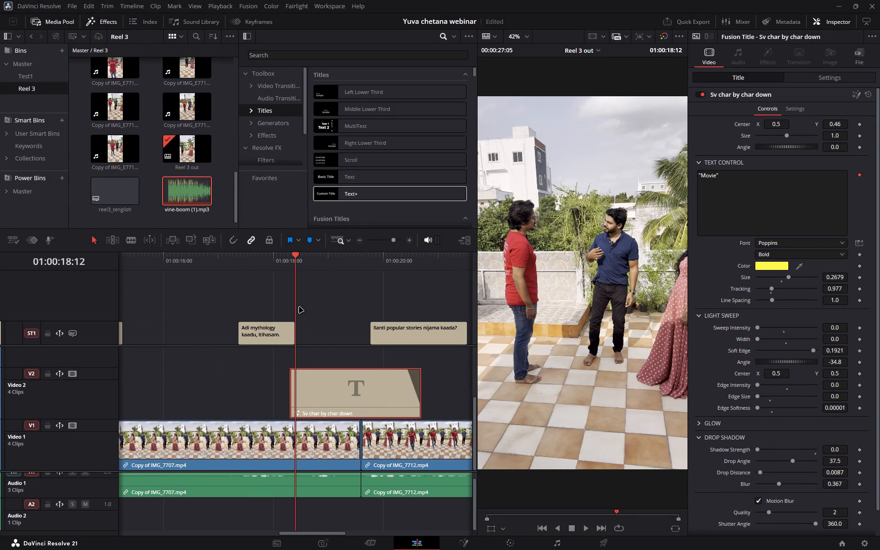
Replace the duplicated title's text with the copied word followed by four dots, "Itihasam....".
click(744, 157)
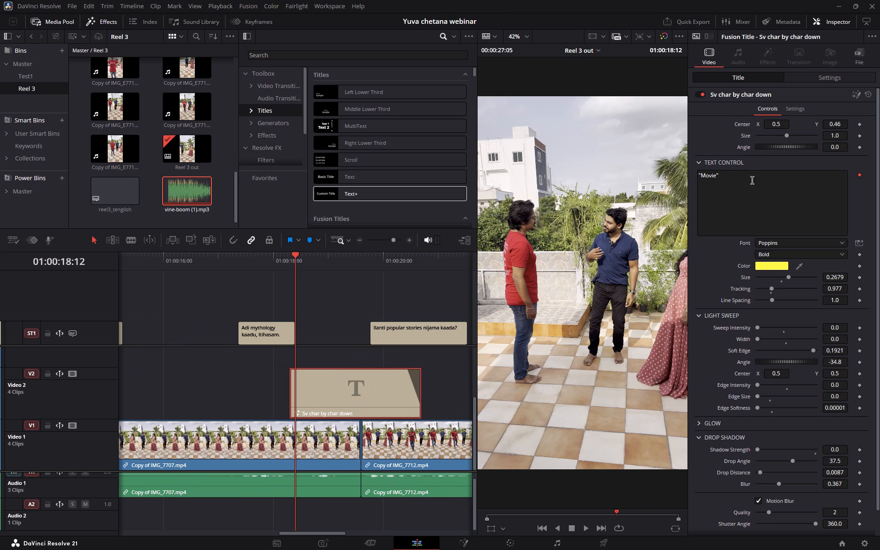
click(752, 180)
key(ctrl+a)
key(shift+i)
key(BackSpace)
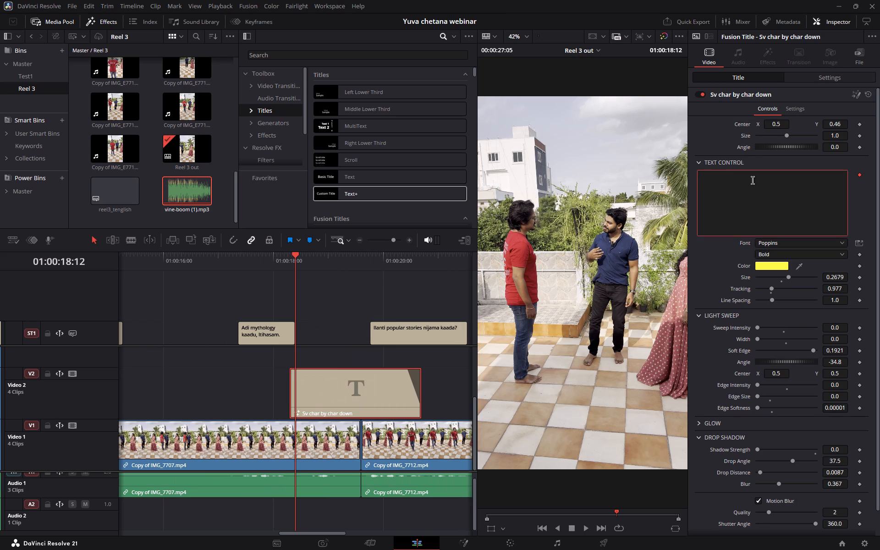
key(ctrl+v)
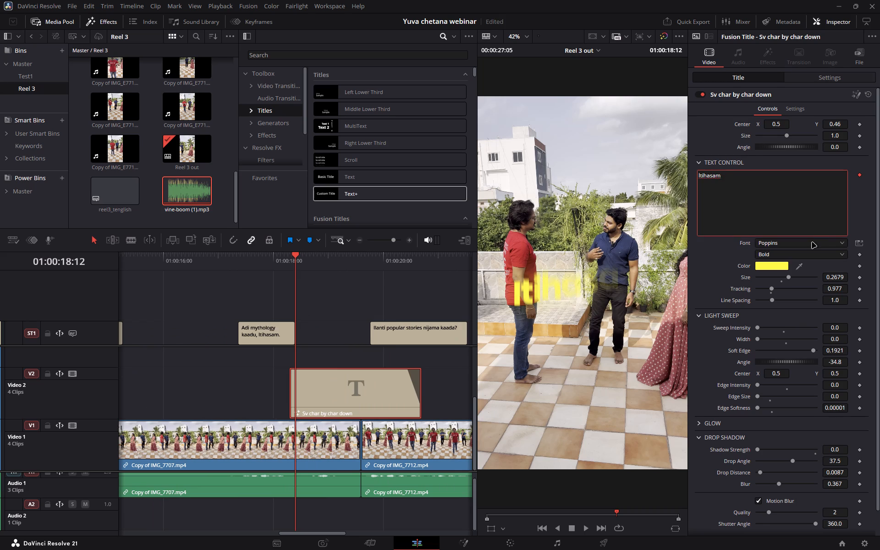
key(period)
click(809, 243)
key(period)
key(period)
click(781, 205)
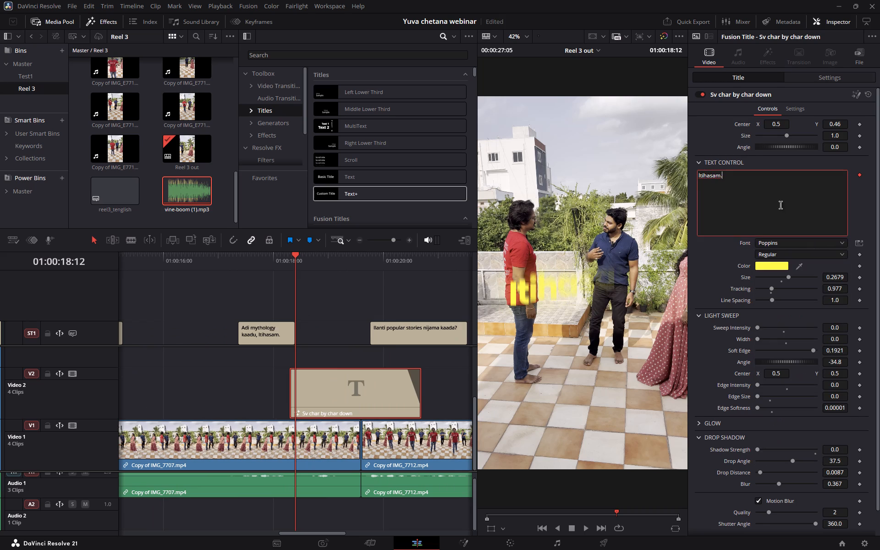
text(...)
Reduce the "Itihasam...." title's text size to 0.1847, checking it at 01:00:19:00.
click(329, 263)
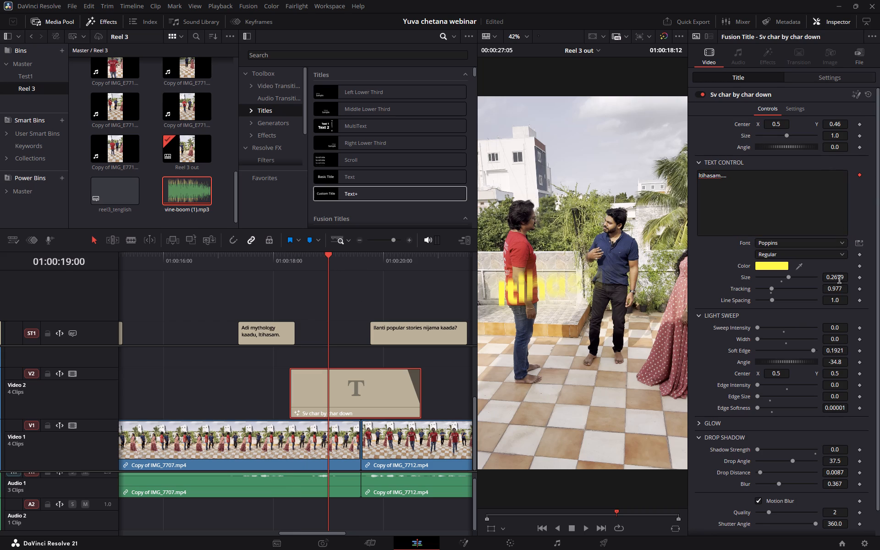
drag(838, 275, 660, 294)
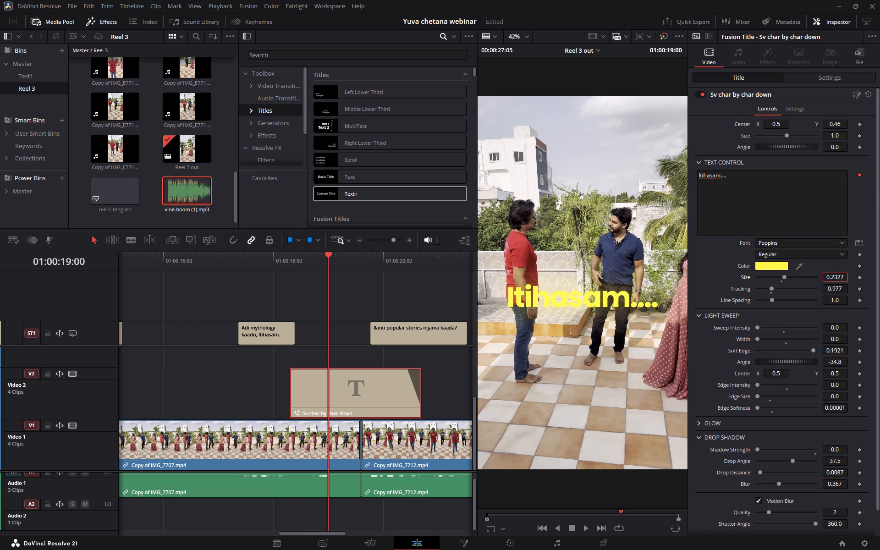
drag(660, 294, 457, 301)
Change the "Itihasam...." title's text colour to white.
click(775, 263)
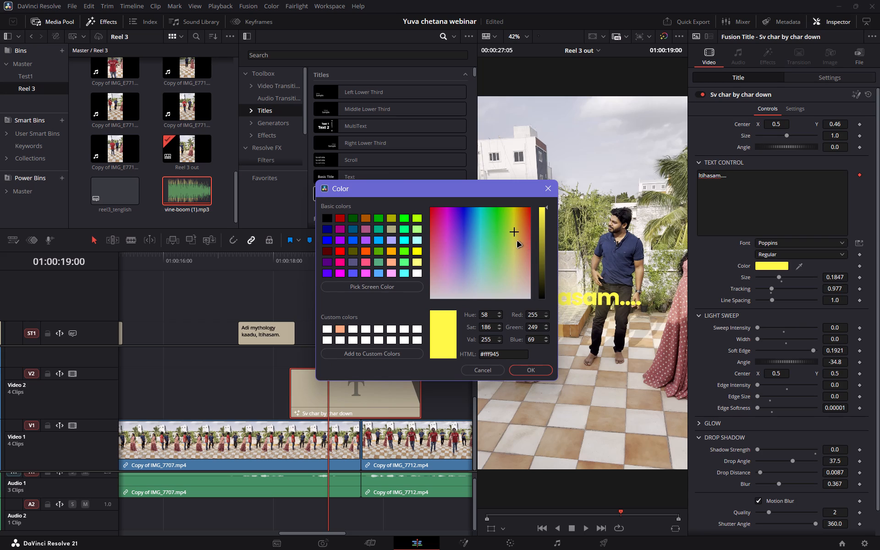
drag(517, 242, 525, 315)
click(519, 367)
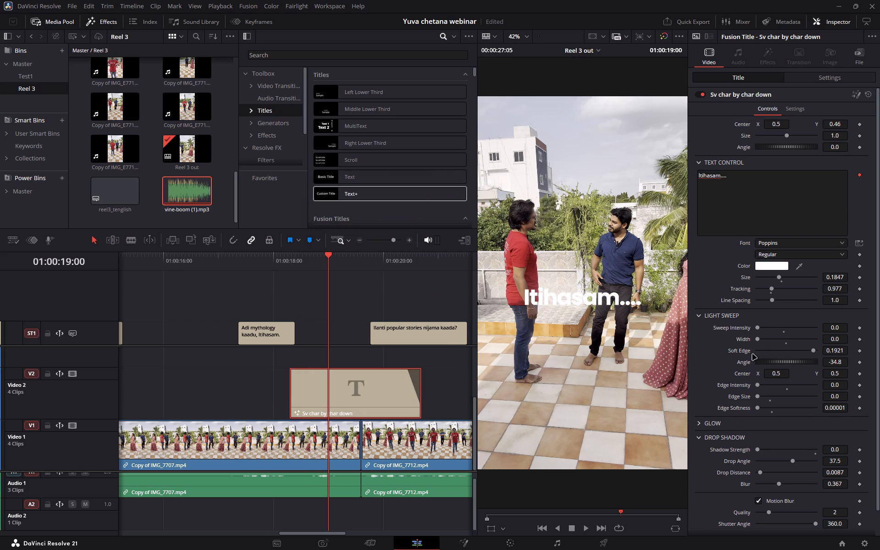
Set the title's light sweep Edge Size to 0.001578 and Edge Intensity to 0.463.
scroll(753, 354, down, 1)
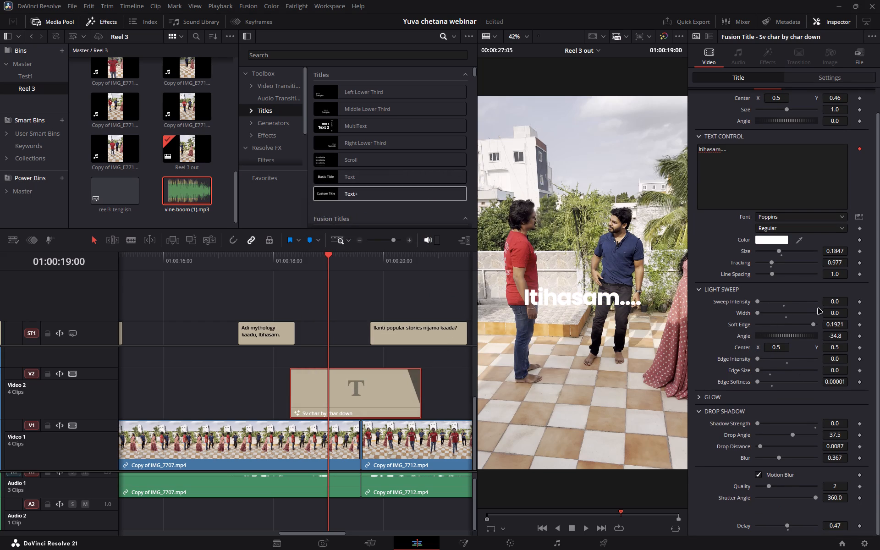
drag(829, 370, 452, 387)
drag(452, 387, 682, 374)
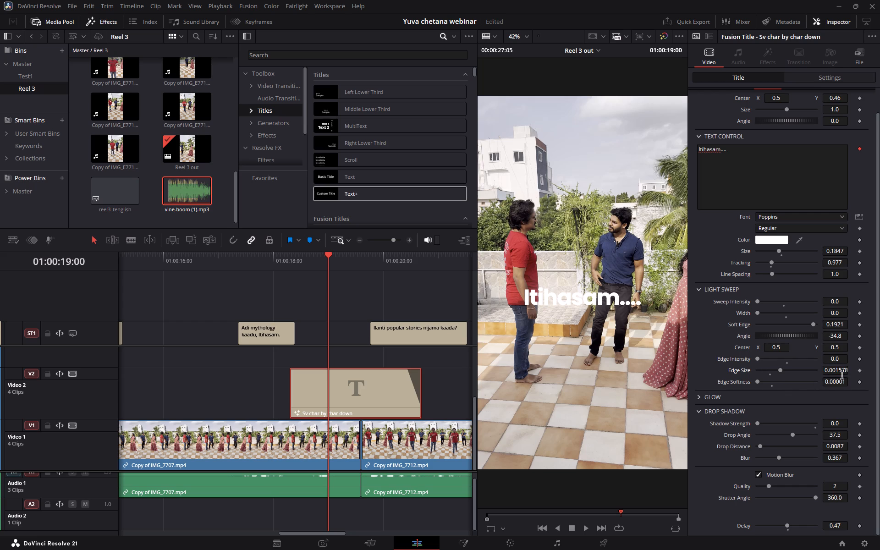
drag(832, 356, 630, 356)
drag(630, 356, 613, 355)
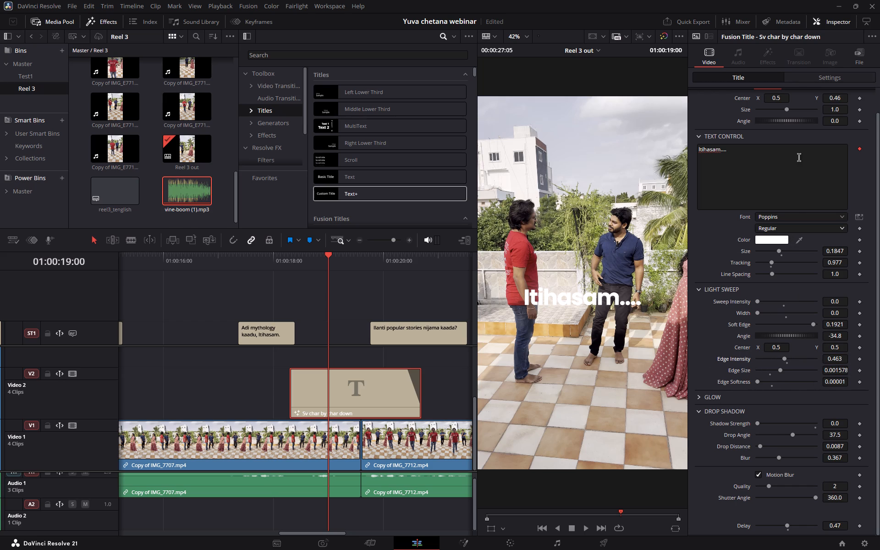
Change the "Itihasam...." title's text colour to red (#ff2e2e).
click(764, 241)
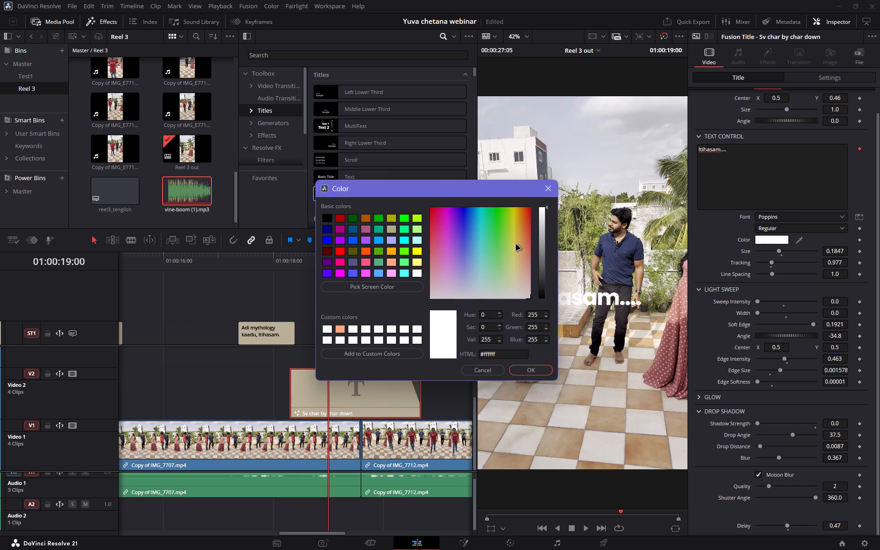
drag(518, 242, 566, 224)
click(537, 366)
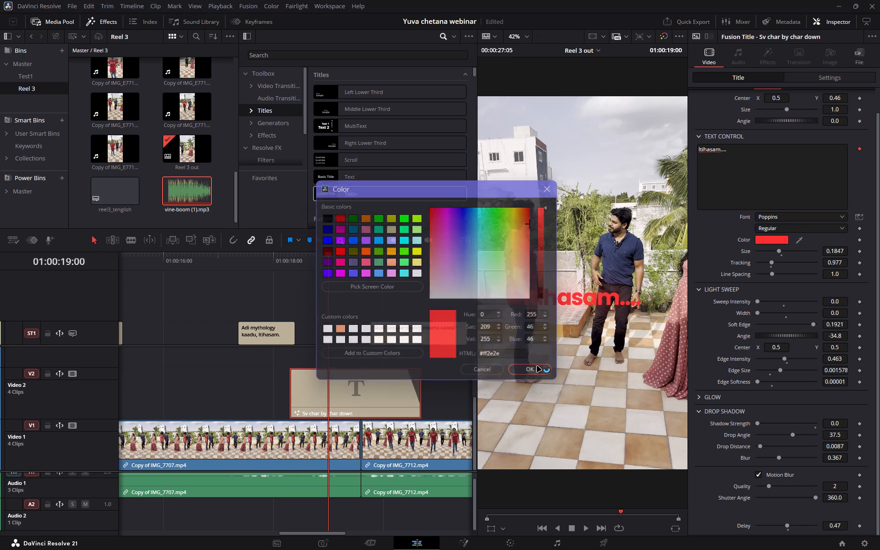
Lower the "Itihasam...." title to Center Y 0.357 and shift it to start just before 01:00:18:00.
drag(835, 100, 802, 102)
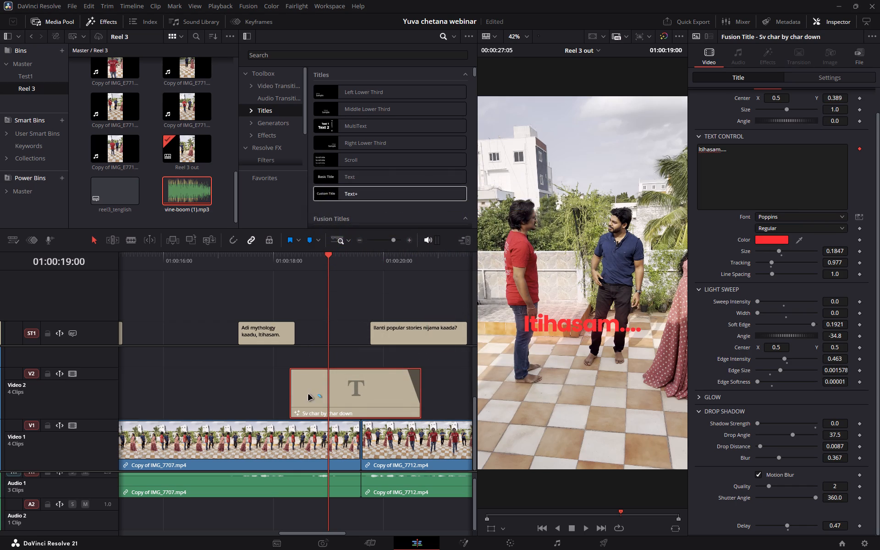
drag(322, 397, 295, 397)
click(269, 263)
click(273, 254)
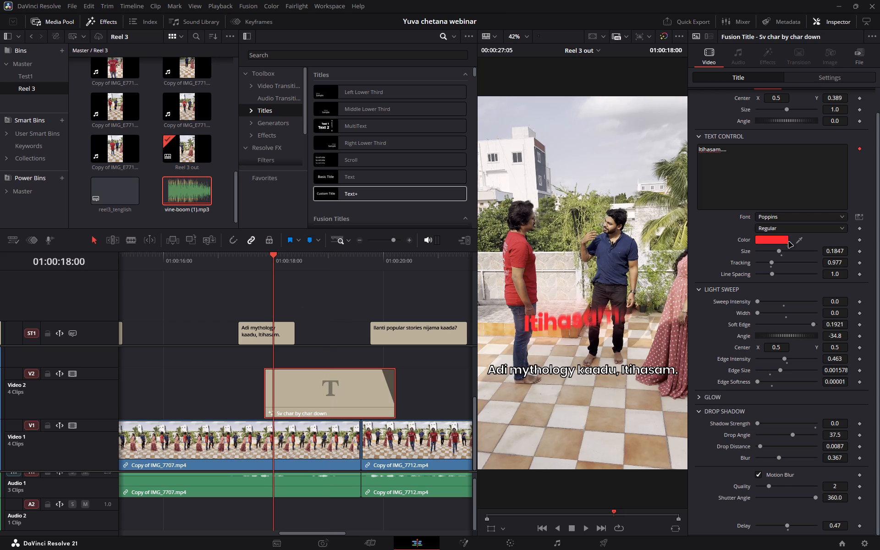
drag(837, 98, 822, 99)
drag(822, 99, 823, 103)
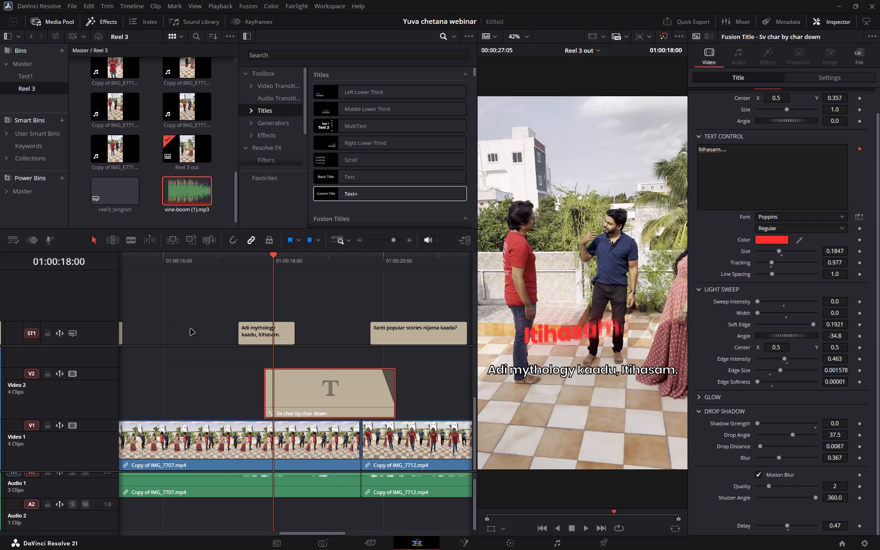
Raise the whole Subtitle 1 track's captions to a Position Y of 606.
click(191, 329)
click(835, 79)
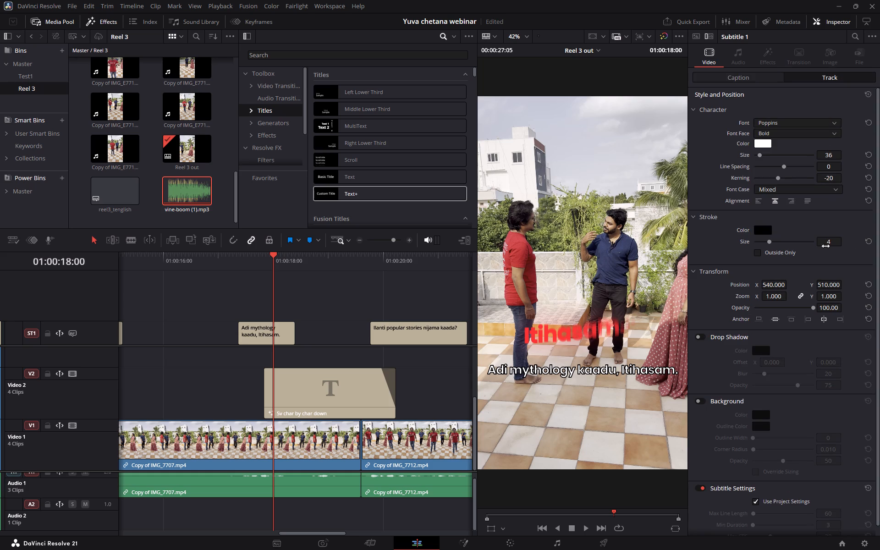
drag(821, 285, 851, 289)
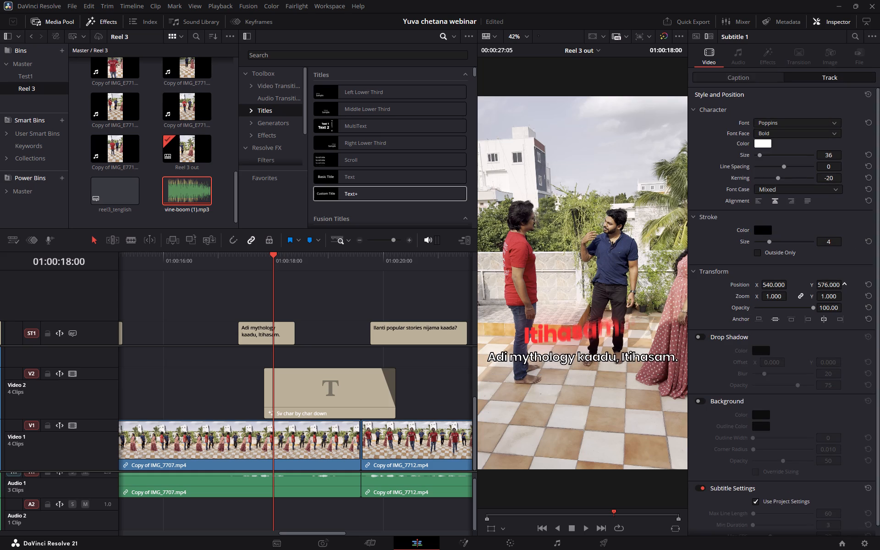
drag(851, 289, 863, 290)
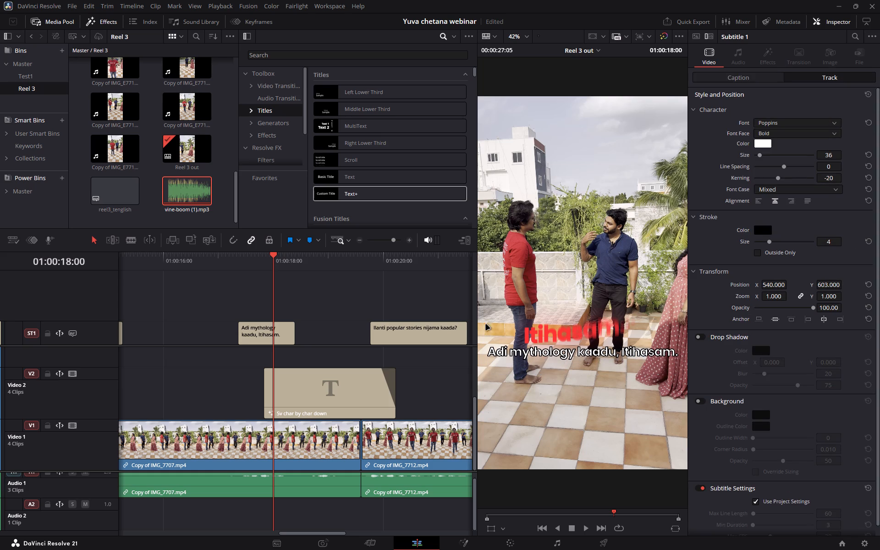
click(826, 285)
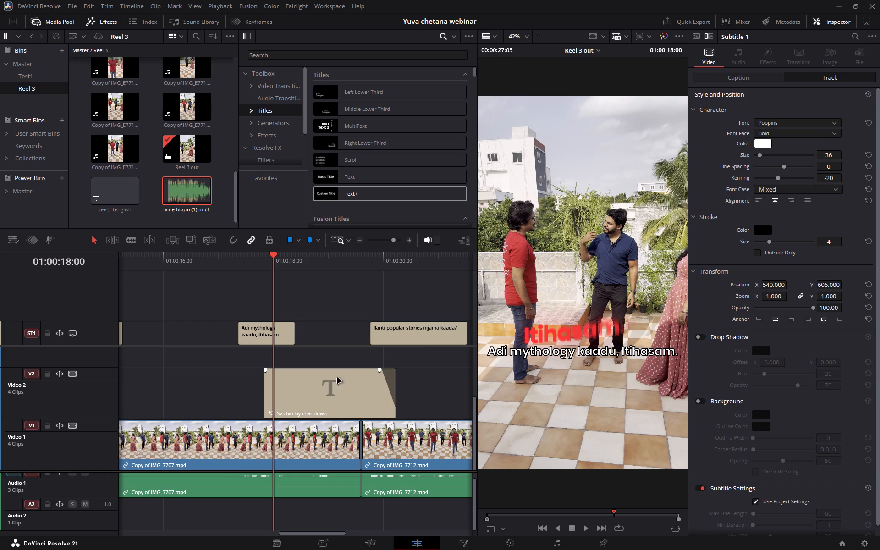
Lower the "Itihasam...." title to Center Y 0.314 so it sits at the captions' height.
click(310, 374)
click(750, 77)
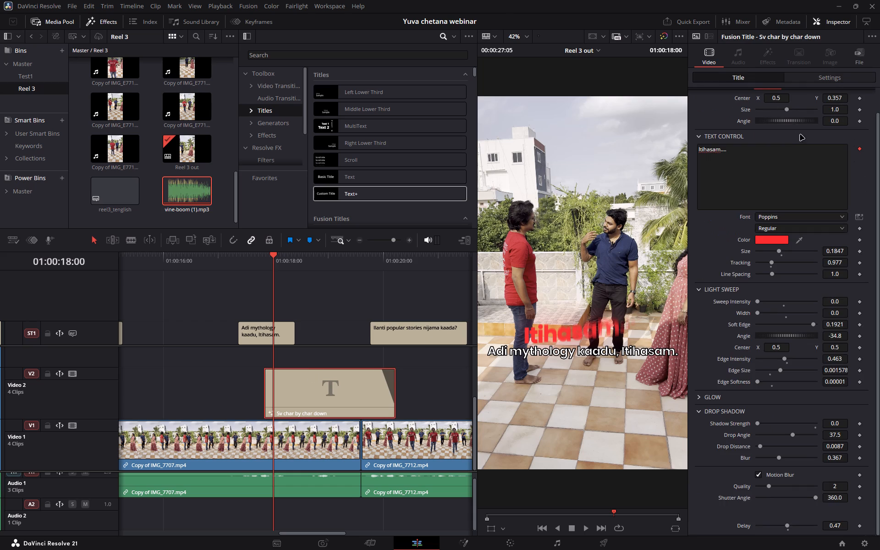
drag(837, 95, 819, 105)
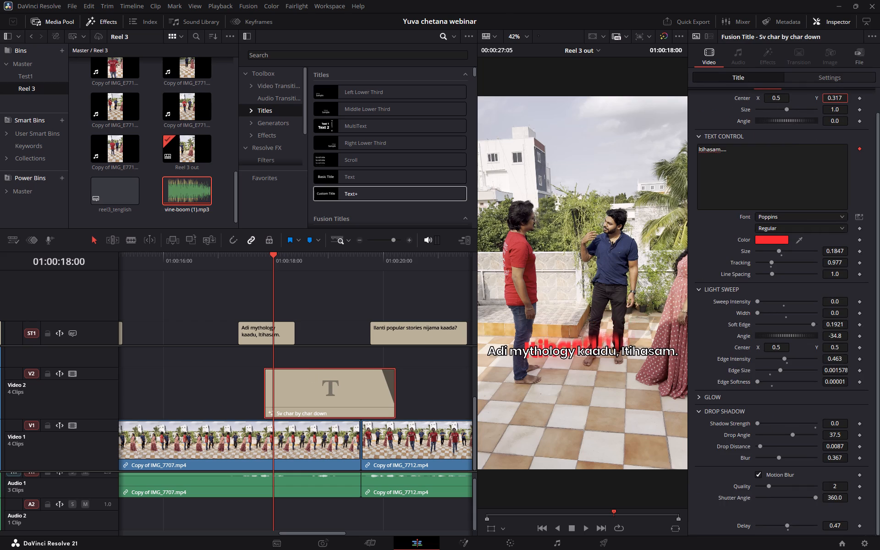
drag(819, 105, 818, 110)
Shift the "Itihasam...." title to start slightly after 01:00:18:00 and trim the preceding subtitle's end to 01:00:18:10.
drag(296, 383, 315, 383)
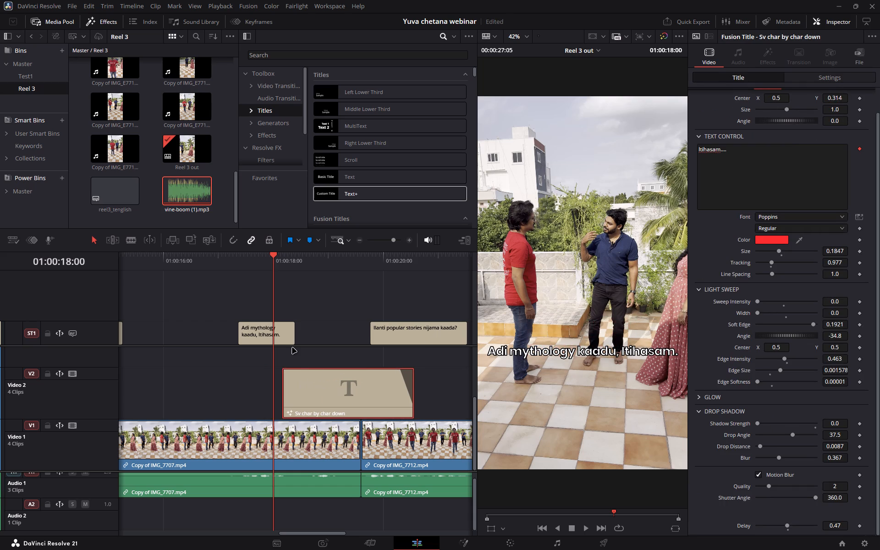
drag(294, 331, 289, 334)
Play the timeline from 01:00:16:22 to check the handover from subtitle to title.
click(302, 326)
key(space)
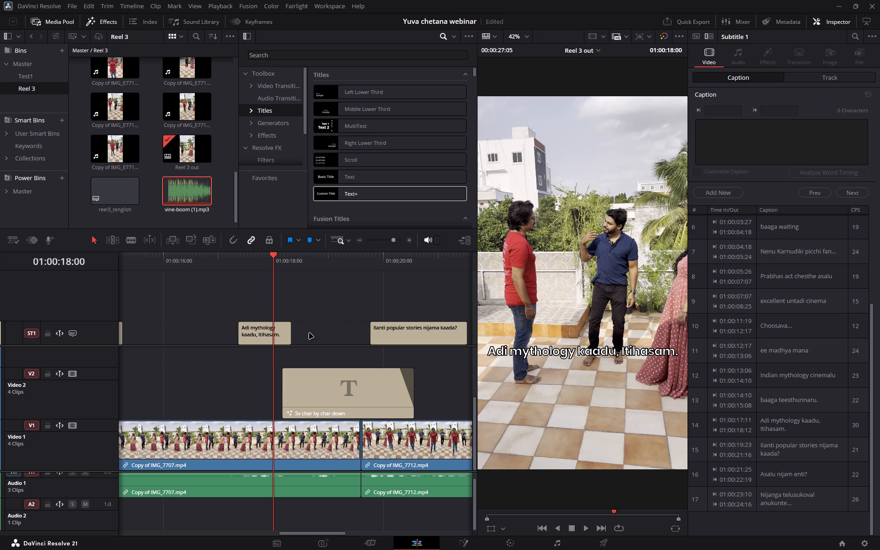
click(203, 269)
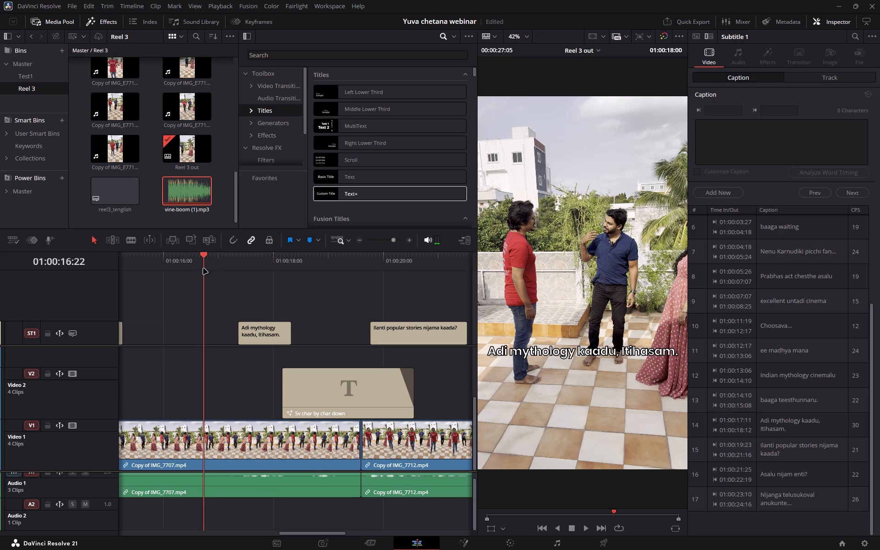
click(296, 301)
click(327, 297)
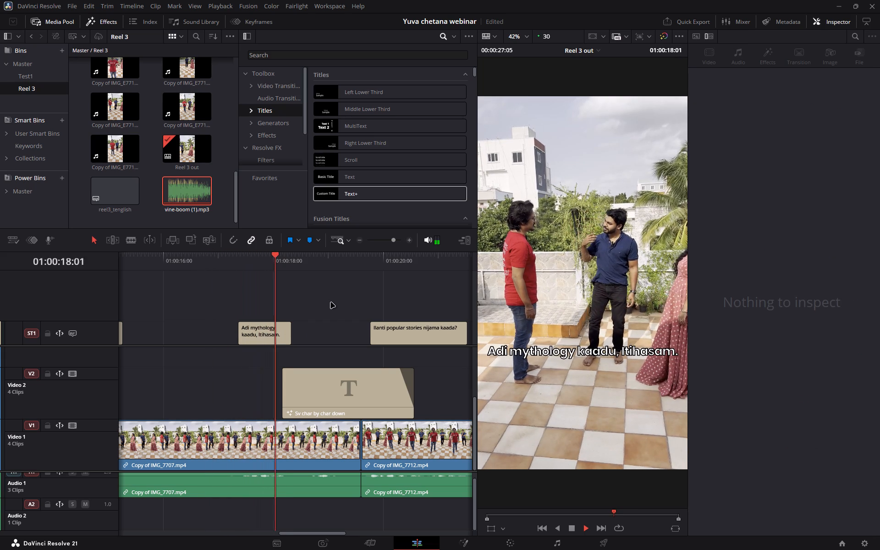
key(space)
Shorten the "Adi mythology kaadu, Itihasam." subtitle's text to "Adi mythology kaadu".
click(275, 332)
click(842, 125)
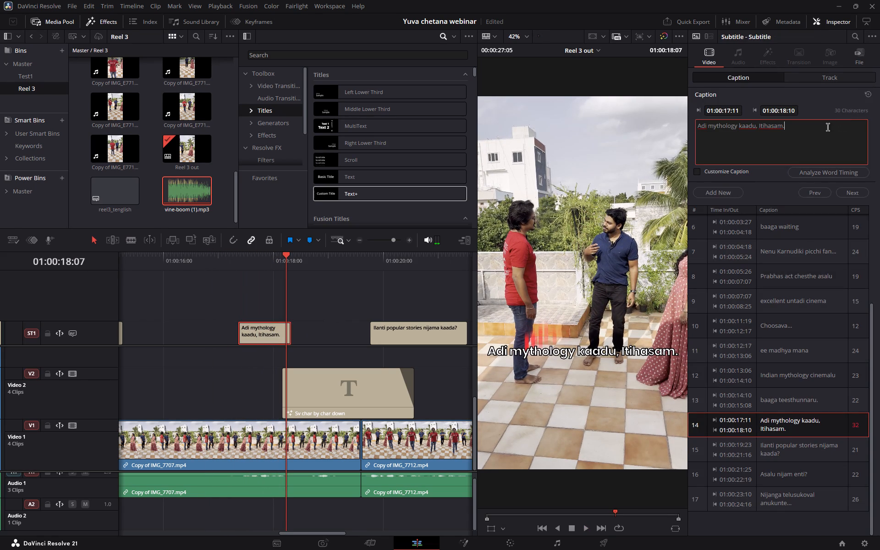
key(ctrl+BackSpace)
key(ctrl+BackSpace)
key(BackSpace)
key(BackSpace)
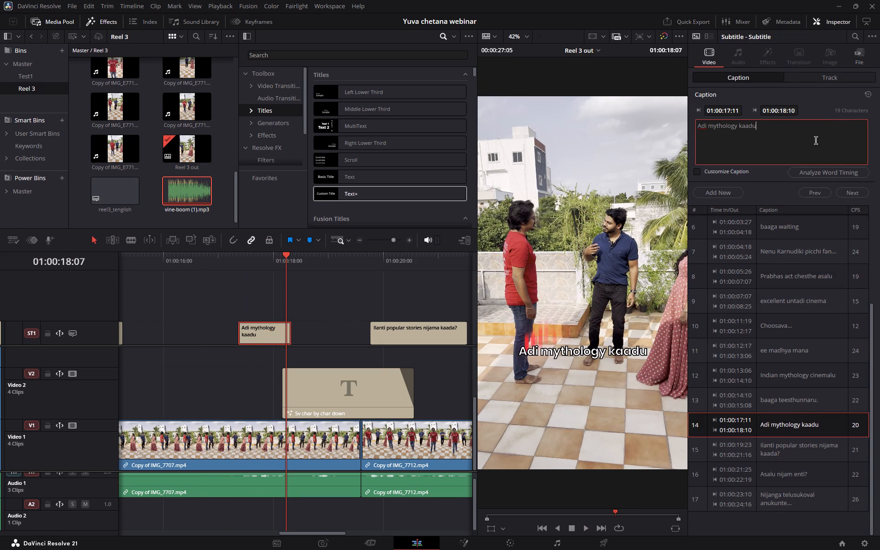
Play the timeline from 01:00:17:18 to check the handover from the "Adi mythology kaadu" subtitle to the title.
click(444, 377)
click(442, 379)
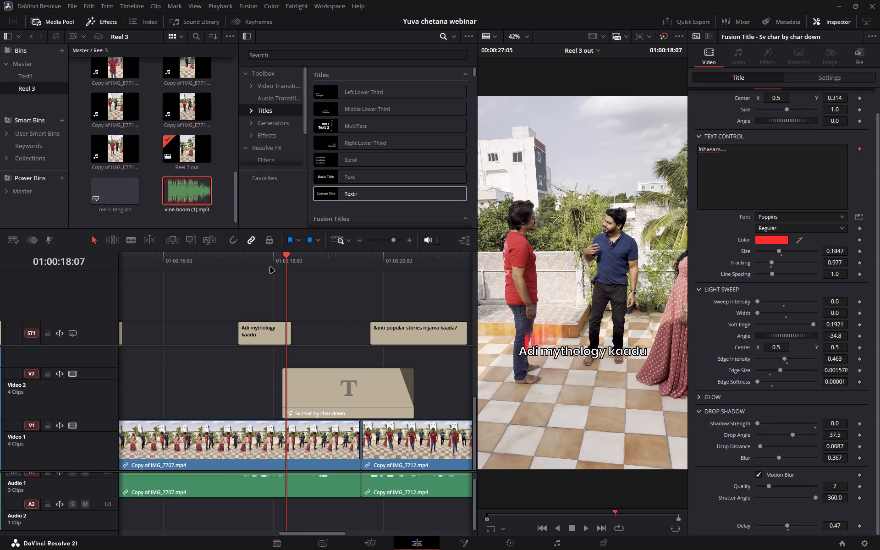
drag(270, 267, 252, 268)
key(space)
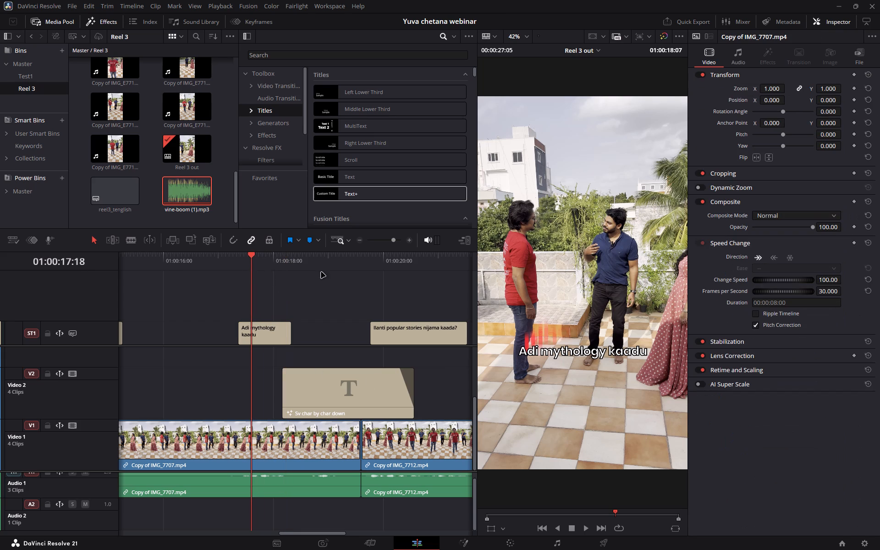
key(space)
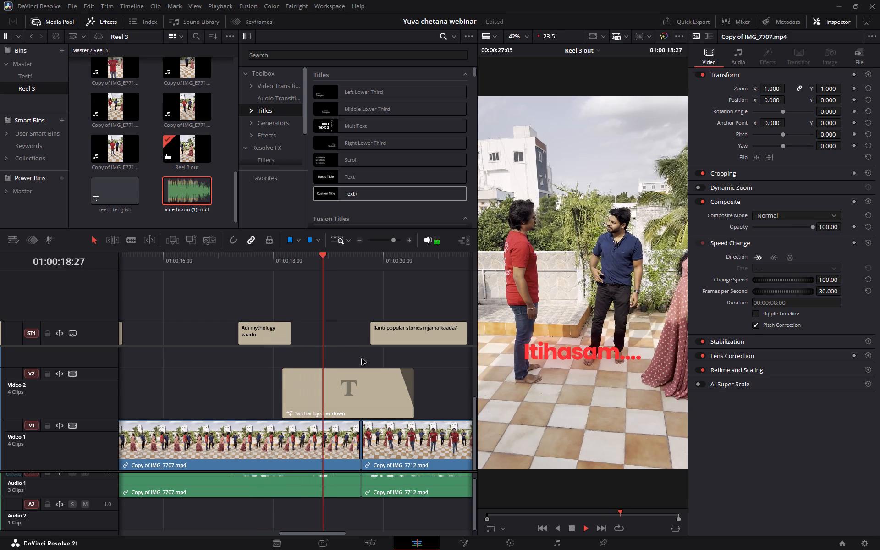
Extend the "Adi mythology kaadu" subtitle's end to 01:00:18:15 and shift the "Itihasam...." title to start right after it.
drag(287, 337, 297, 335)
drag(307, 378, 327, 378)
Play the timeline from 01:00:18:06 to check the timing of the subtitle and title.
click(285, 264)
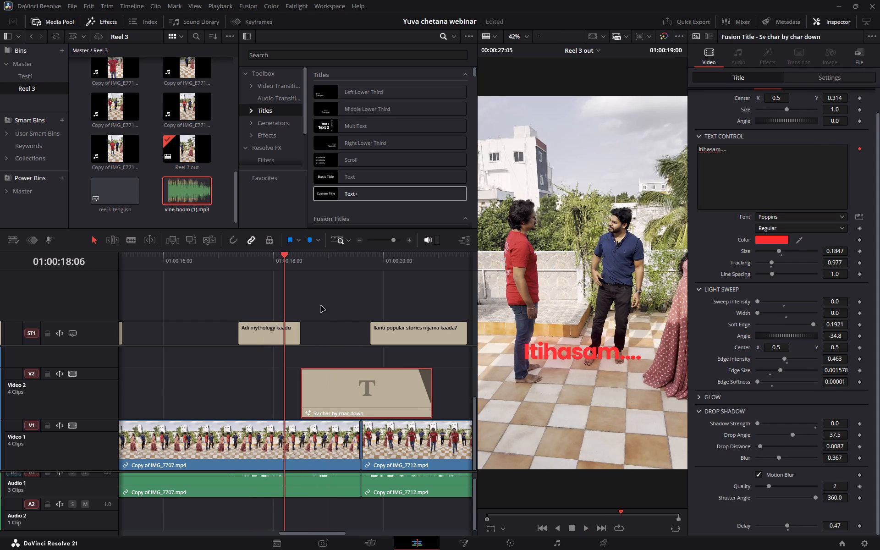
click(321, 306)
key(space)
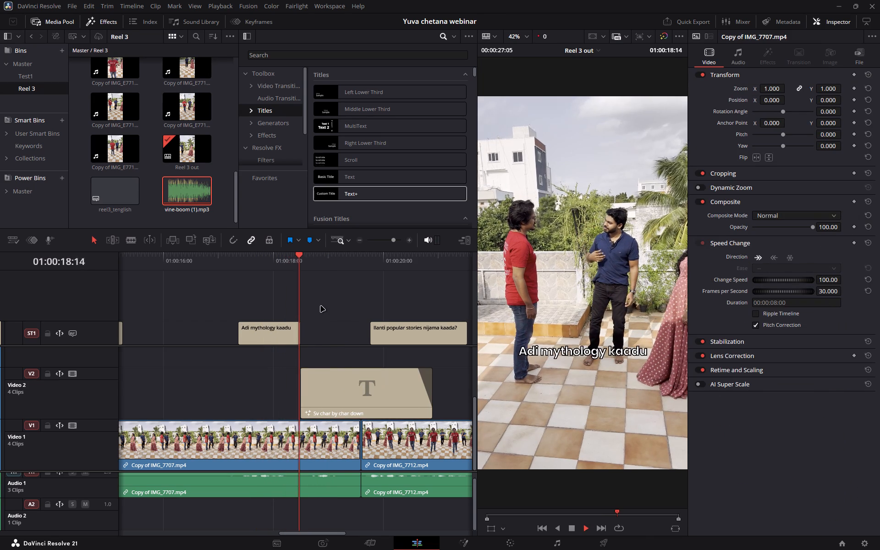
key(space)
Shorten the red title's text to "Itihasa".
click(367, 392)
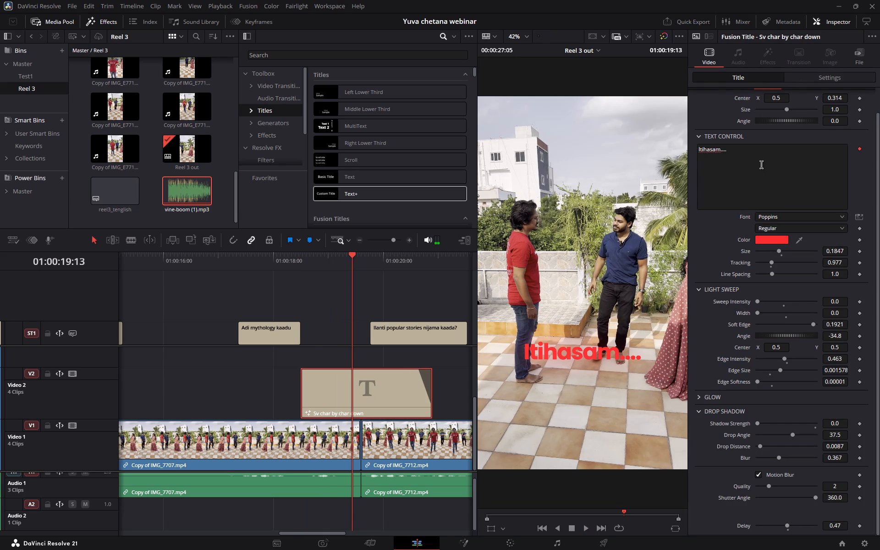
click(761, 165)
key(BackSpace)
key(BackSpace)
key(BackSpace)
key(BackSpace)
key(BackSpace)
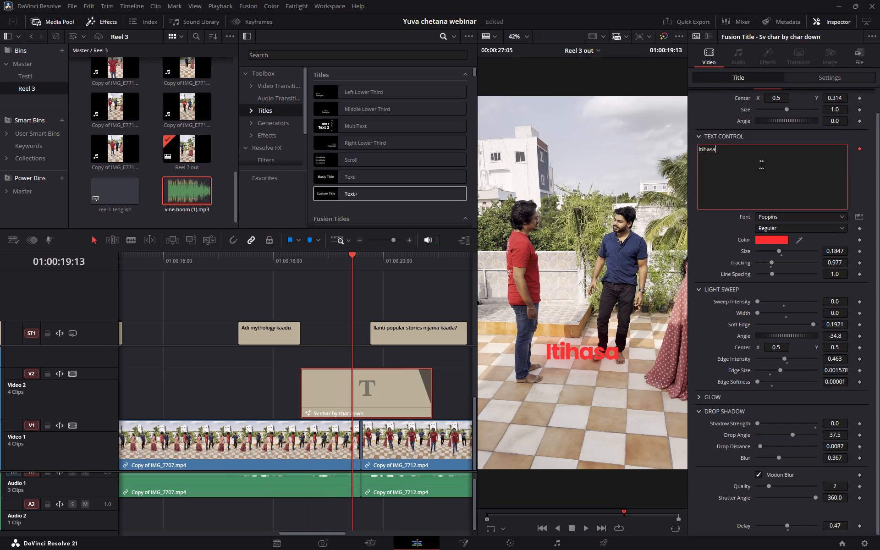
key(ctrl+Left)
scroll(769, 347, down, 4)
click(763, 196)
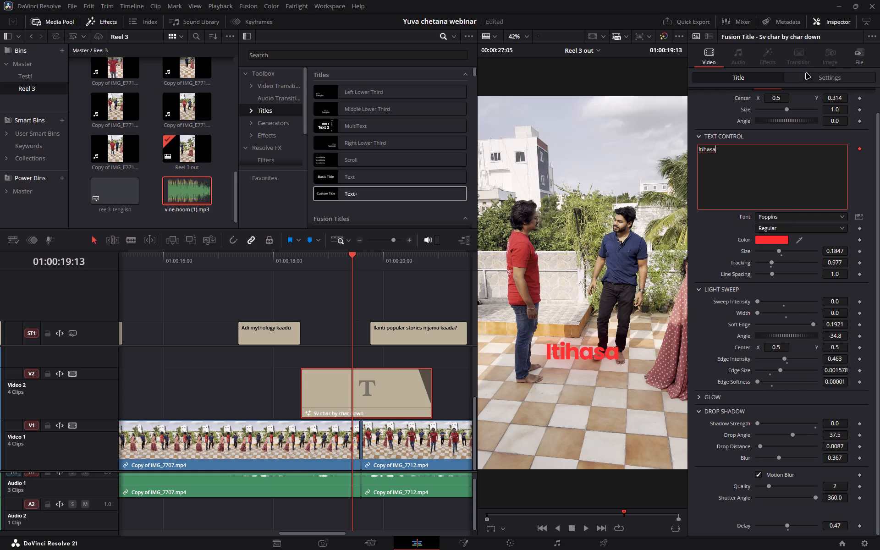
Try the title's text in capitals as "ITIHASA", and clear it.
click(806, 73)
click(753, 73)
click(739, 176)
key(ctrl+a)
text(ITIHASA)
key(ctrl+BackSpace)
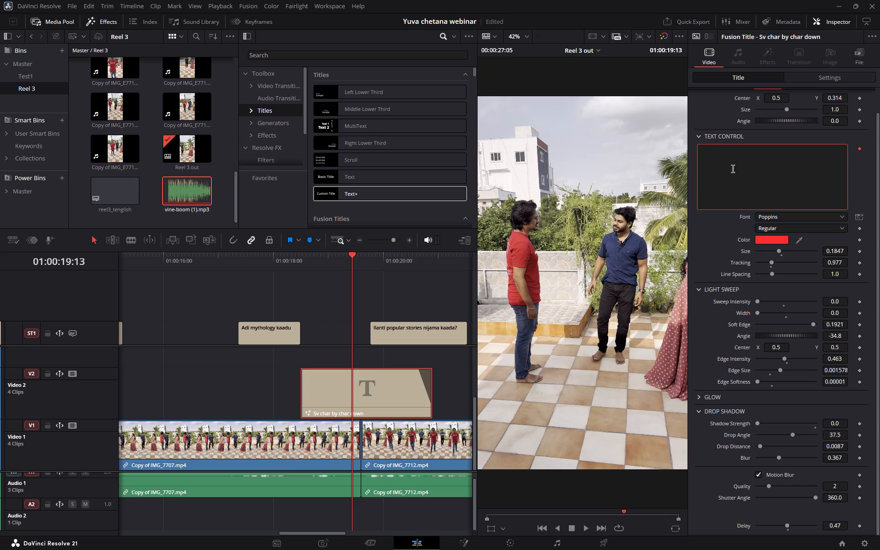
Enter "Itihaasa" as the title's text.
text(ti)
key(space)
key(BackSpace)
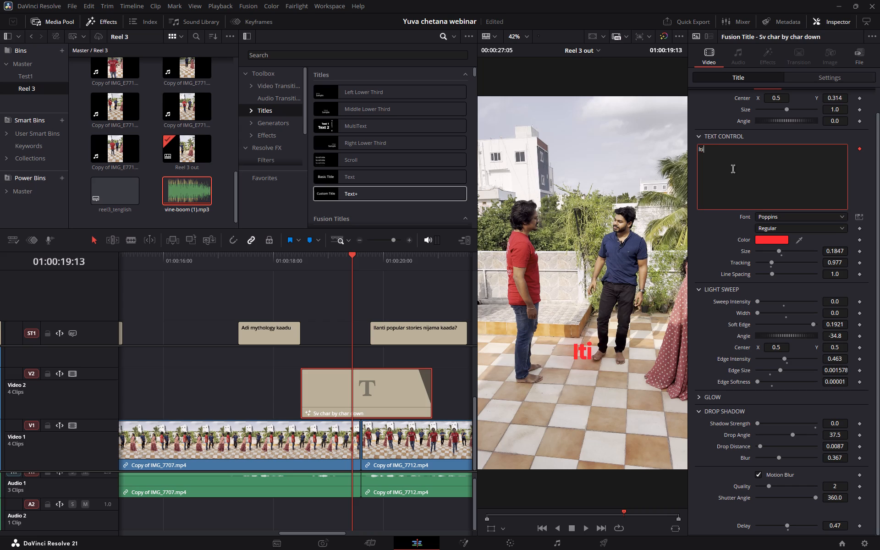
text(haasa)
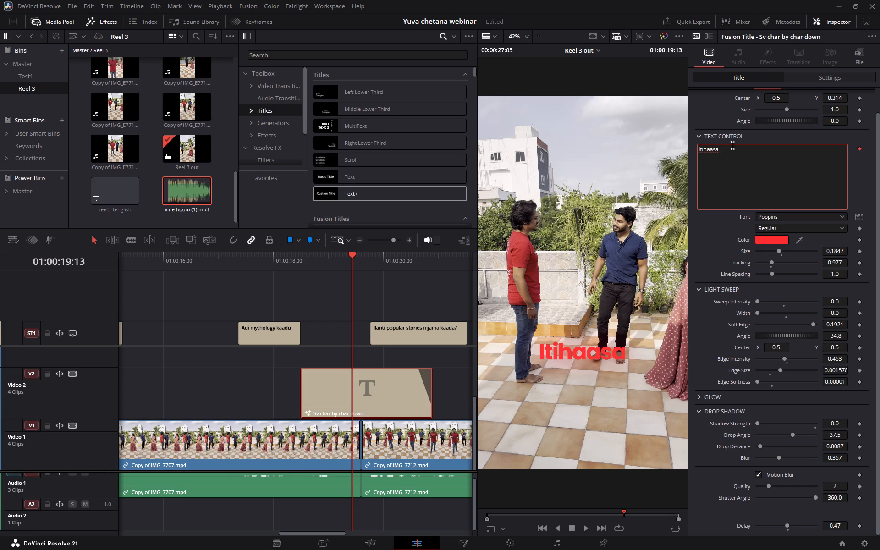
Lower the "Itihaasa" title to Center Y 0.26 and set its Poppins font face to ExtraBold.
drag(834, 95, 820, 98)
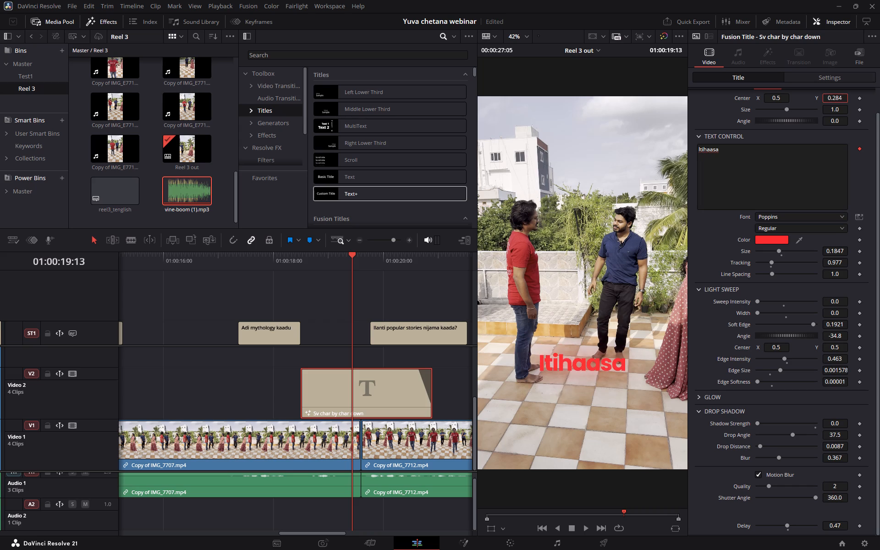
drag(820, 98, 809, 107)
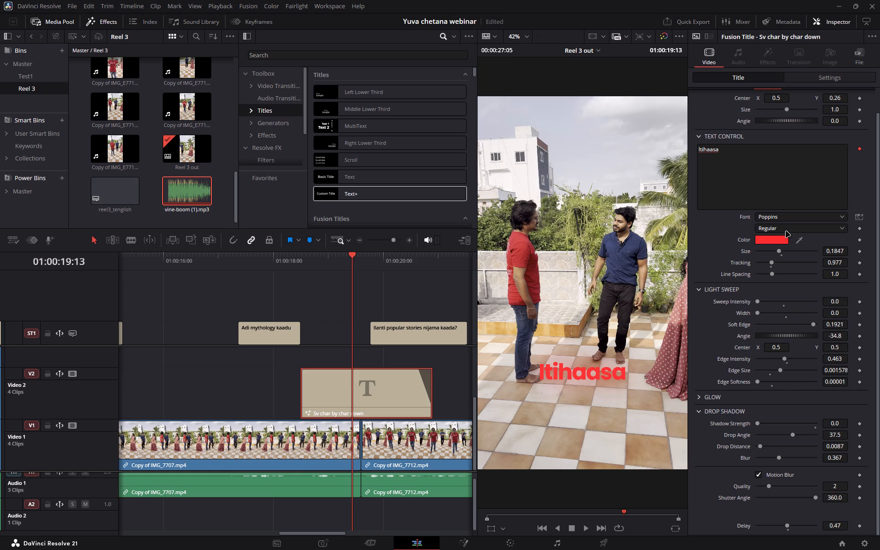
click(786, 227)
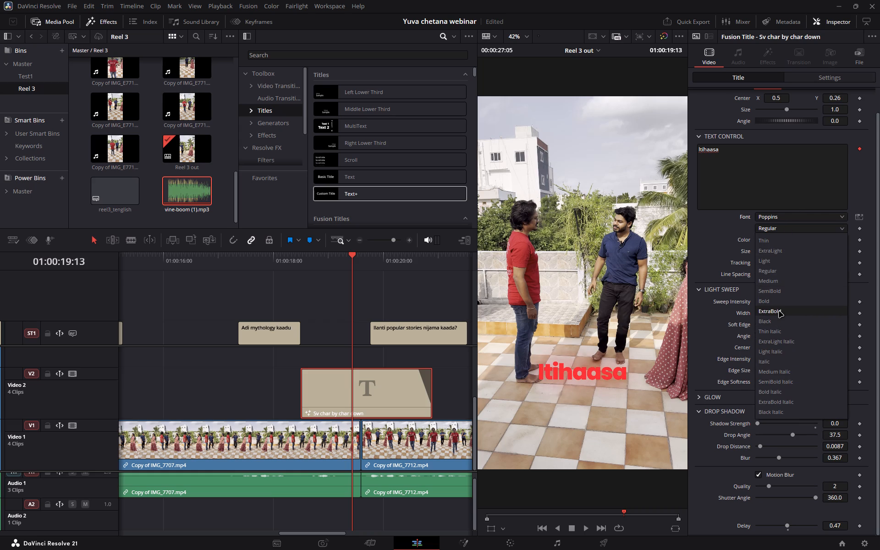
click(779, 312)
Play the timeline from 01:00:17:28 to check the restyled "Itihaasa" title after the subtitle.
click(271, 264)
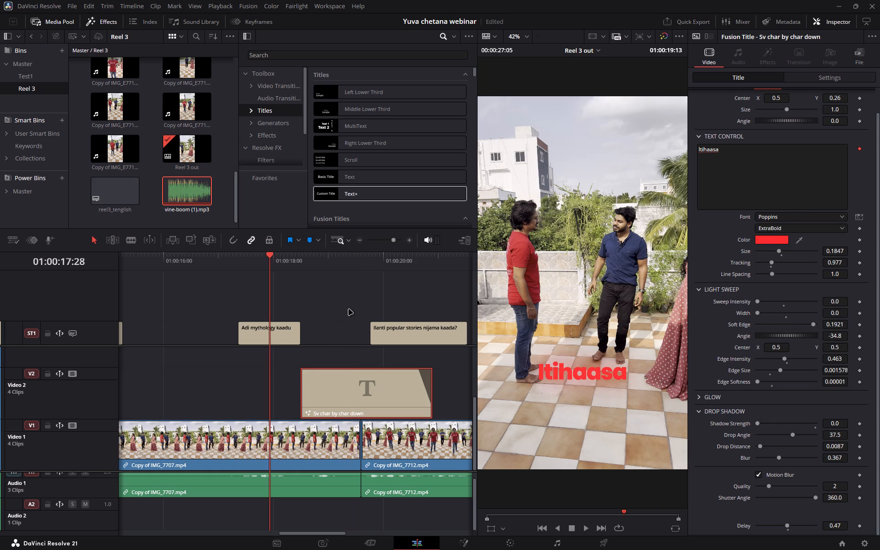
click(349, 309)
key(space)
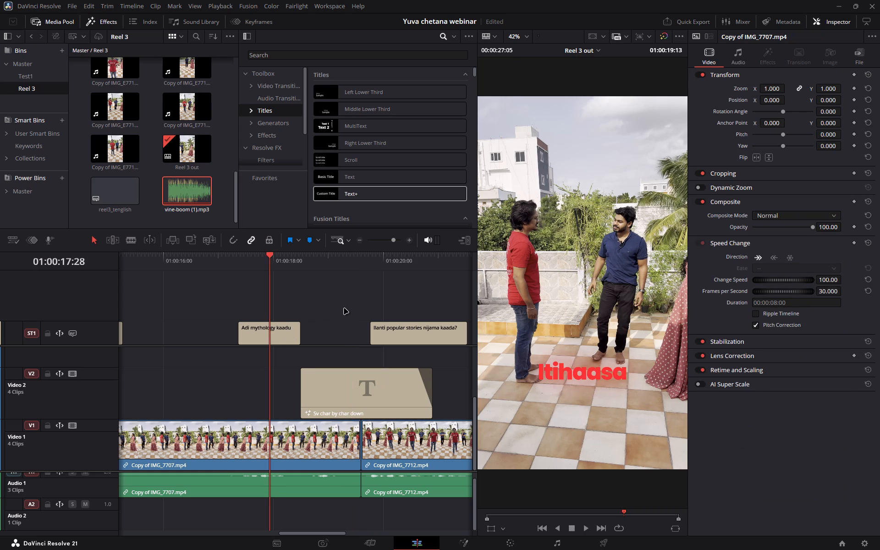
key(space)
Lower the whole subtitle track to Position Y 544, with the "Ilanti popular stories nijama kaada?" caption in view.
click(190, 333)
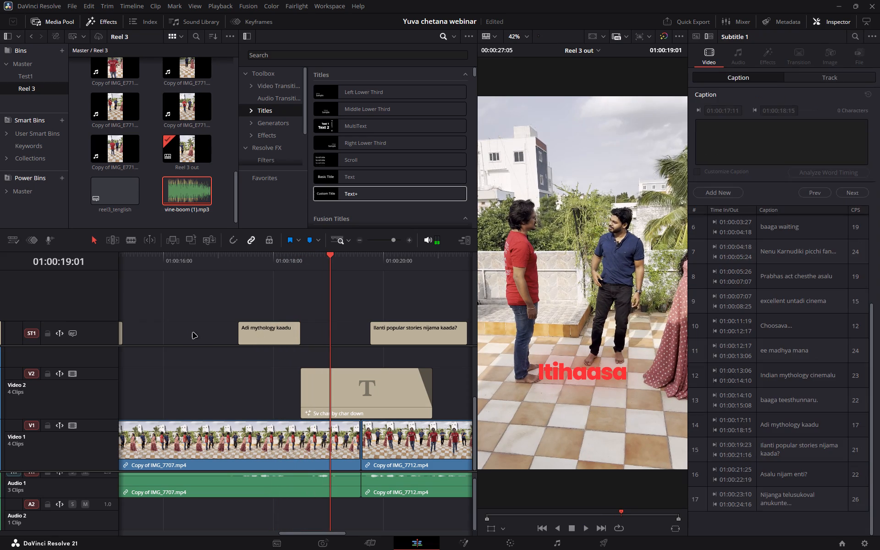
click(820, 79)
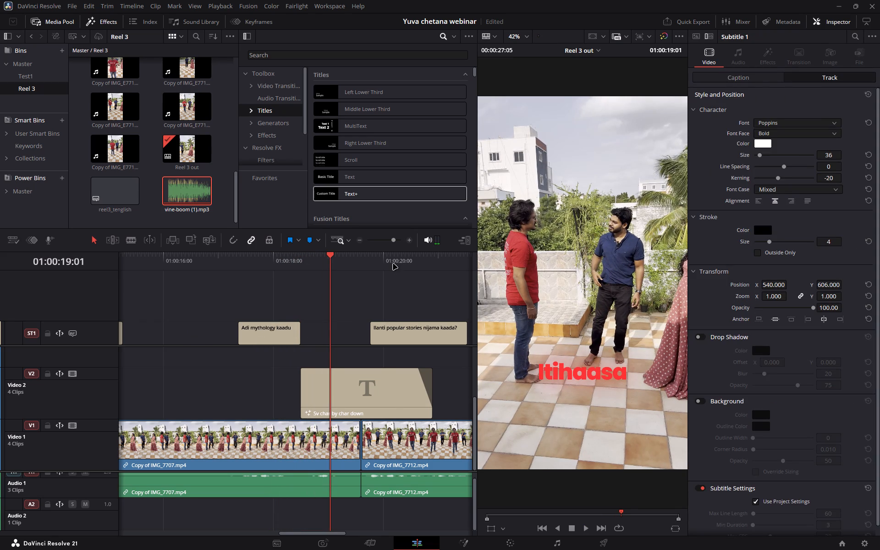
click(393, 264)
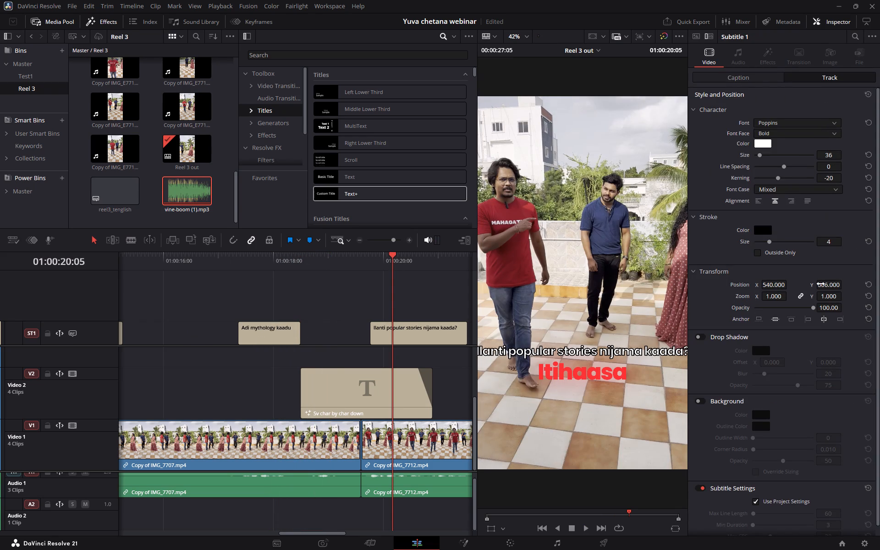
drag(824, 285, 796, 297)
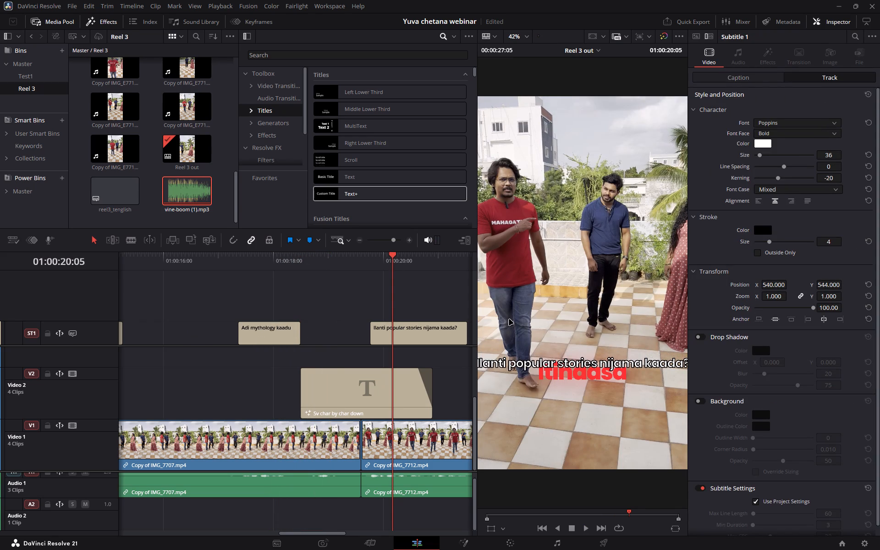
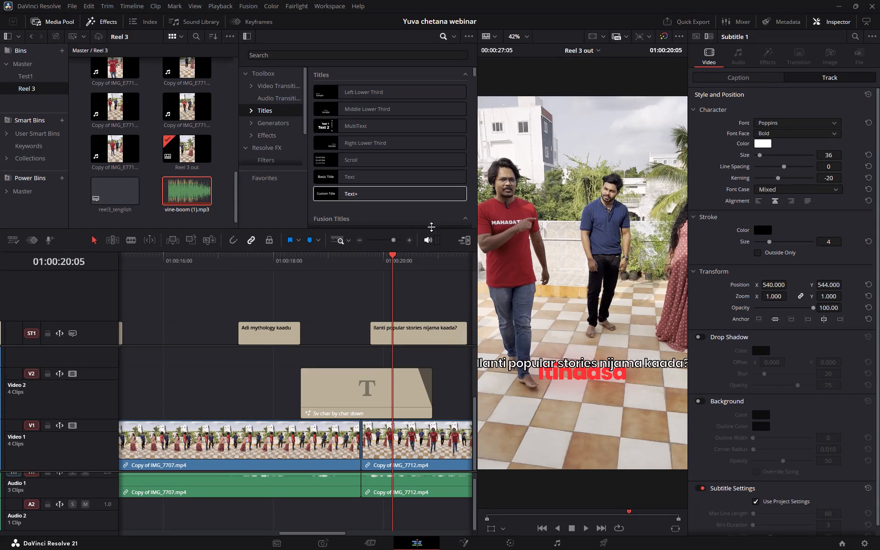
Lower the whole subtitle track slightly by fine-tuning its track-level Position Y.
click(341, 330)
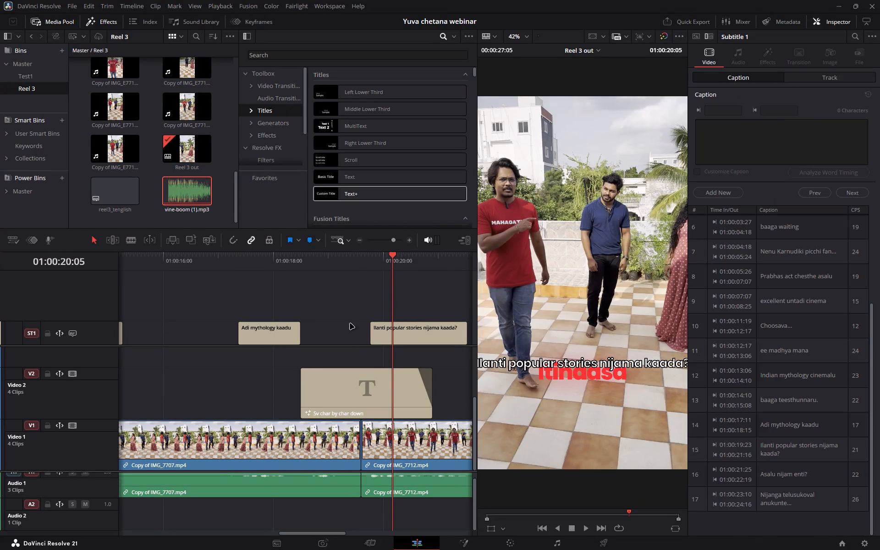
click(834, 74)
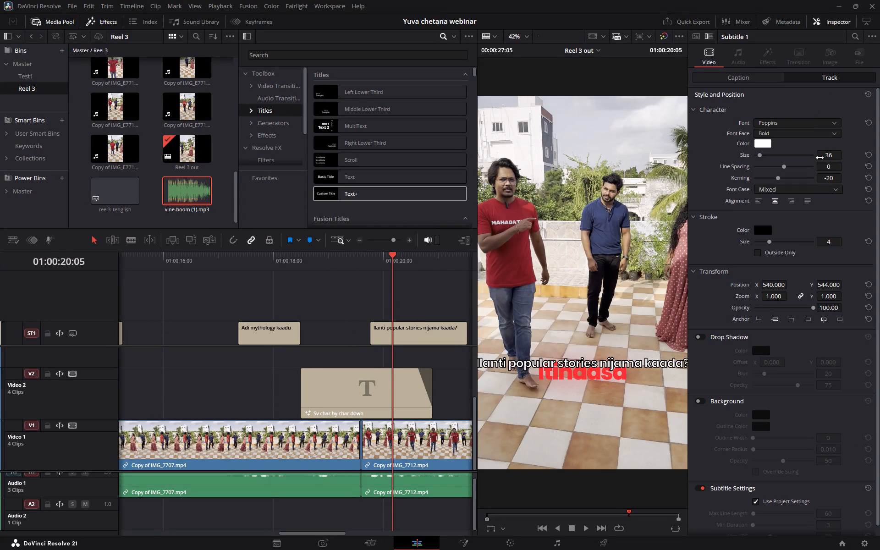
click(833, 287)
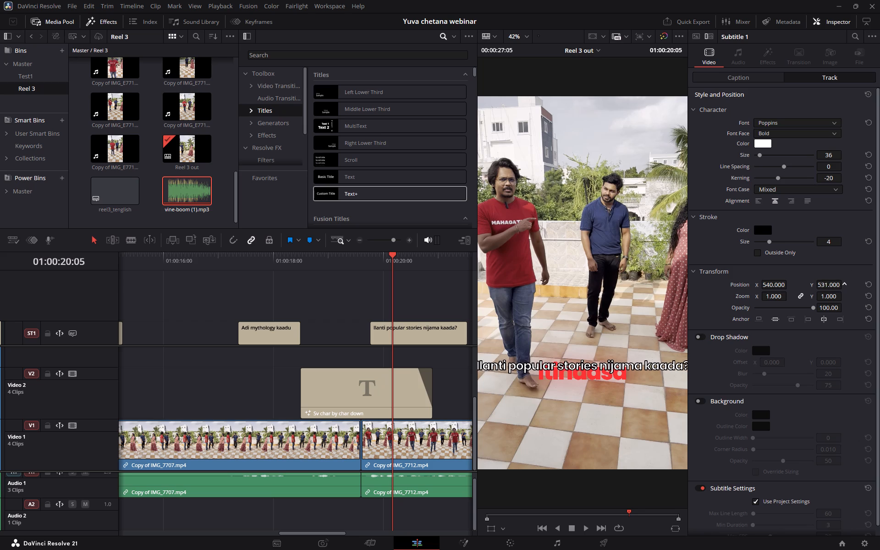
Raise the red "Itihaasa" title to Center Y 0.281 to bring it in line with the subtitle, and deselect it.
click(357, 401)
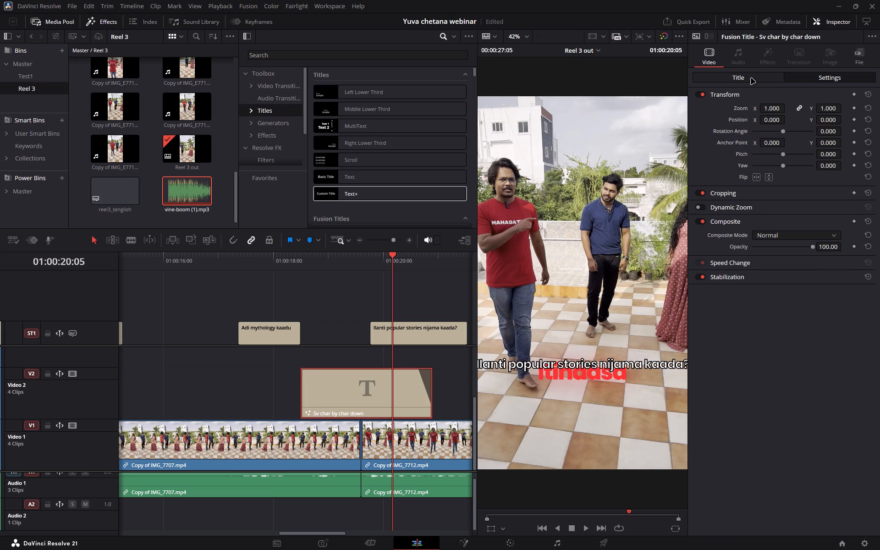
click(751, 78)
scroll(812, 247, up, 3)
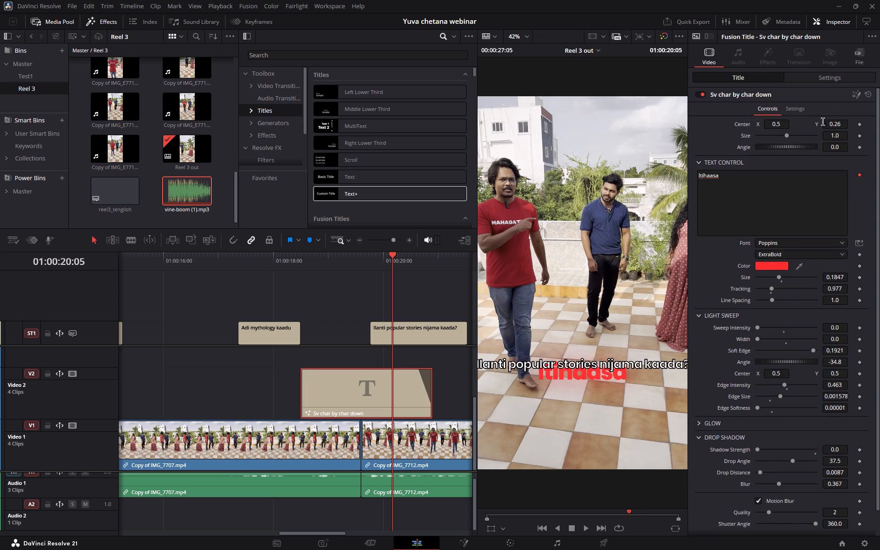
drag(832, 126, 841, 125)
click(232, 382)
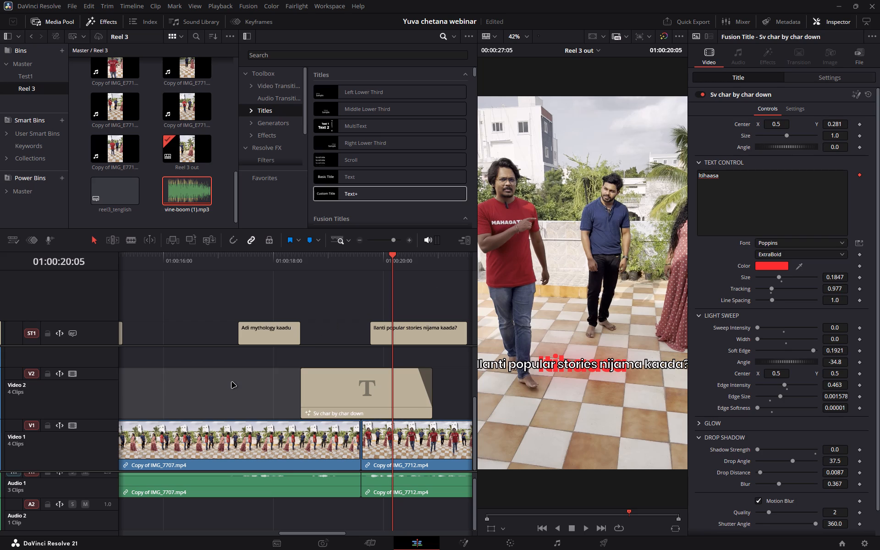
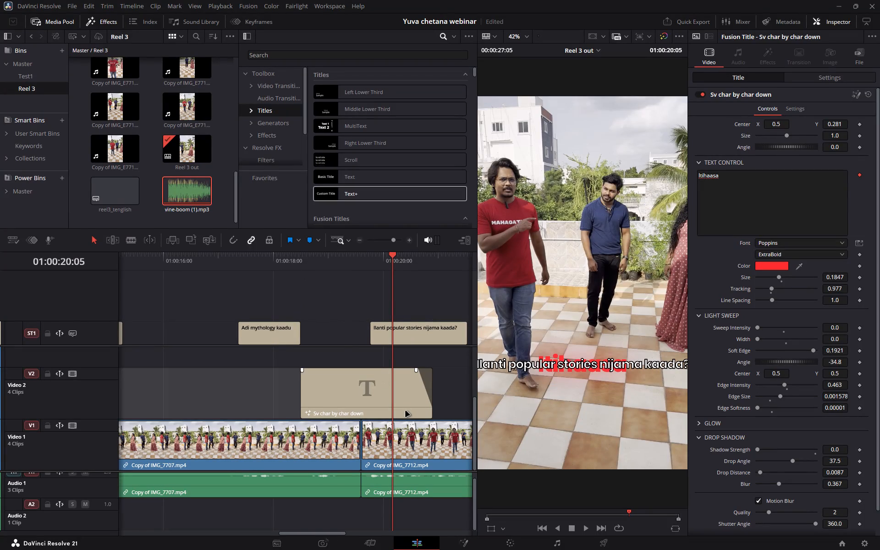
Shorten the "Itihaasa" title on Video 2 so it ends around the start of the "Ilanti popular stories nijama kaada?" subtitle.
drag(431, 393, 368, 402)
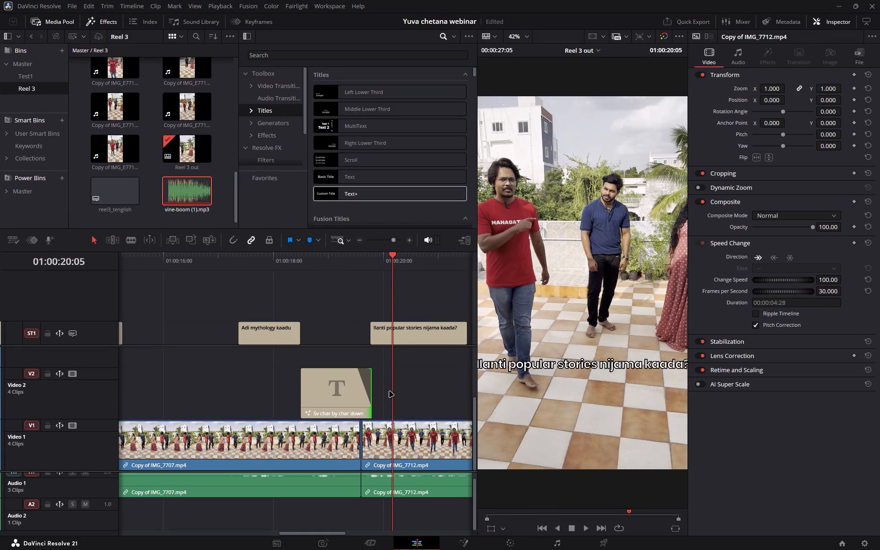
click(390, 391)
Play the timeline from 01:00:18:05 to review the shortened "Itihaasa" title between its neighbouring subtitles.
click(283, 258)
click(317, 297)
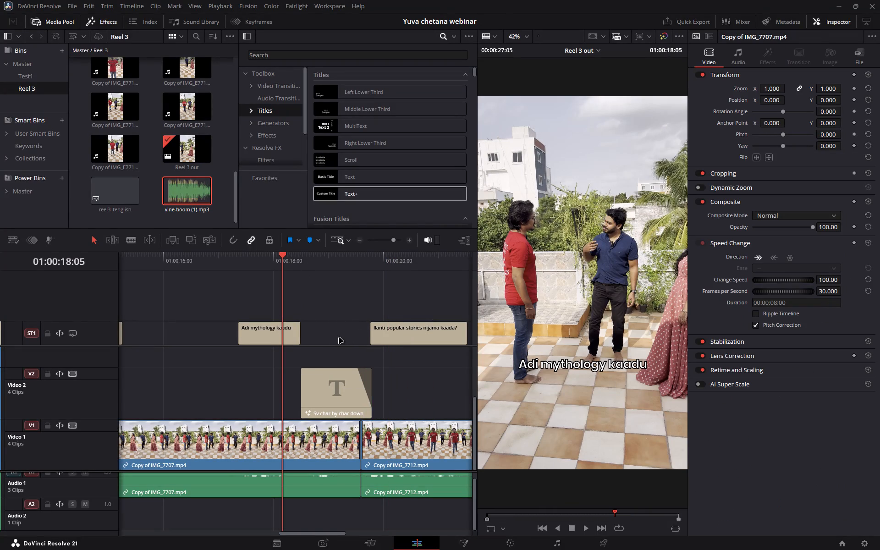
click(588, 530)
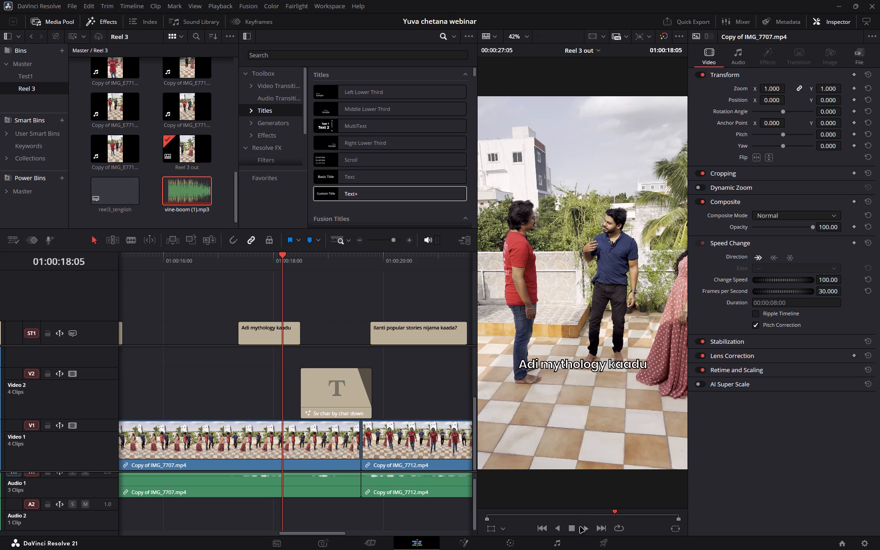
click(588, 528)
key(space)
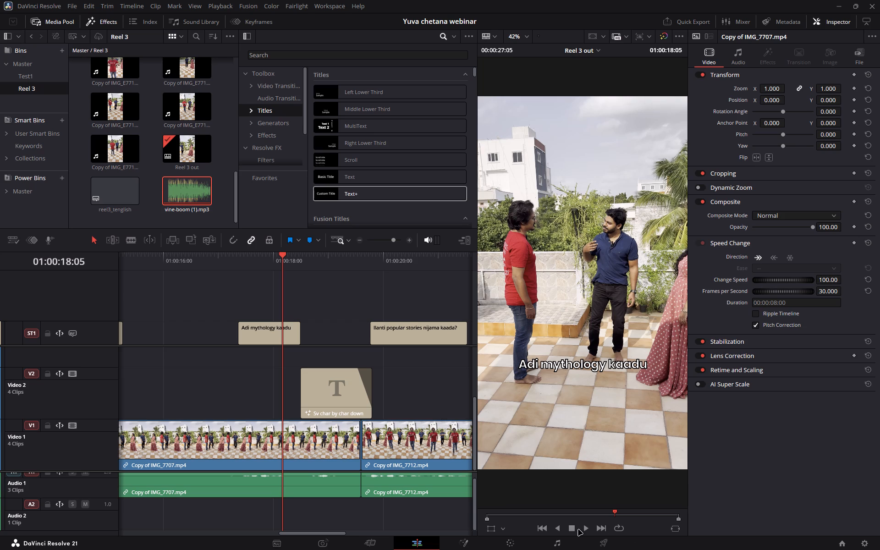
click(588, 528)
double_click(584, 528)
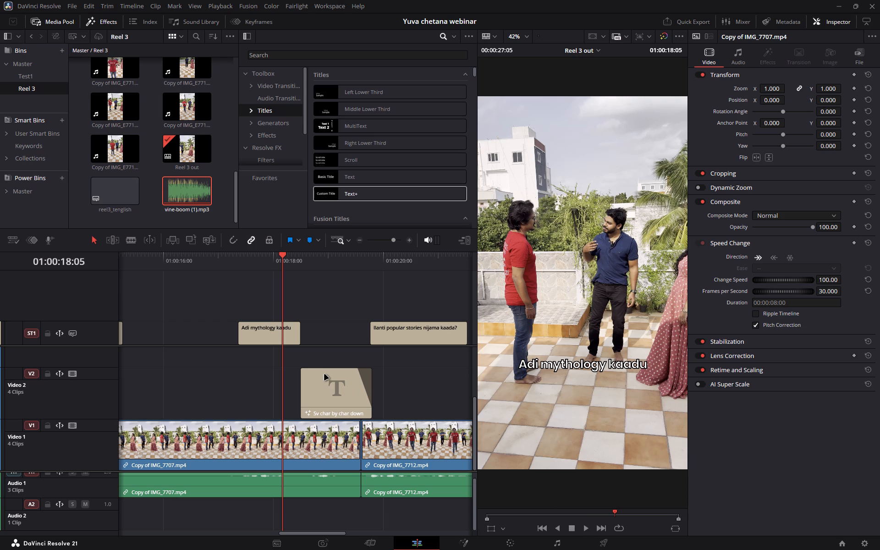
click(324, 374)
click(465, 393)
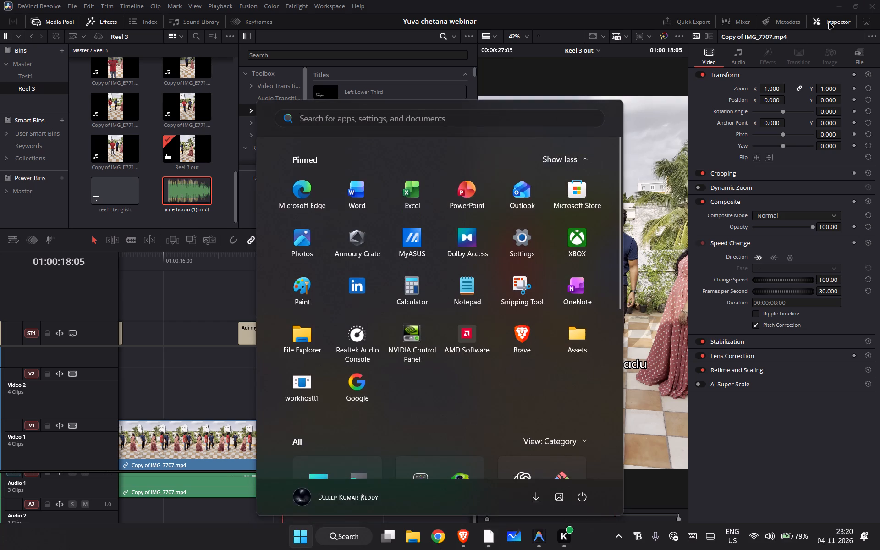
click(427, 410)
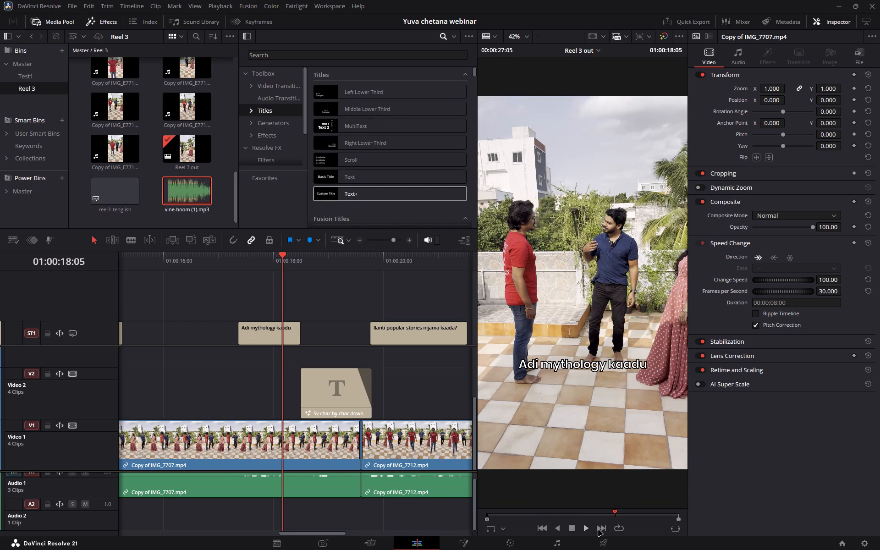
click(585, 527)
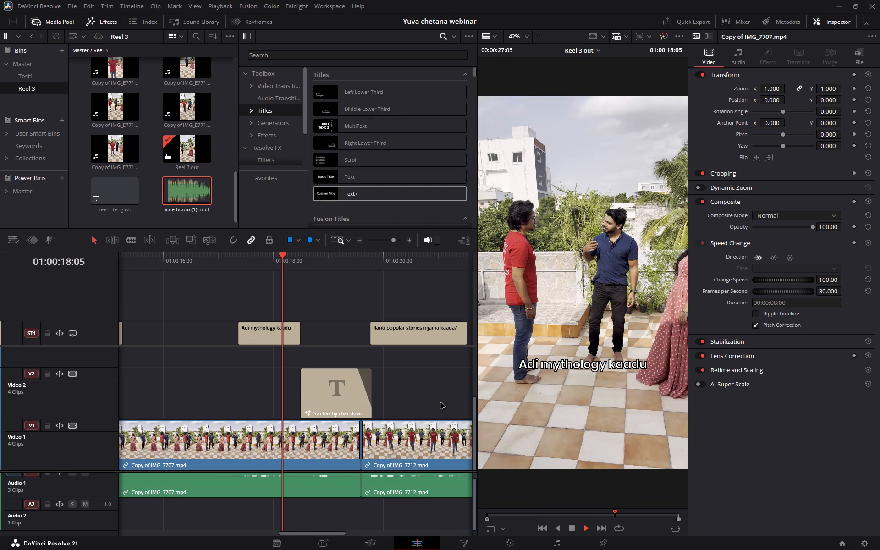
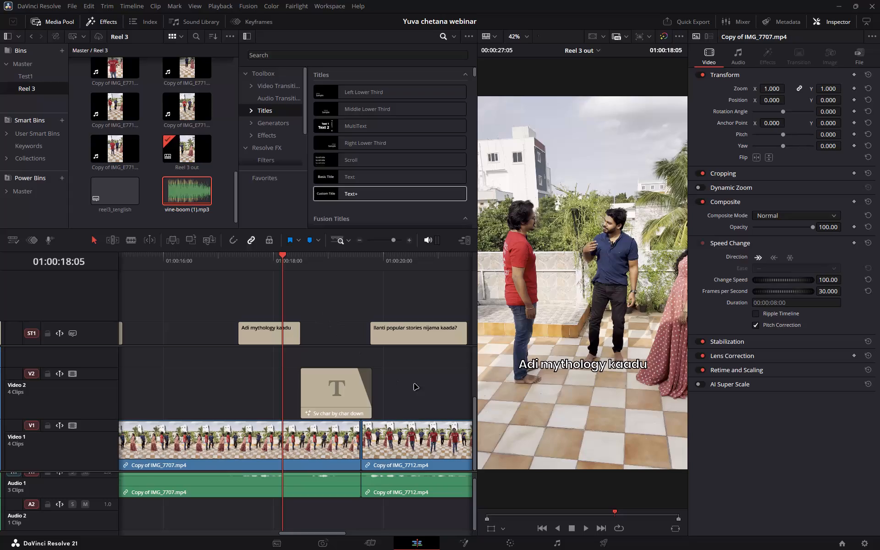
Play on past the "Itihaasa" title and split the "Ilanti popular stories nijama kaada?" subtitle at 01:00:20:24.
key(space)
click(584, 529)
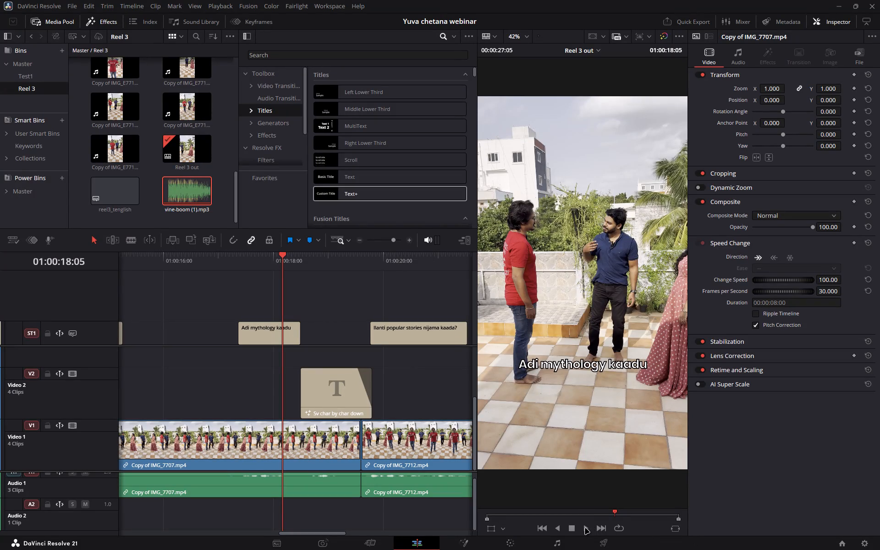
click(585, 528)
click(585, 528)
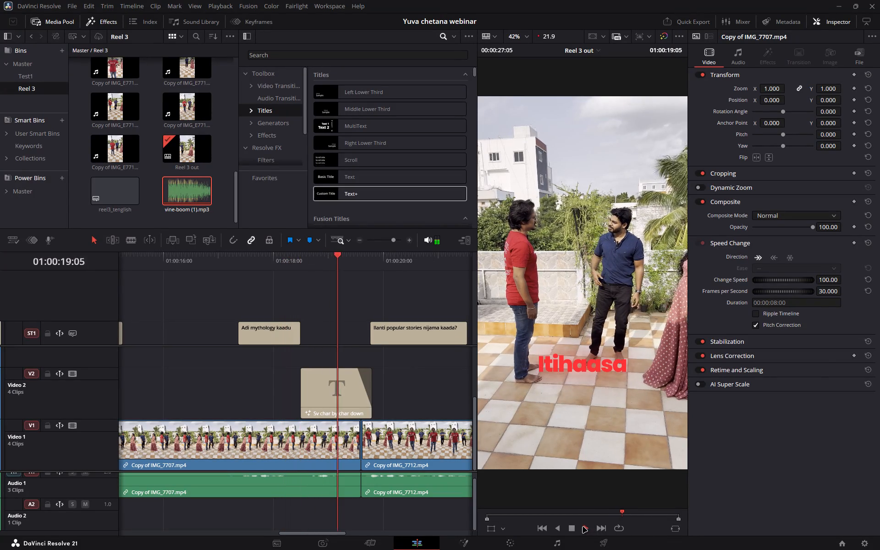
key(space)
key(space)
key(space)
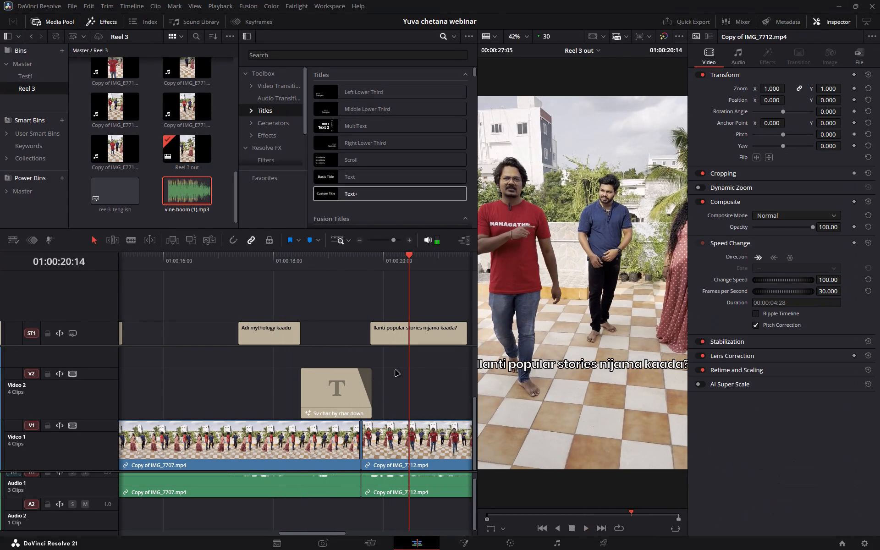
key(space)
key(space)
click(427, 334)
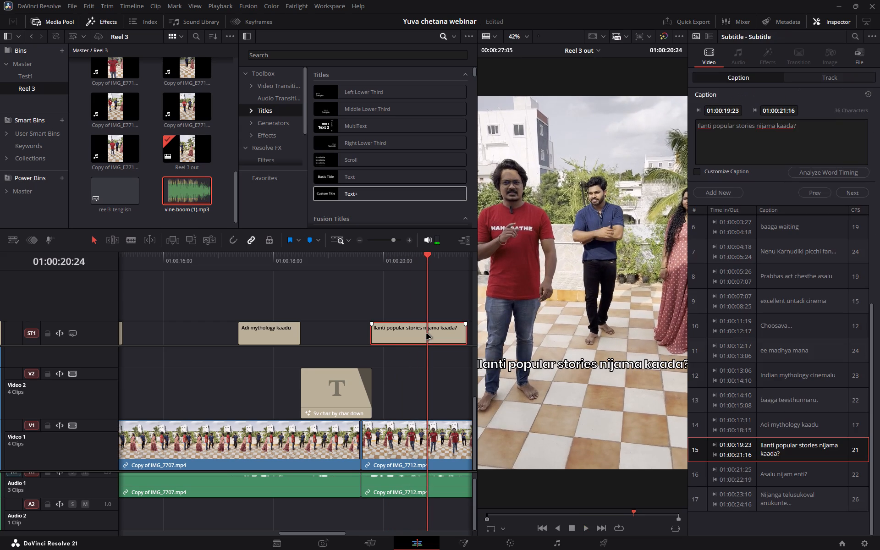
key(ctrl+b)
Cut the first half of the split subtitle down to "Ilanti popular stories".
click(434, 334)
click(382, 334)
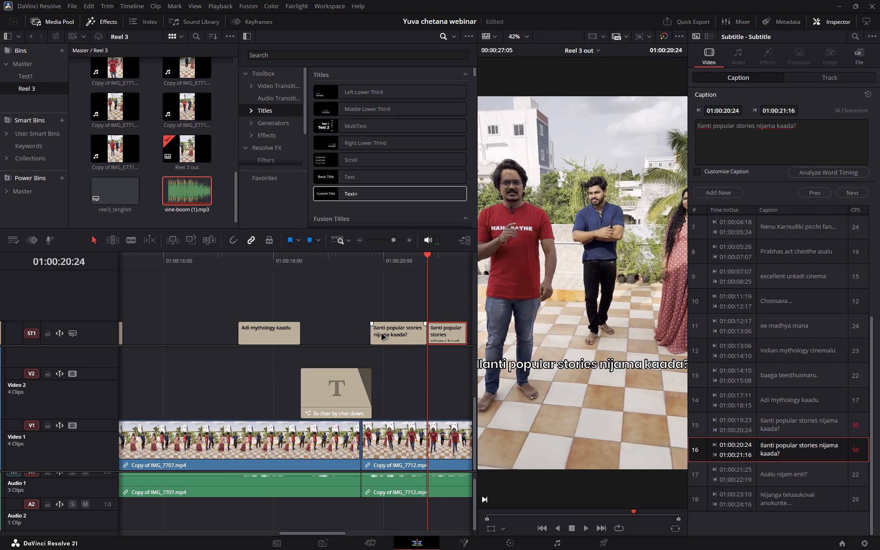
drag(758, 130, 813, 117)
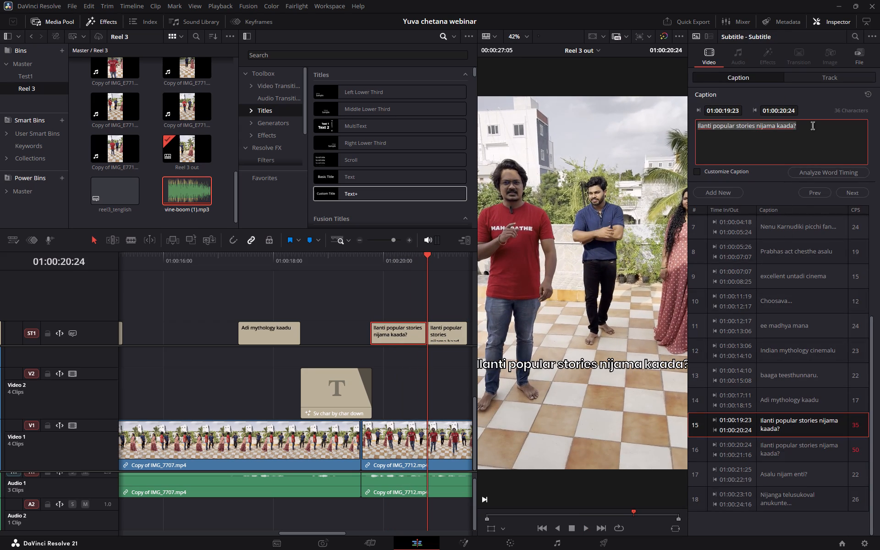
click(812, 129)
drag(759, 125, 819, 132)
key(BackSpace)
key(BackSpace)
key(BackSpace)
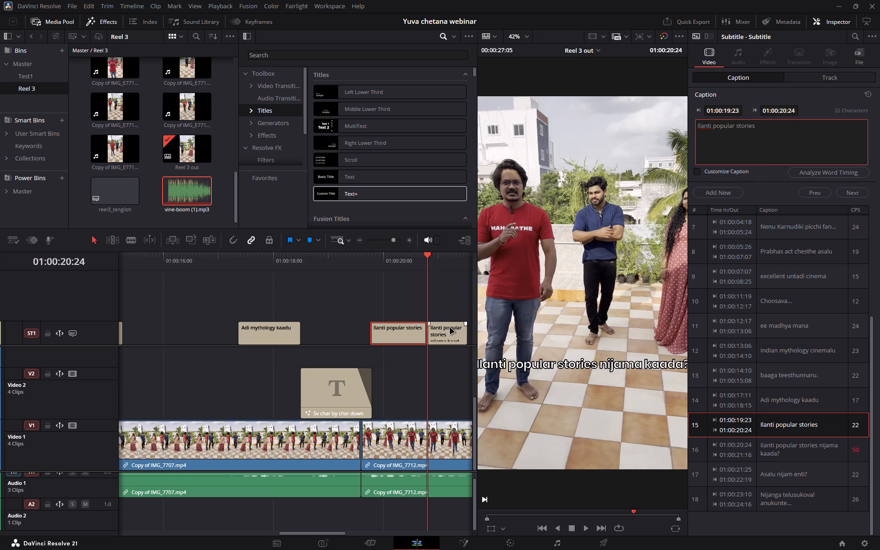
Cut the second half of the split subtitle down to "nijama kaada?".
click(450, 328)
drag(754, 127, 726, 132)
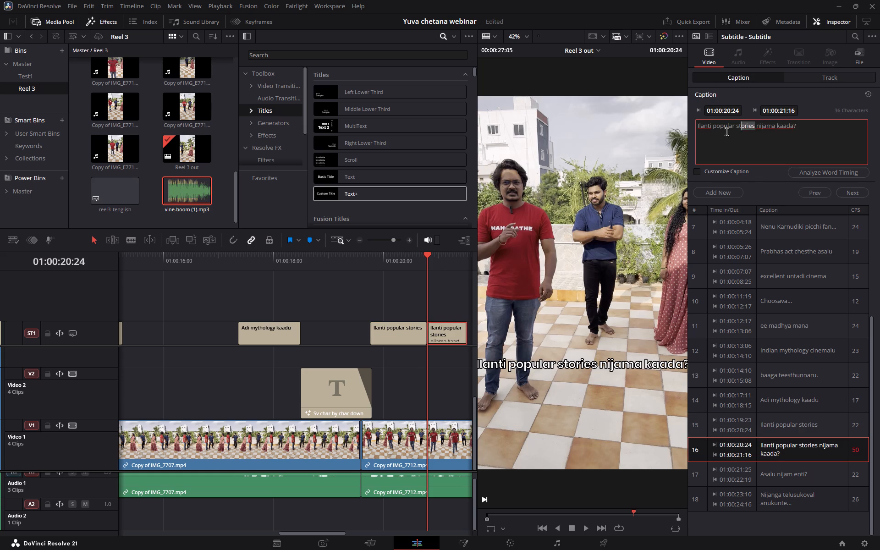
drag(726, 132, 703, 127)
key(BackSpace)
key(BackSpace)
key(BackSpace)
key(BackSpace)
key(BackSpace)
key(BackSpace)
key(BackSpace)
key(BackSpace)
key(BackSpace)
key(BackSpace)
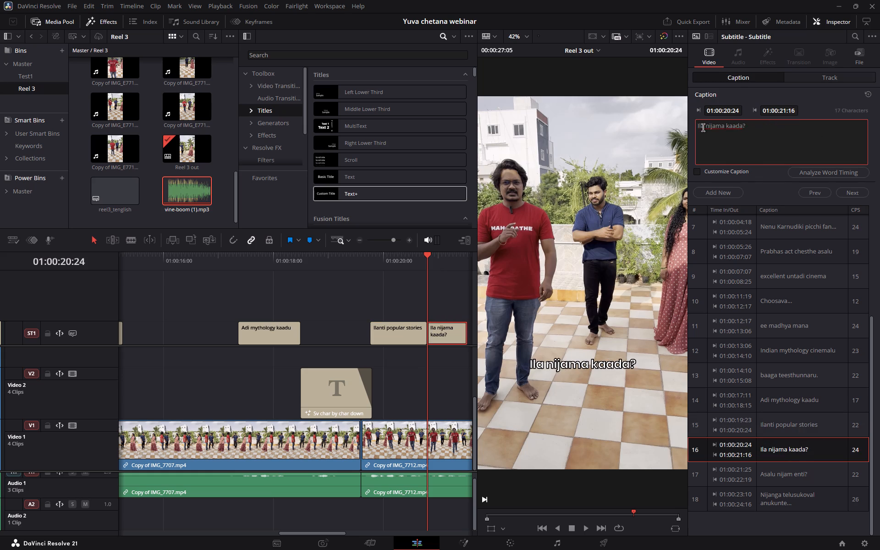
key(Delete)
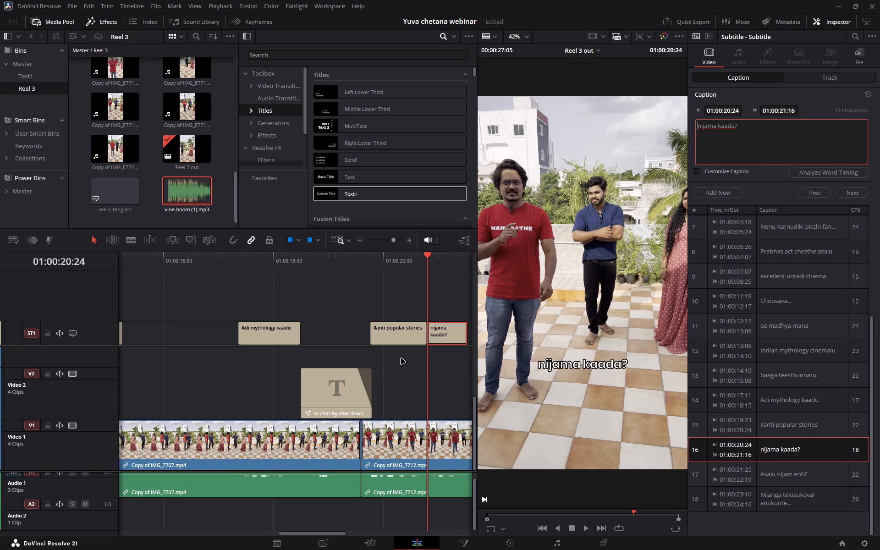
Play back the split subtitles and extend "nijama kaada?" to end at 01:00:21:23, just before "Asalu nijam enti?".
click(402, 358)
ctrl+scroll(402, 365, down, 2)
click(392, 375)
click(377, 384)
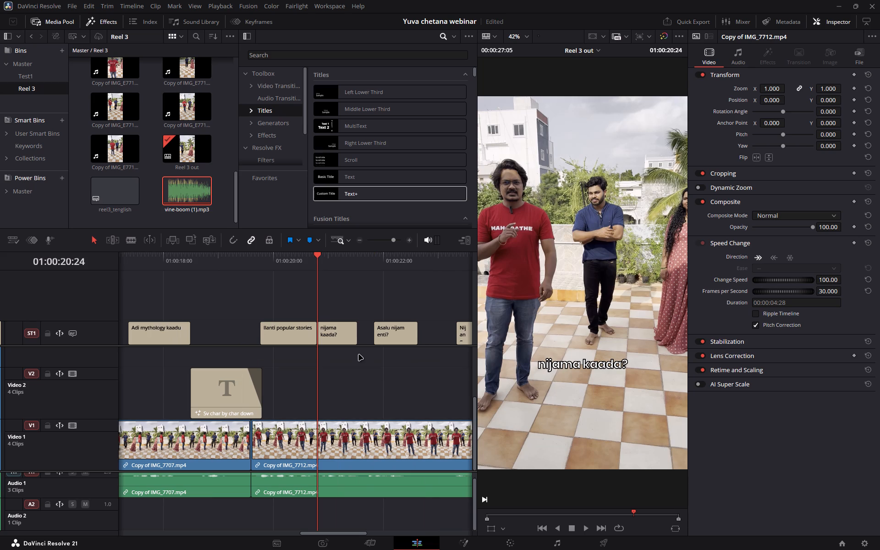
drag(272, 258, 265, 266)
key(space)
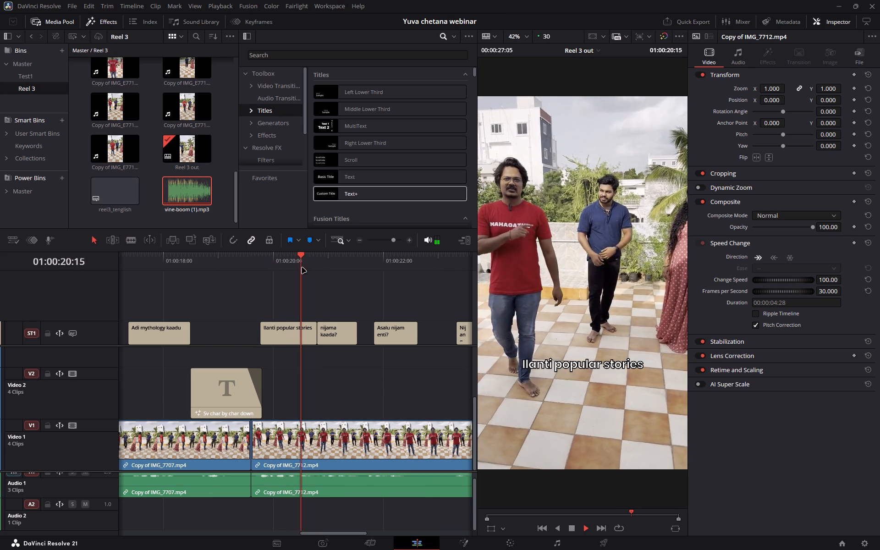
key(space)
key(space)
key(space)
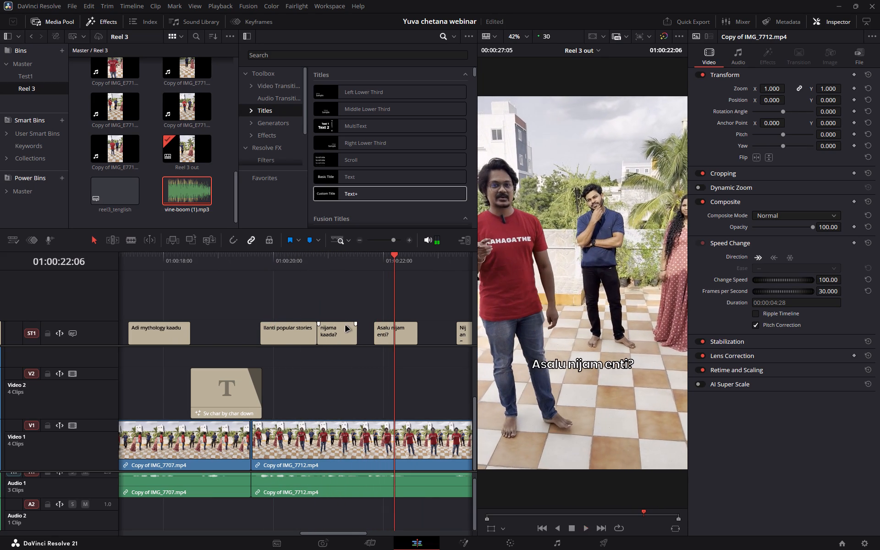
drag(355, 336, 369, 336)
click(360, 304)
Extend the "Asalu nijam enti?" subtitle to end at 01:00:22:28.
key(space)
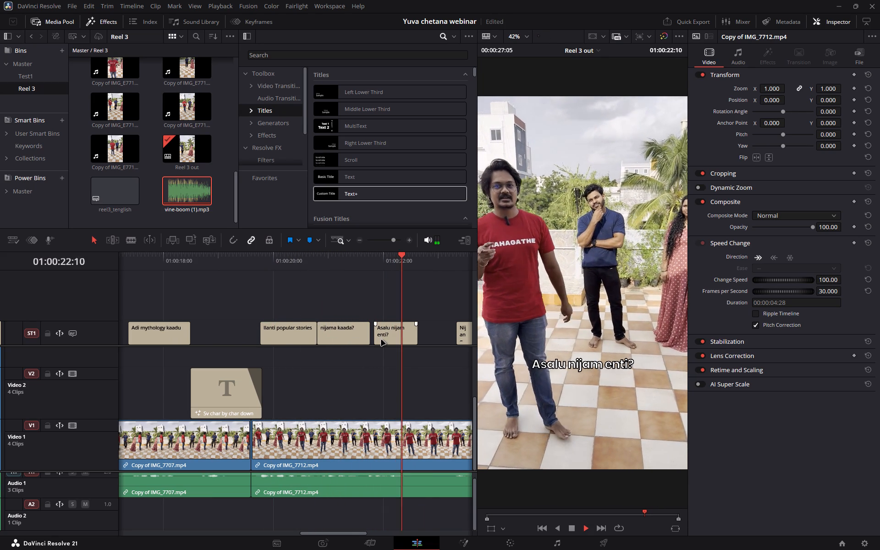
key(space)
ctrl+scroll(381, 341, down, 1)
drag(357, 333, 366, 333)
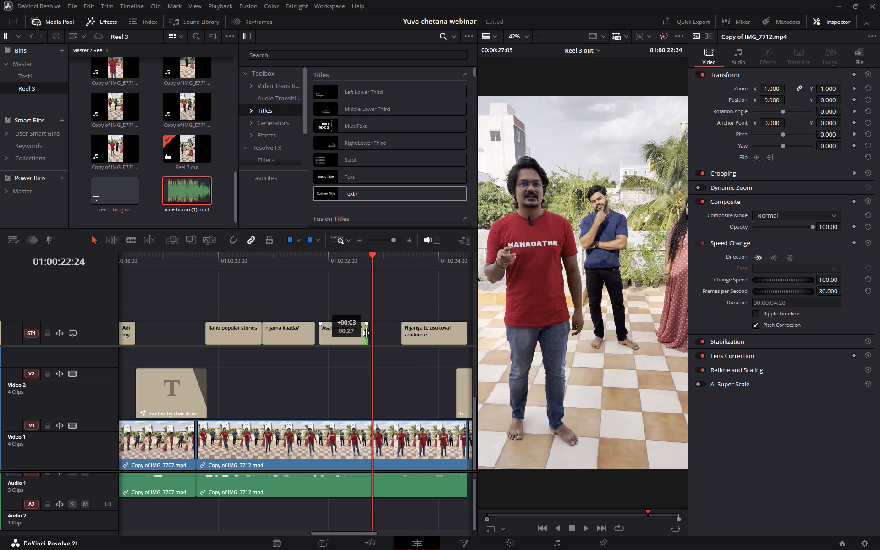
drag(366, 333, 374, 334)
click(359, 336)
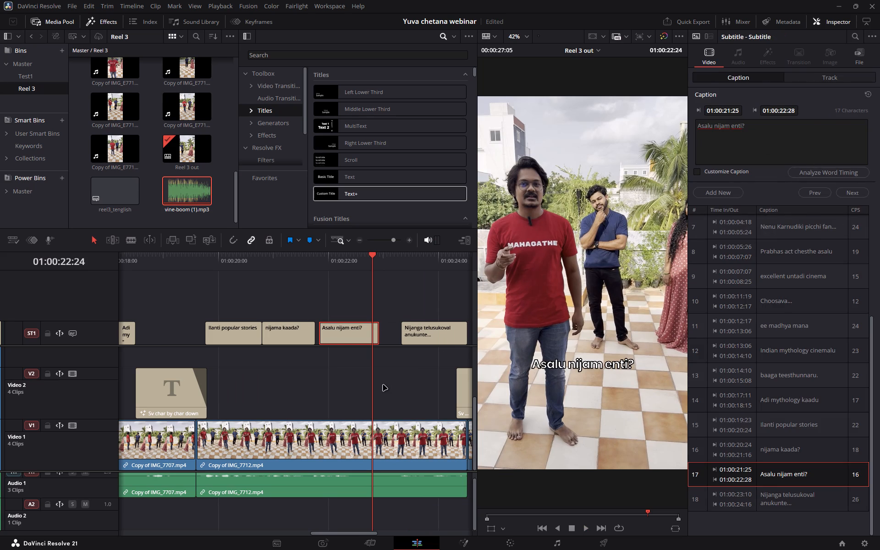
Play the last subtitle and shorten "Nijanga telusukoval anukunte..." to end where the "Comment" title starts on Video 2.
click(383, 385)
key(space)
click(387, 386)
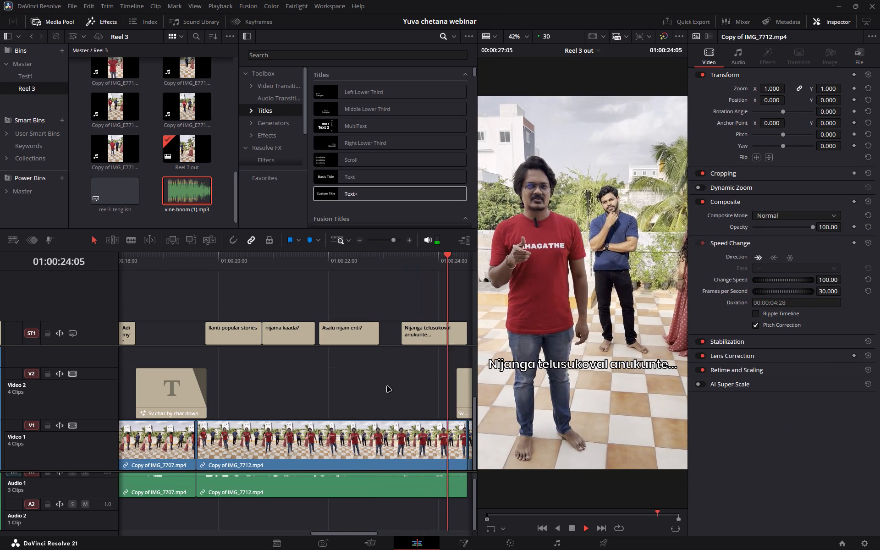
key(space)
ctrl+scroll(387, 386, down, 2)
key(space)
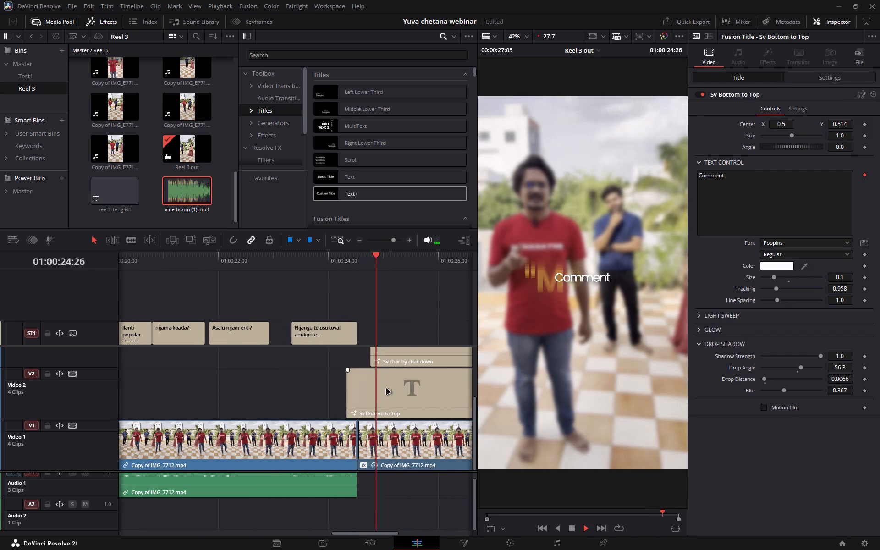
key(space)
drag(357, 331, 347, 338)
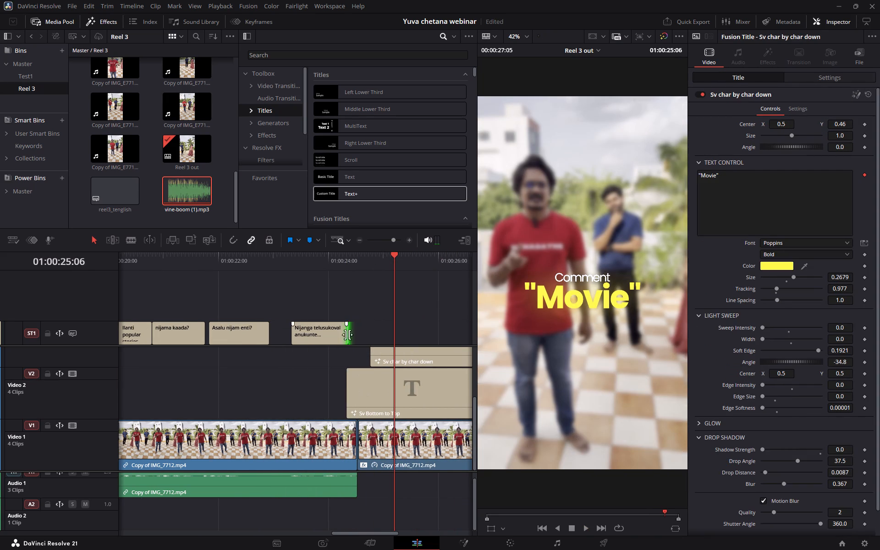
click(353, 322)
Replay the end of "Asalu nijam enti?" and extend that subtitle slightly further, leaving a small gap before the last subtitle.
drag(264, 264, 256, 264)
key(space)
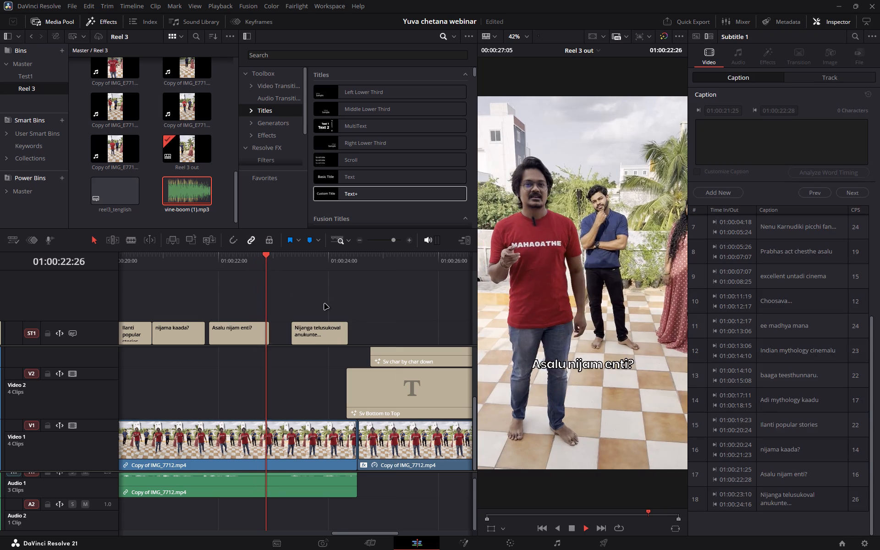
key(space)
drag(269, 335, 280, 335)
click(268, 308)
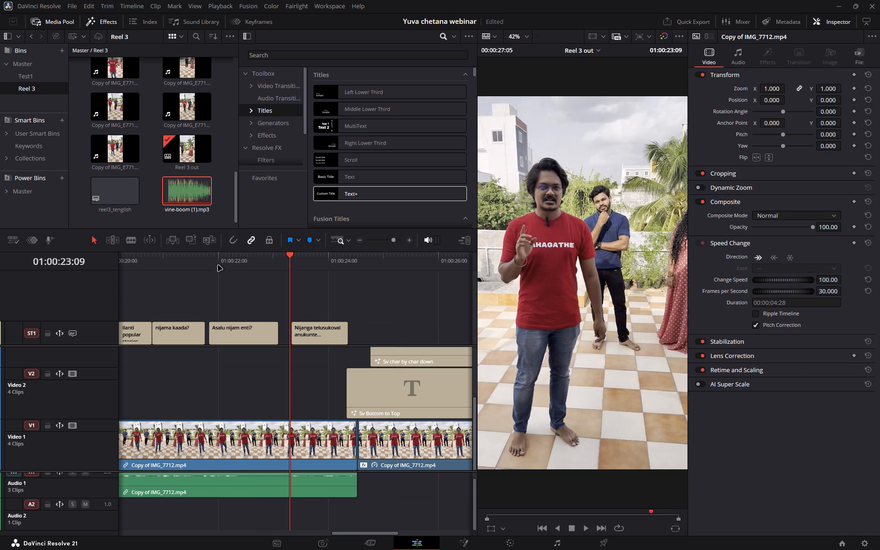
Replay from about 01:00:22:00 and move the "Nijanga telusukoval anukunte..." subtitle about 4 frames earlier, trimming its end by one frame.
click(218, 265)
key(space)
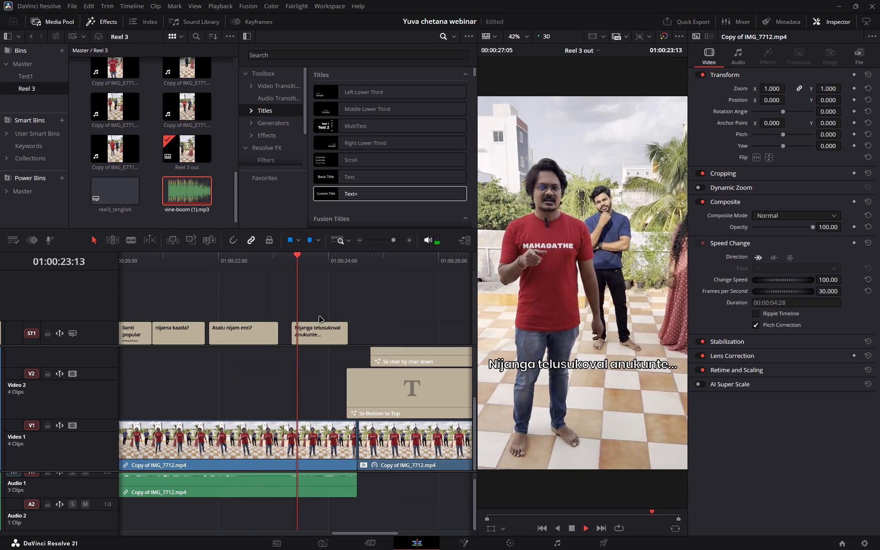
key(space)
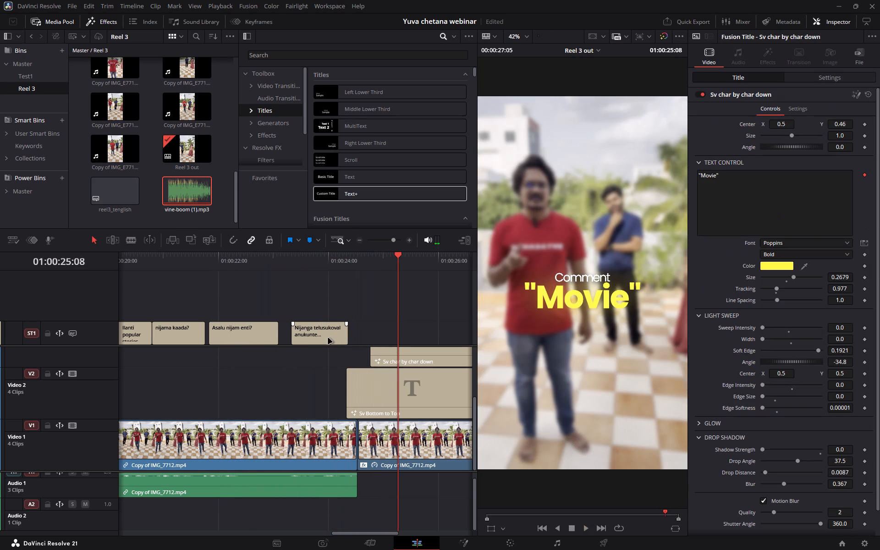
drag(335, 335, 327, 336)
click(336, 334)
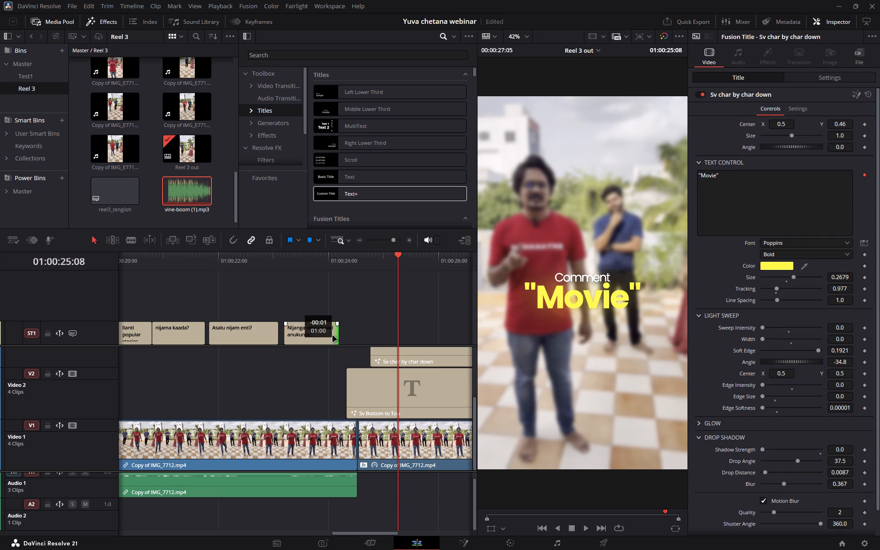
Play the moved "Nijanga telusukoval anukunte..." subtitle and extend its end to about the start of the "Comment" title.
click(256, 268)
click(316, 312)
key(space)
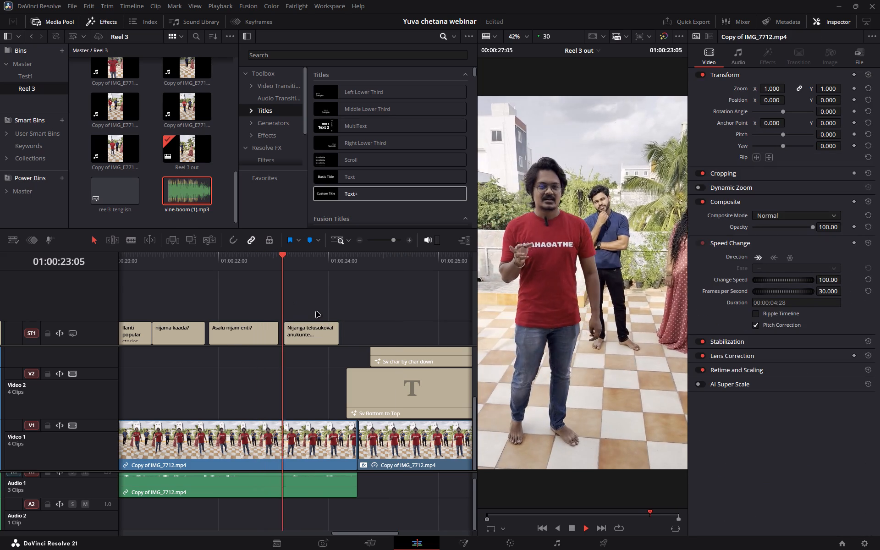
key(space)
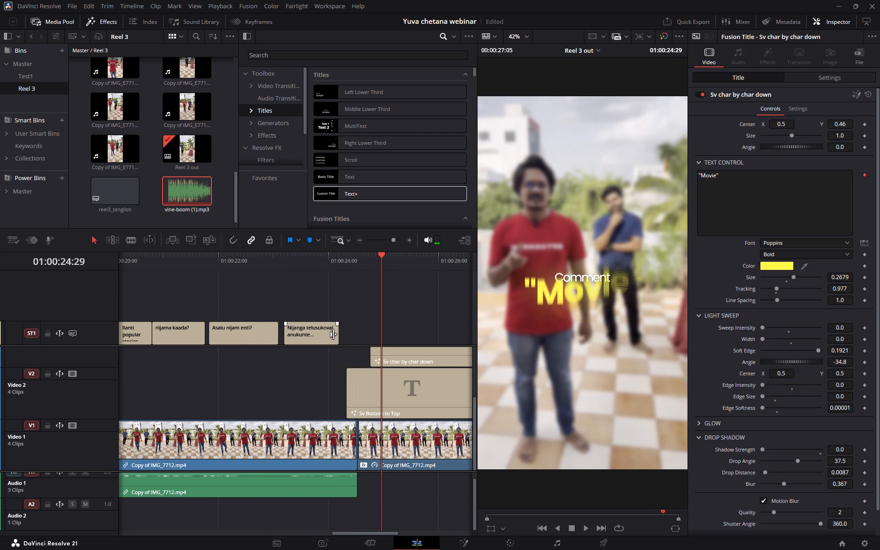
drag(335, 334, 347, 334)
click(345, 301)
Move the three stacked "Comment", "Movie" and "To learn more" titles together about 6 frames later, to start at the blurred clip's cut.
ctrl+scroll(357, 357, down, 2)
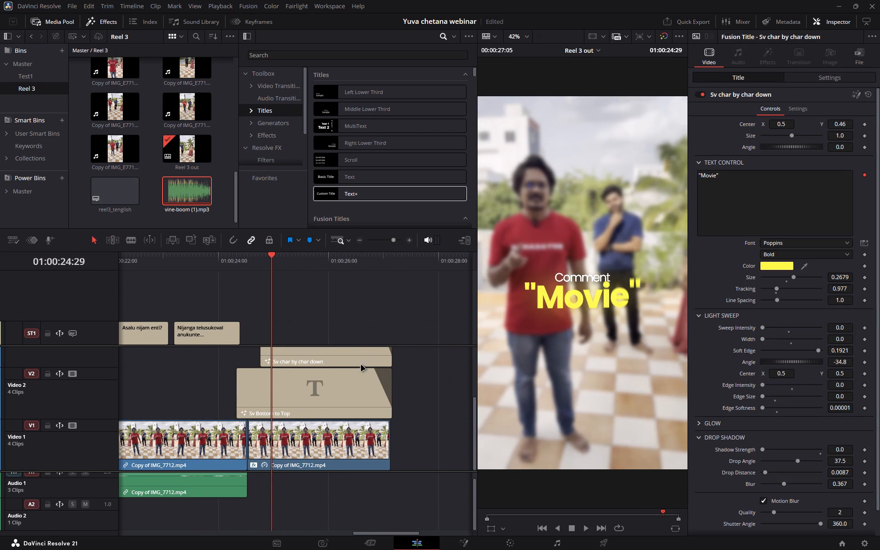
drag(411, 408, 359, 338)
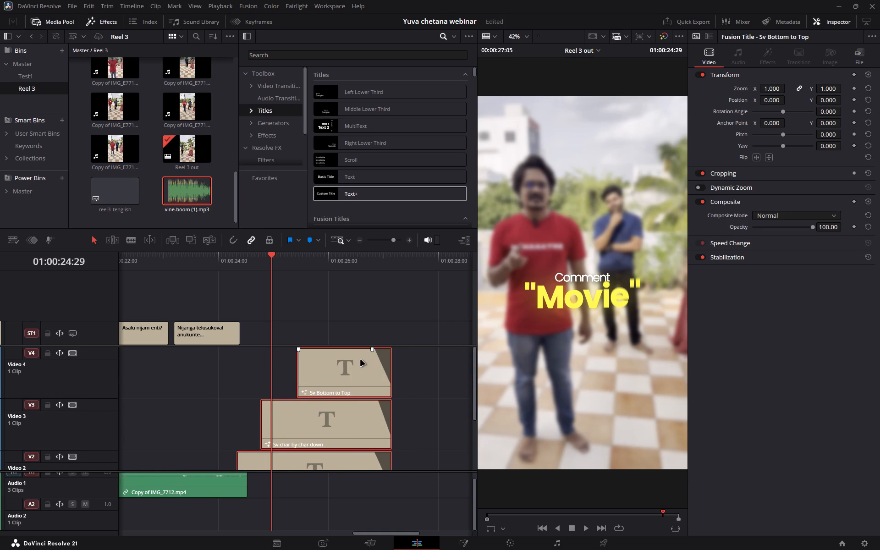
scroll(329, 371, down, 3)
ctrl+scroll(329, 376, up, 1)
drag(334, 391, 346, 391)
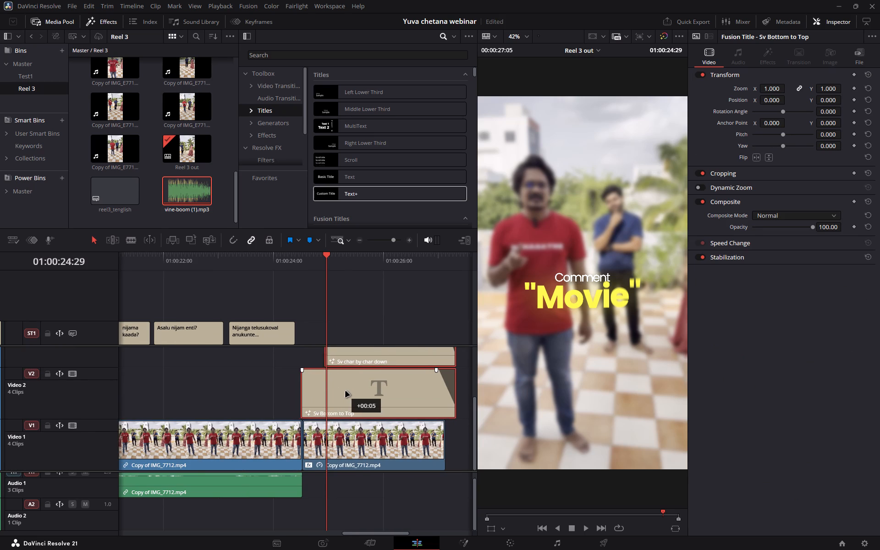
drag(346, 391, 346, 391)
click(353, 482)
Play through the moved titles and trim the ends of all three together to the end of the last Video 1 clip.
click(278, 267)
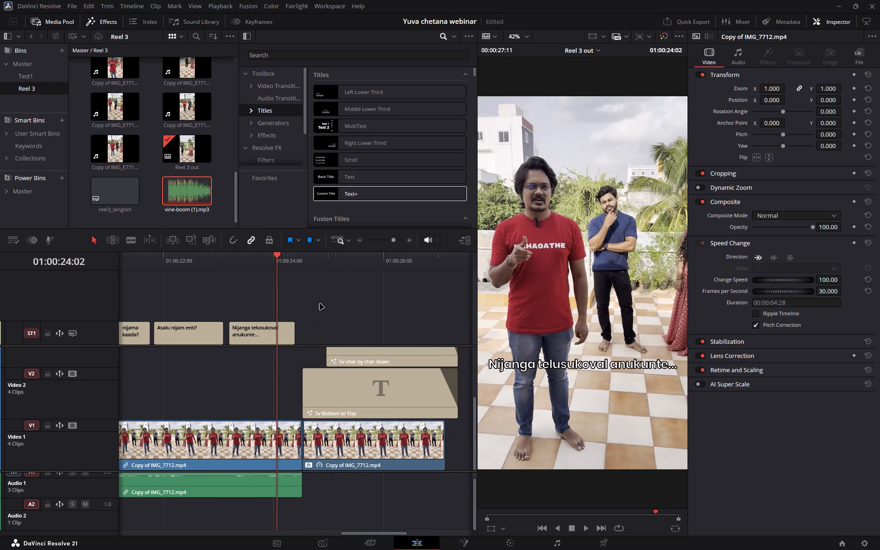
key(space)
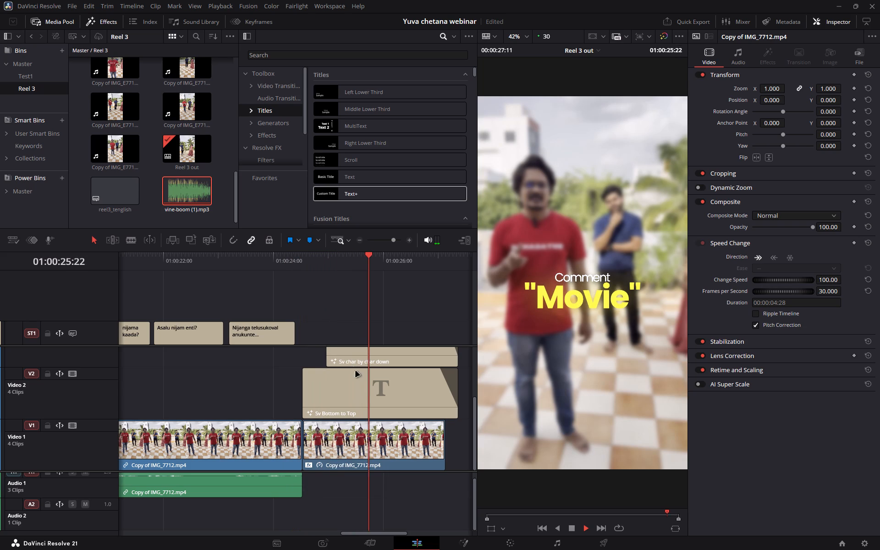
key(space)
ctrl+scroll(360, 391, up, 1)
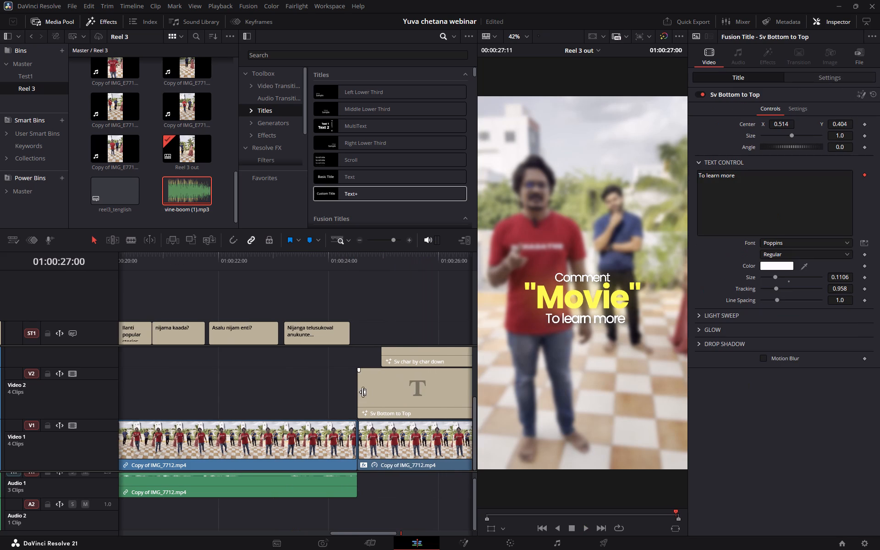
ctrl+scroll(365, 393, down, 4)
drag(312, 393, 248, 341)
scroll(277, 376, down, 2)
drag(292, 393, 276, 400)
click(288, 401)
key(space)
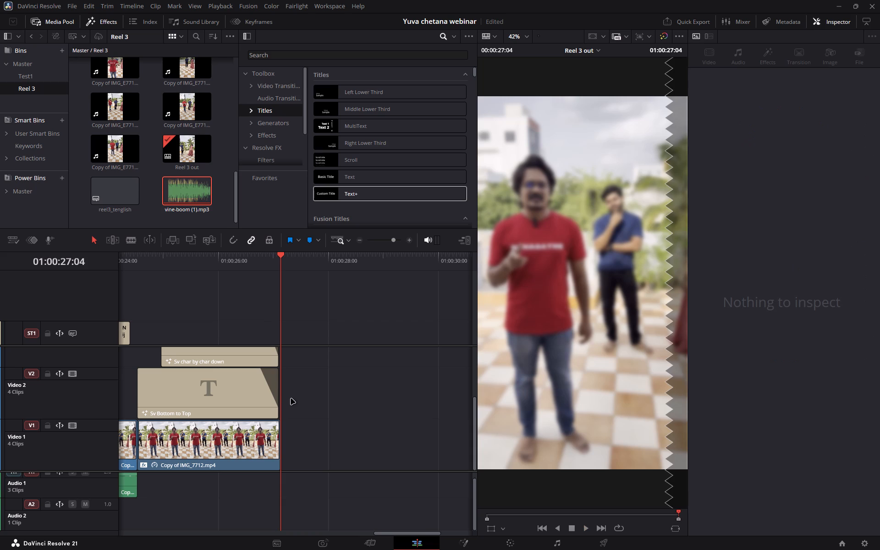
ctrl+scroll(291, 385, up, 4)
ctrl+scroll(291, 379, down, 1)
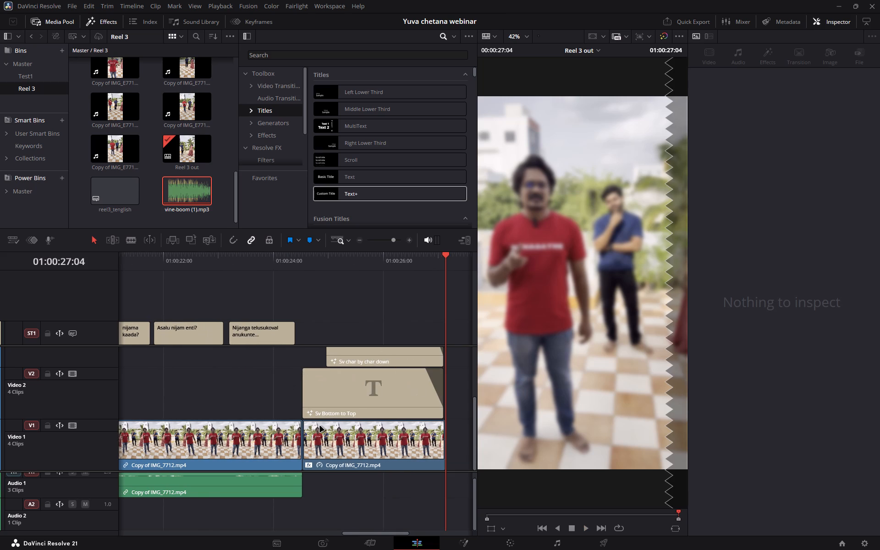
Return the playhead to the timeline's start and set the system sound output to Speakers (Realtek(R) Audio).
ctrl+scroll(323, 429, up, 2)
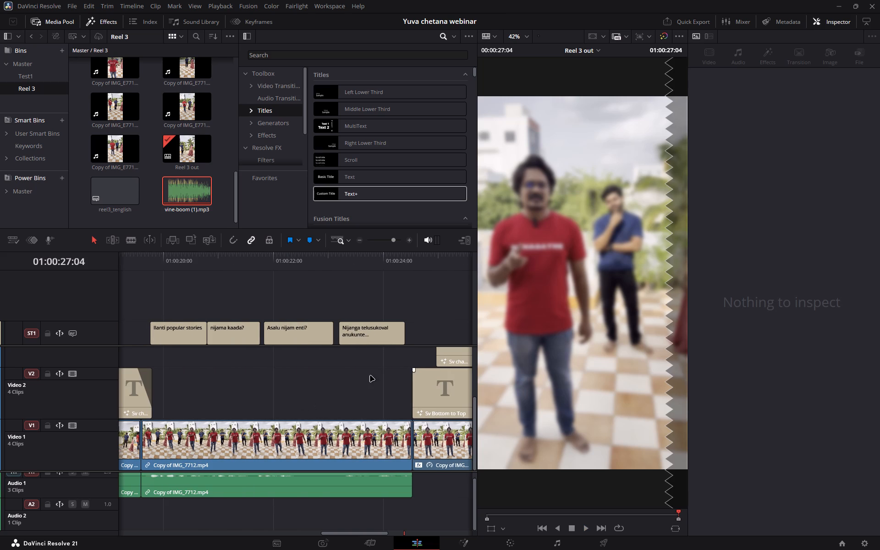
key(ctrl+super+v)
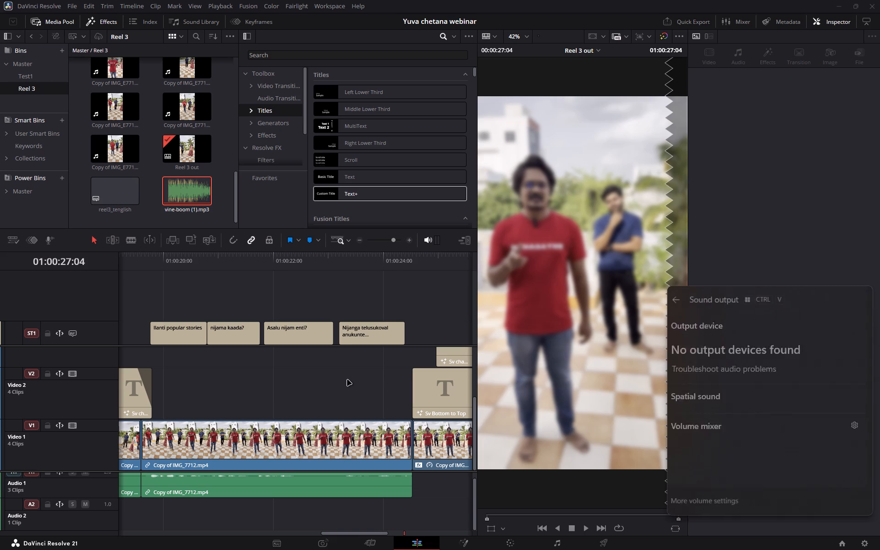
key(Return)
key(Escape)
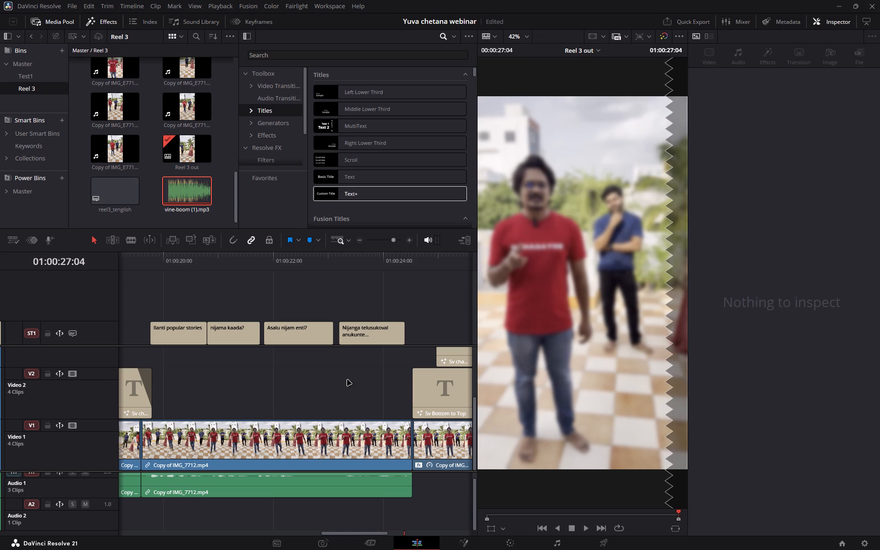
key(ctrl+minus)
key(ctrl+minus)
drag(182, 255, 82, 269)
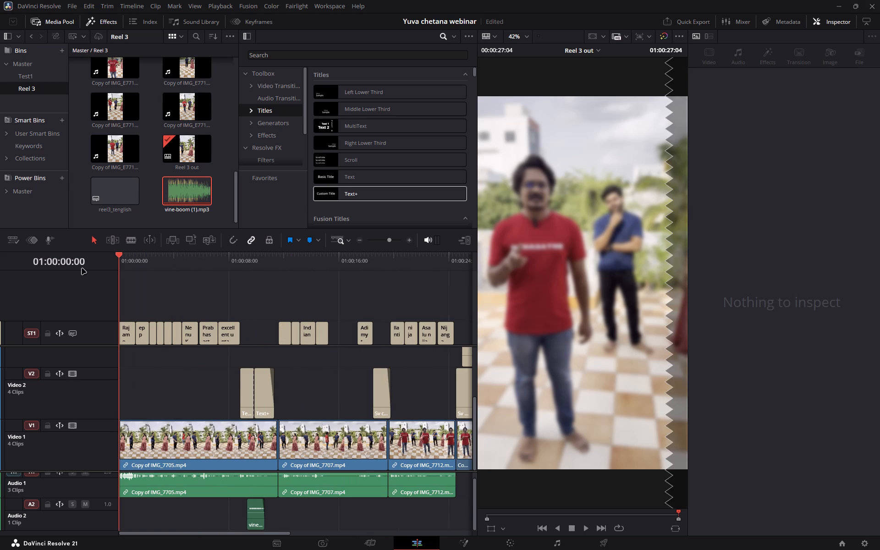
drag(82, 269, 49, 270)
key(ctrl+super+v)
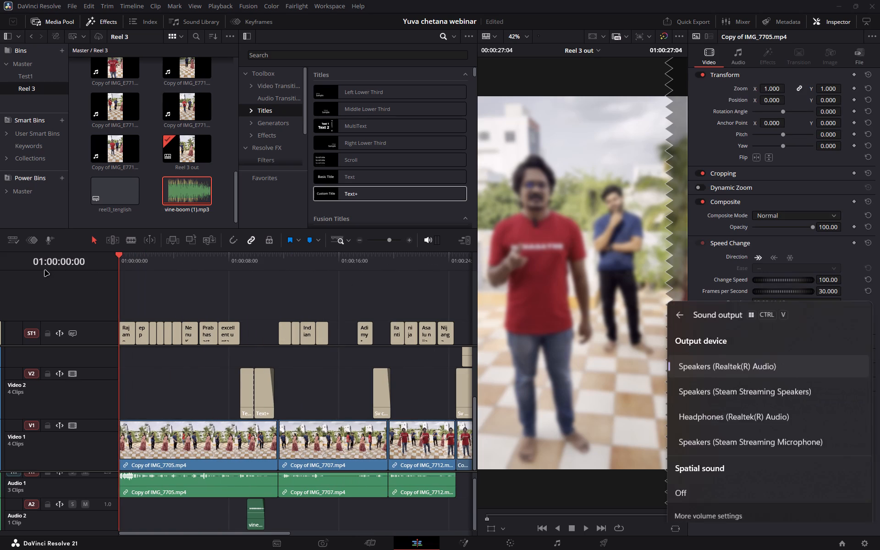
key(Down)
key(Up)
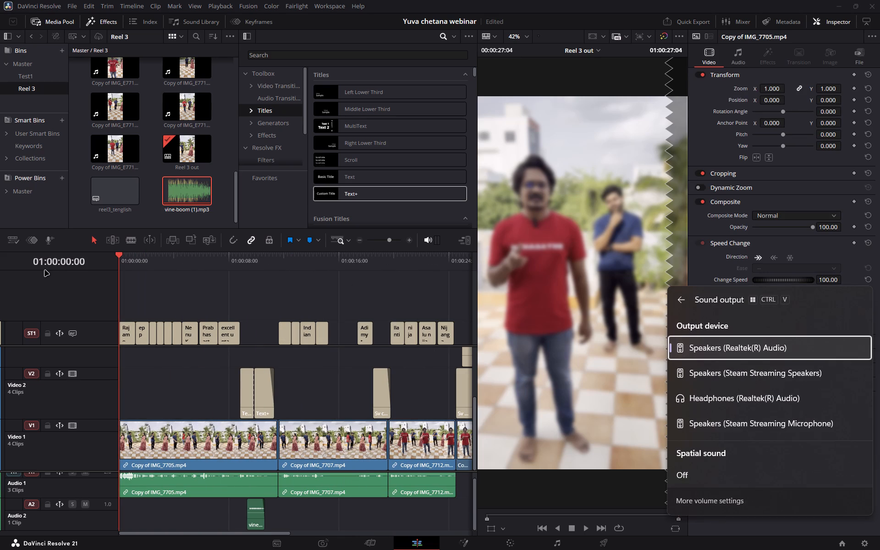
key(Return)
key(Escape)
Play the whole Reel 3 timeline from the start to review the subtitles, titles and sound effect.
key(space)
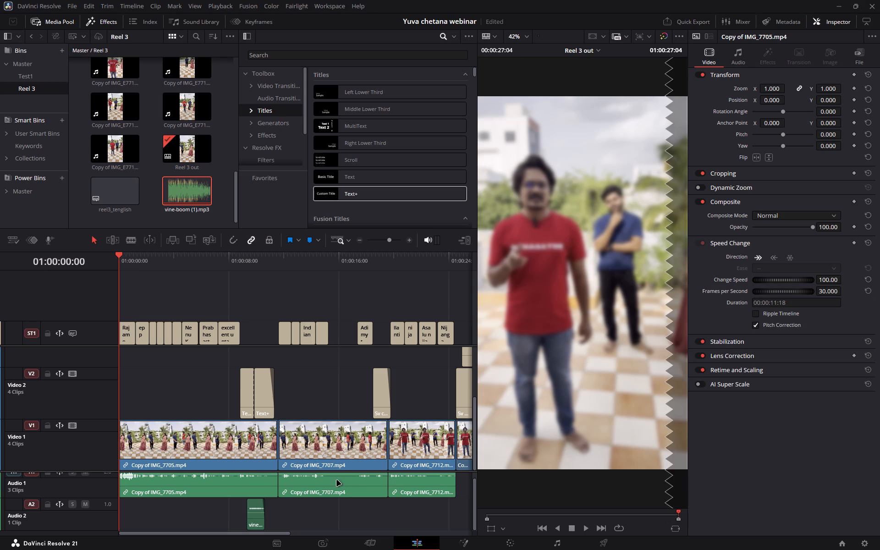
click(306, 378)
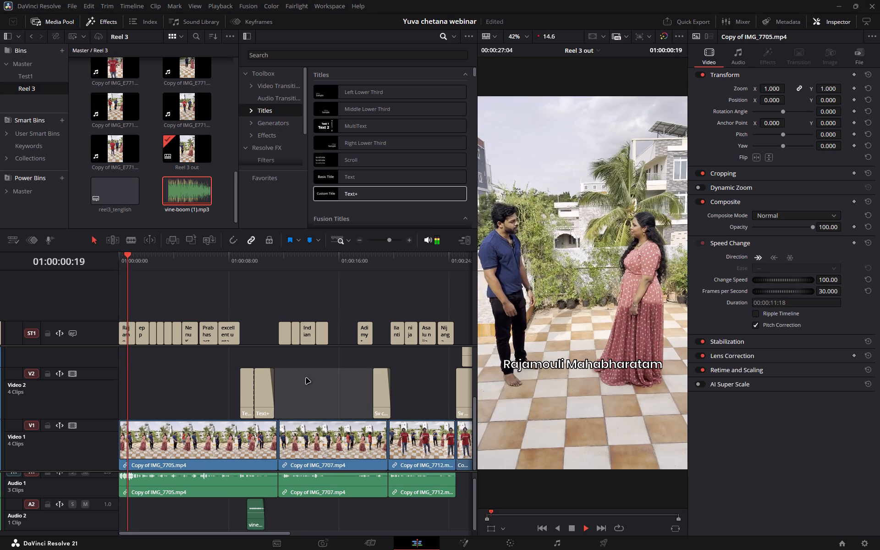
click(328, 382)
key(space)
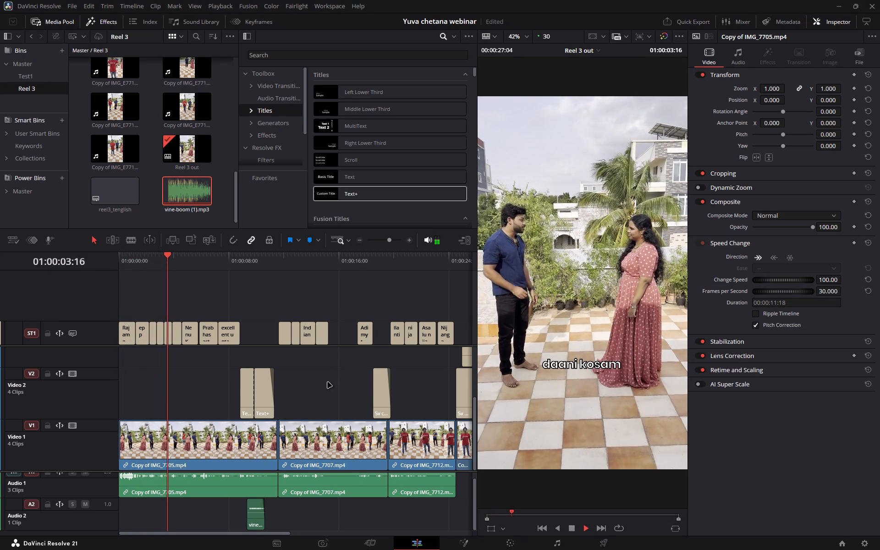
key(space)
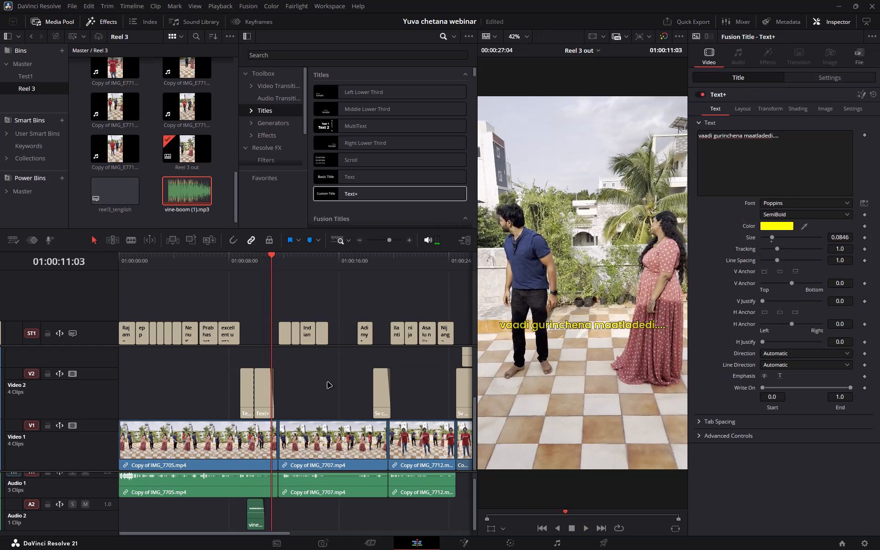
key(space)
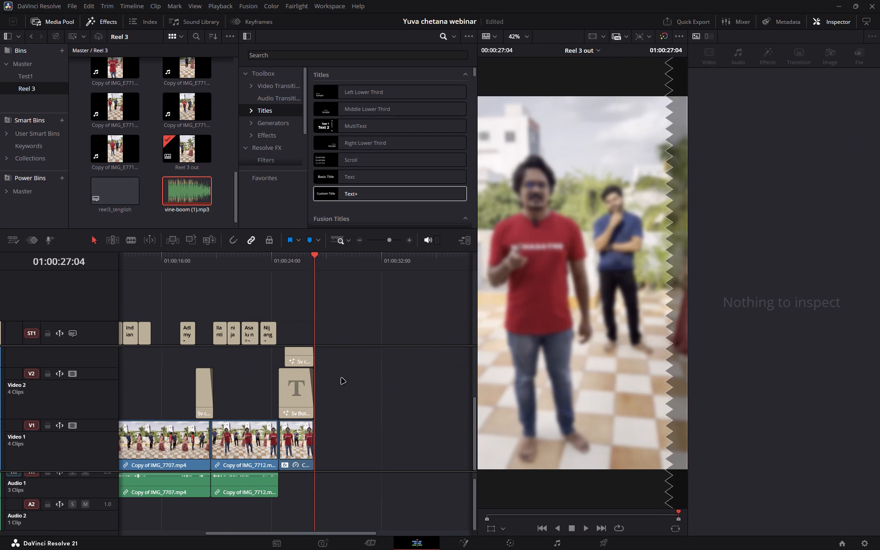
Extend the ends of the three stacked closing titles together to the end of the last Video 1 clip.
key(ctrl+equal)
key(ctrl+equal)
key(ctrl+equal)
key(ctrl+equal)
drag(306, 401, 225, 326)
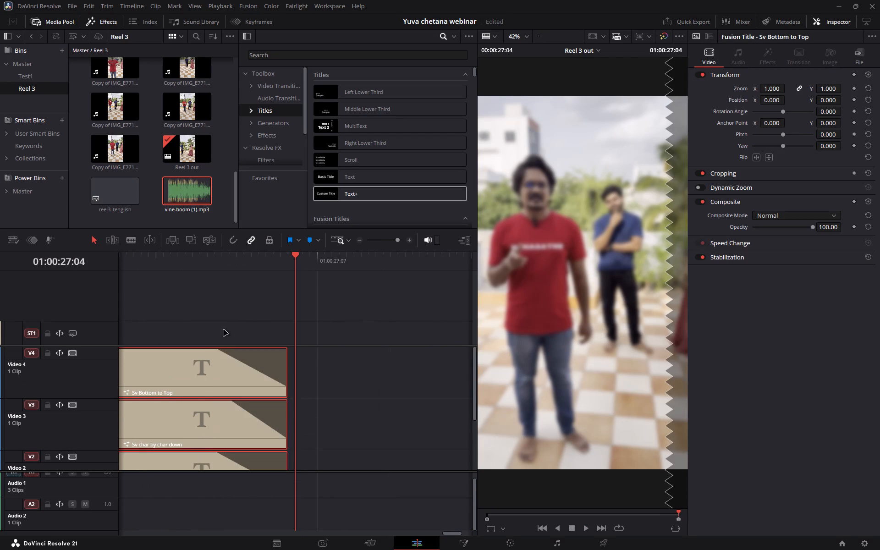
scroll(245, 372, down, 2)
drag(285, 380, 293, 379)
click(317, 395)
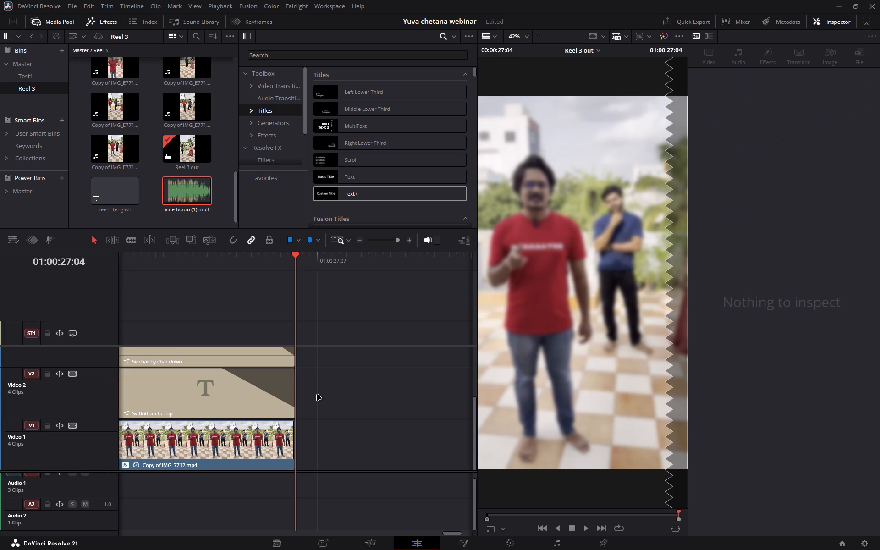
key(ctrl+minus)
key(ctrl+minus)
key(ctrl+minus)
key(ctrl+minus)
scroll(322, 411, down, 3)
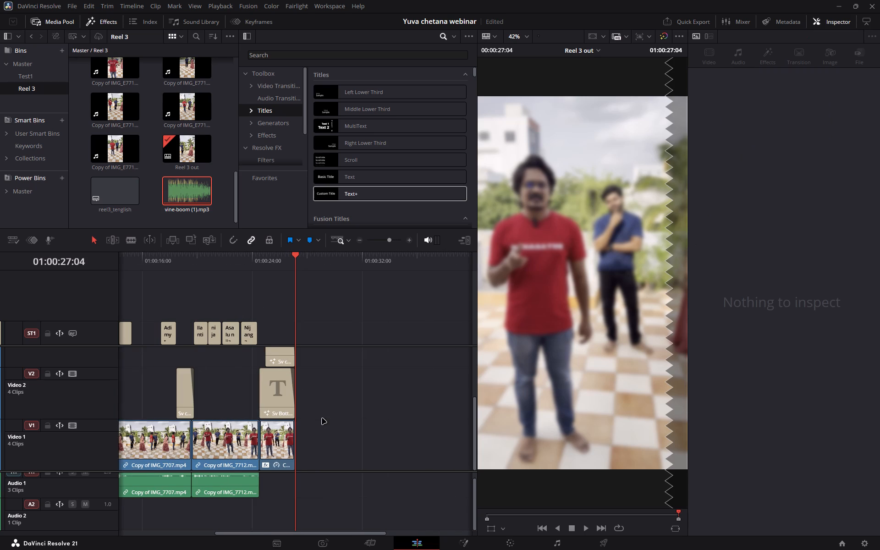
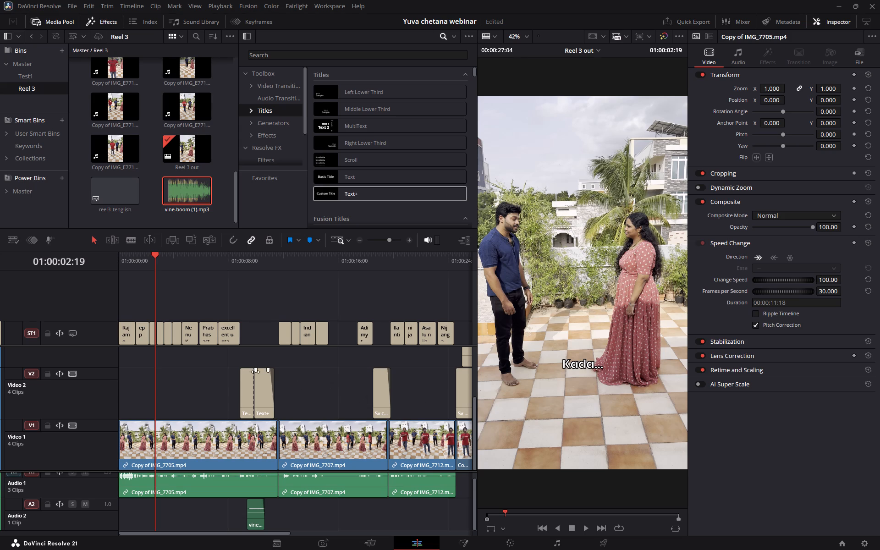
Browse the media clips in the Test1 bin and the Master bin.
click(33, 80)
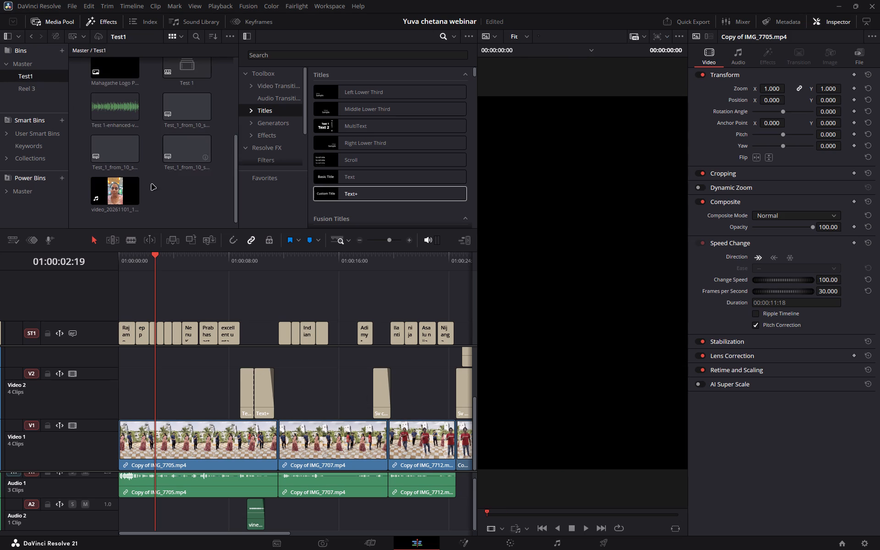
scroll(182, 152, up, 5)
scroll(182, 152, down, 1)
scroll(182, 152, up, 2)
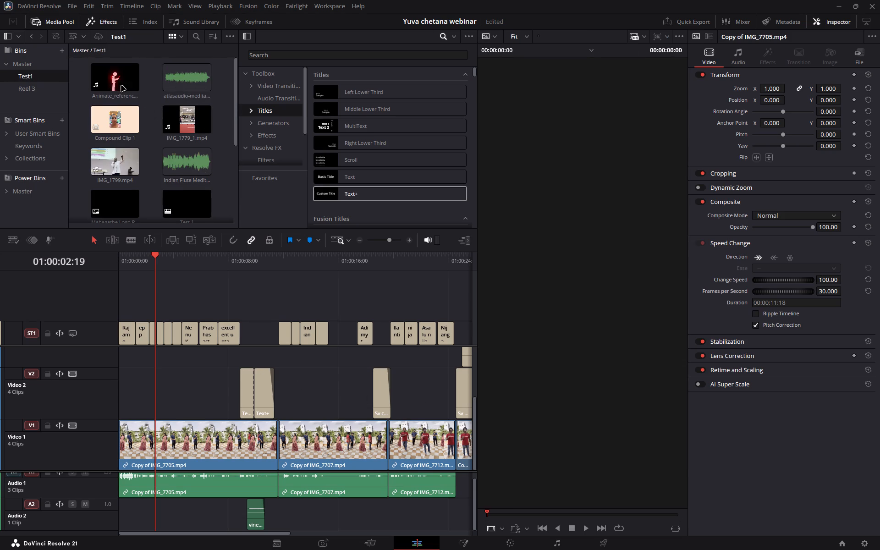
click(36, 66)
scroll(191, 112, down, 4)
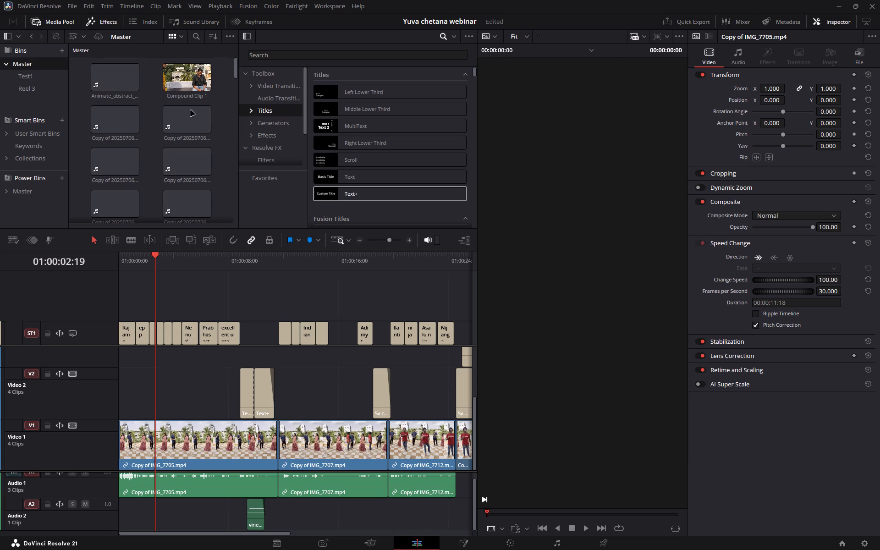
scroll(185, 121, down, 2)
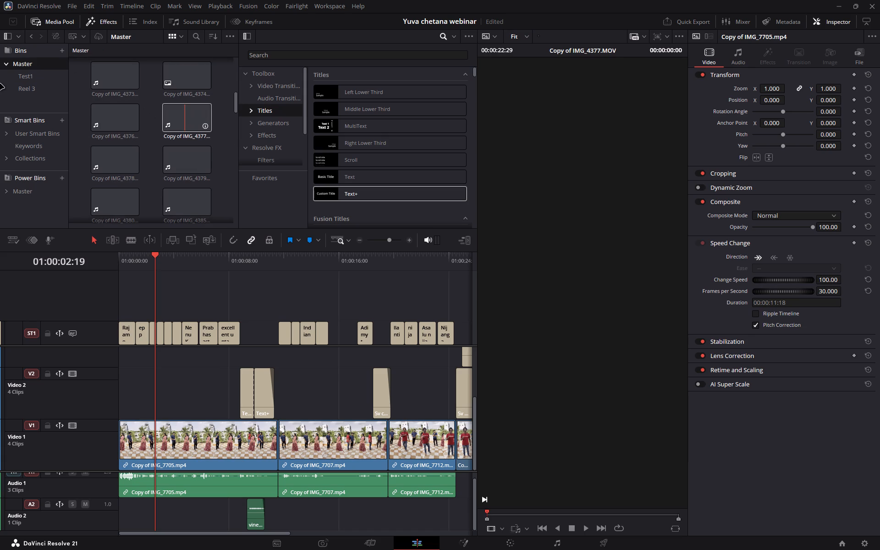